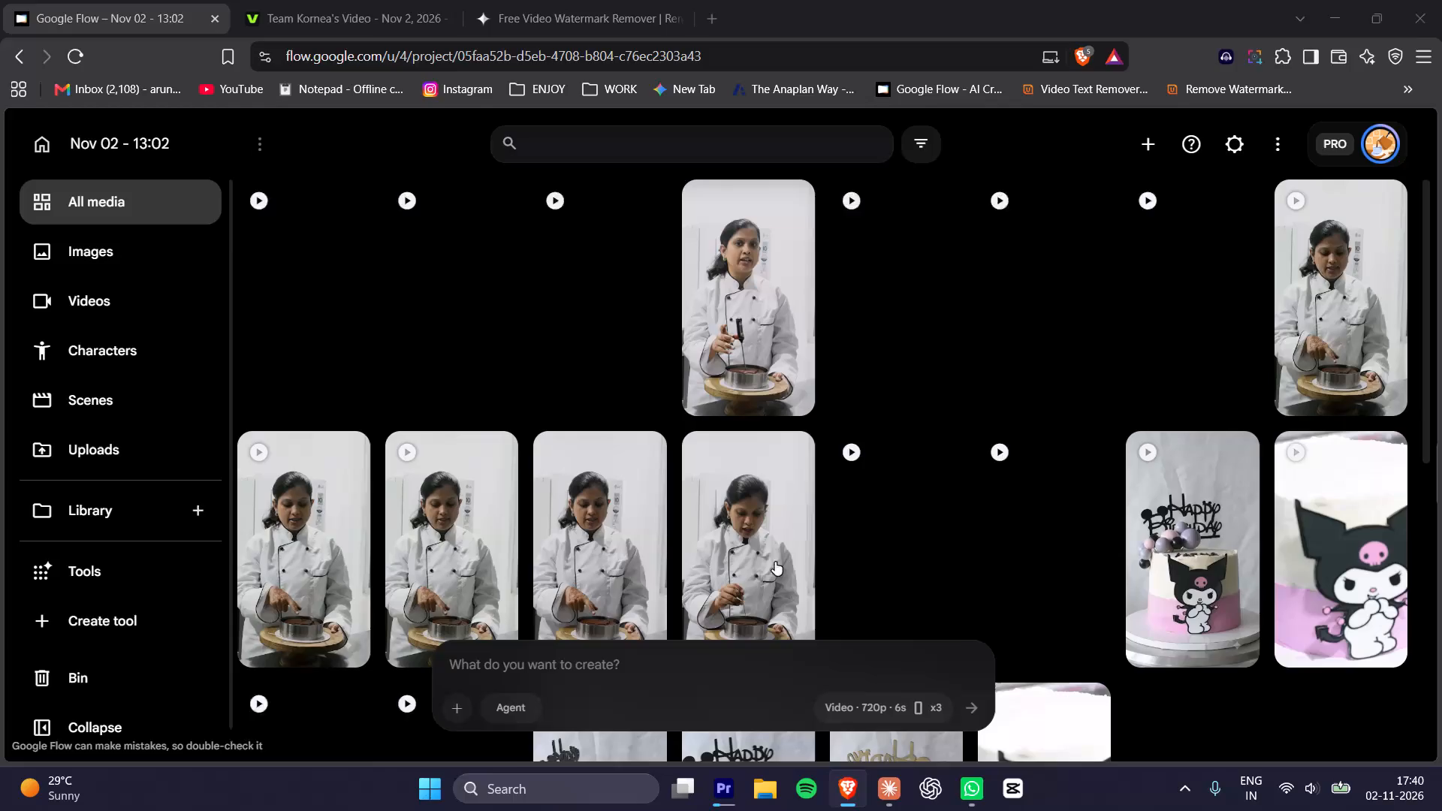
Switch to Adobe Premiere and check the encoding progress of the C8386 export.
click(354, 0)
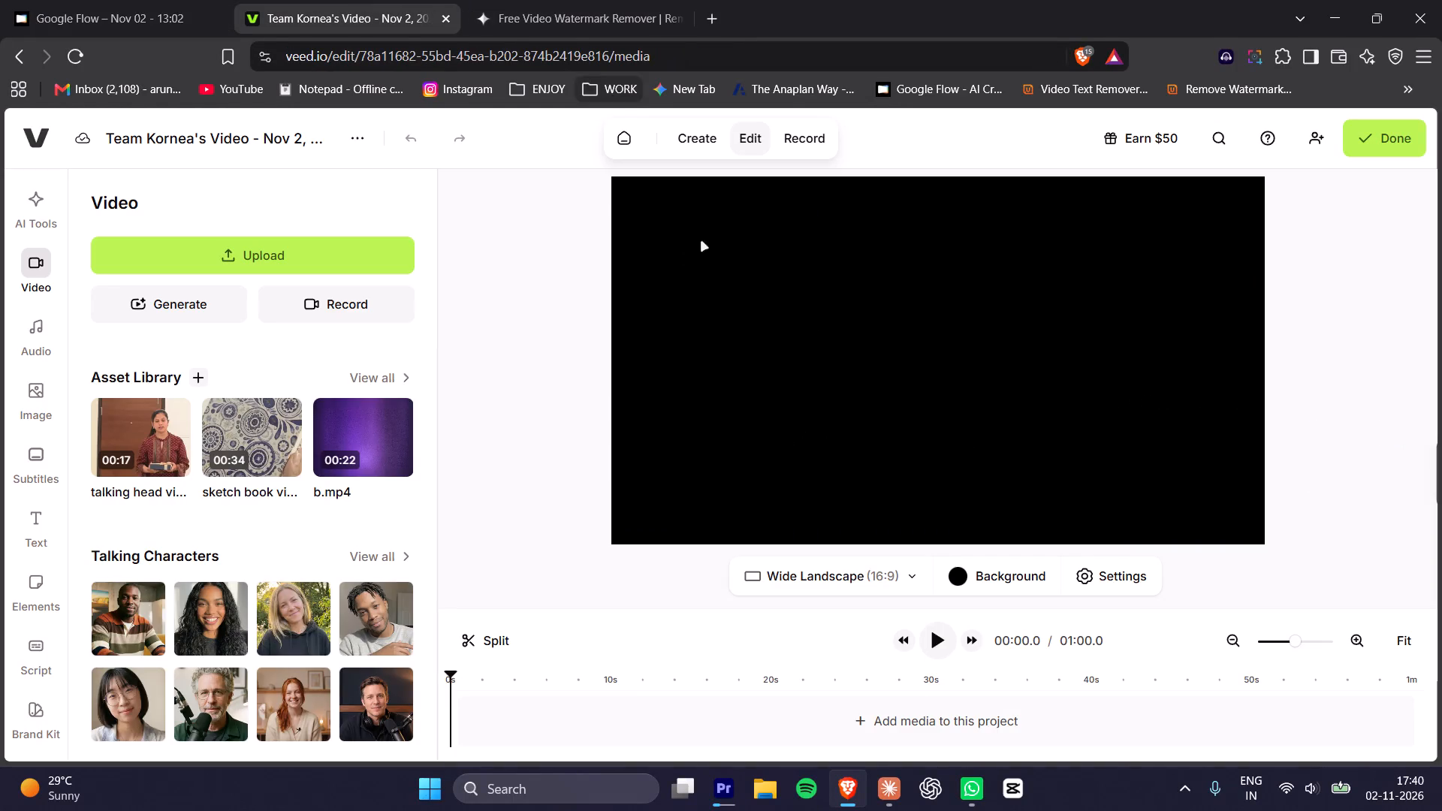
click(732, 791)
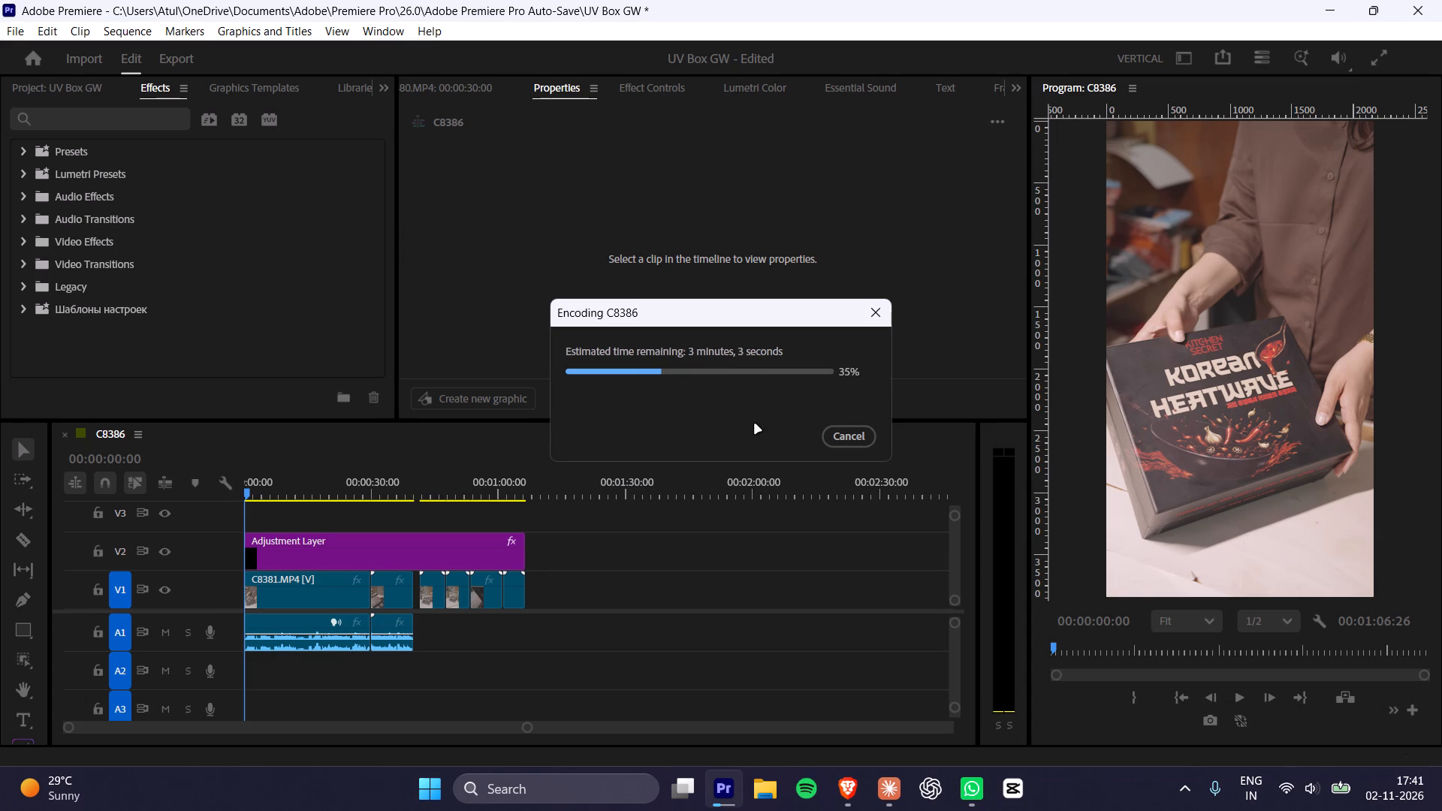
Open Task Manager to examine the CPU, memory and GPU load of the running processes, then return to Adobe Premiere.
right_click(1130, 809)
click(1178, 745)
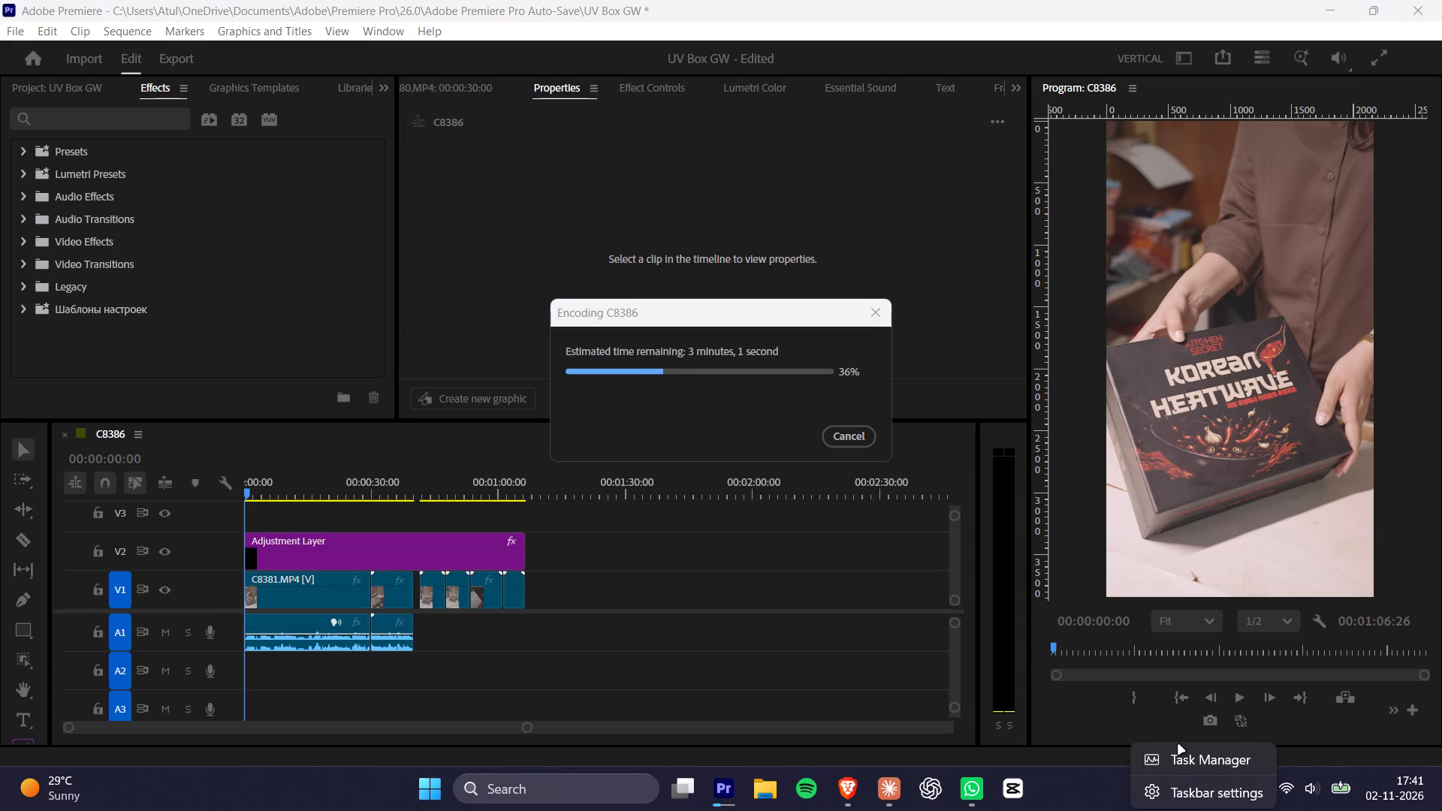
click(1186, 761)
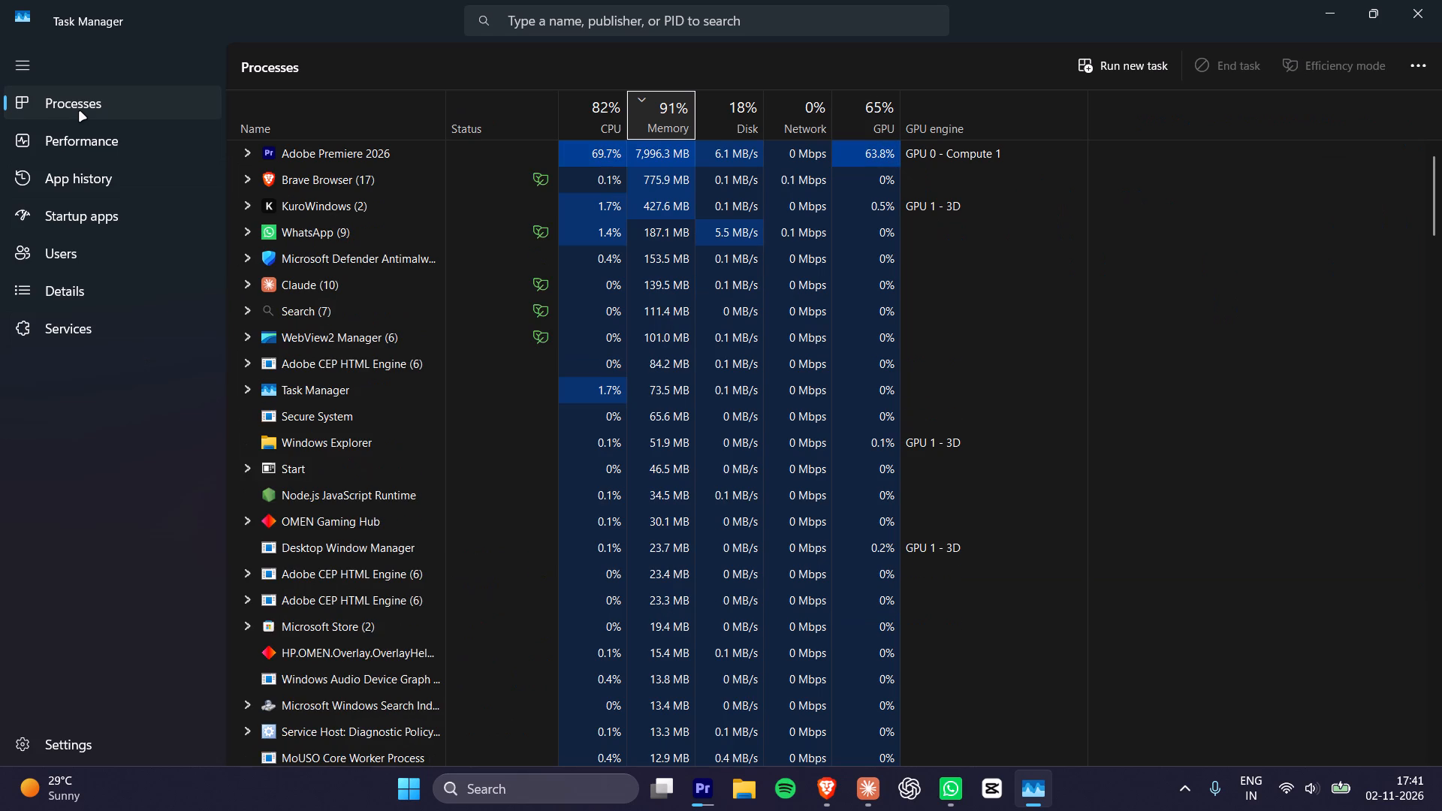
click(680, 702)
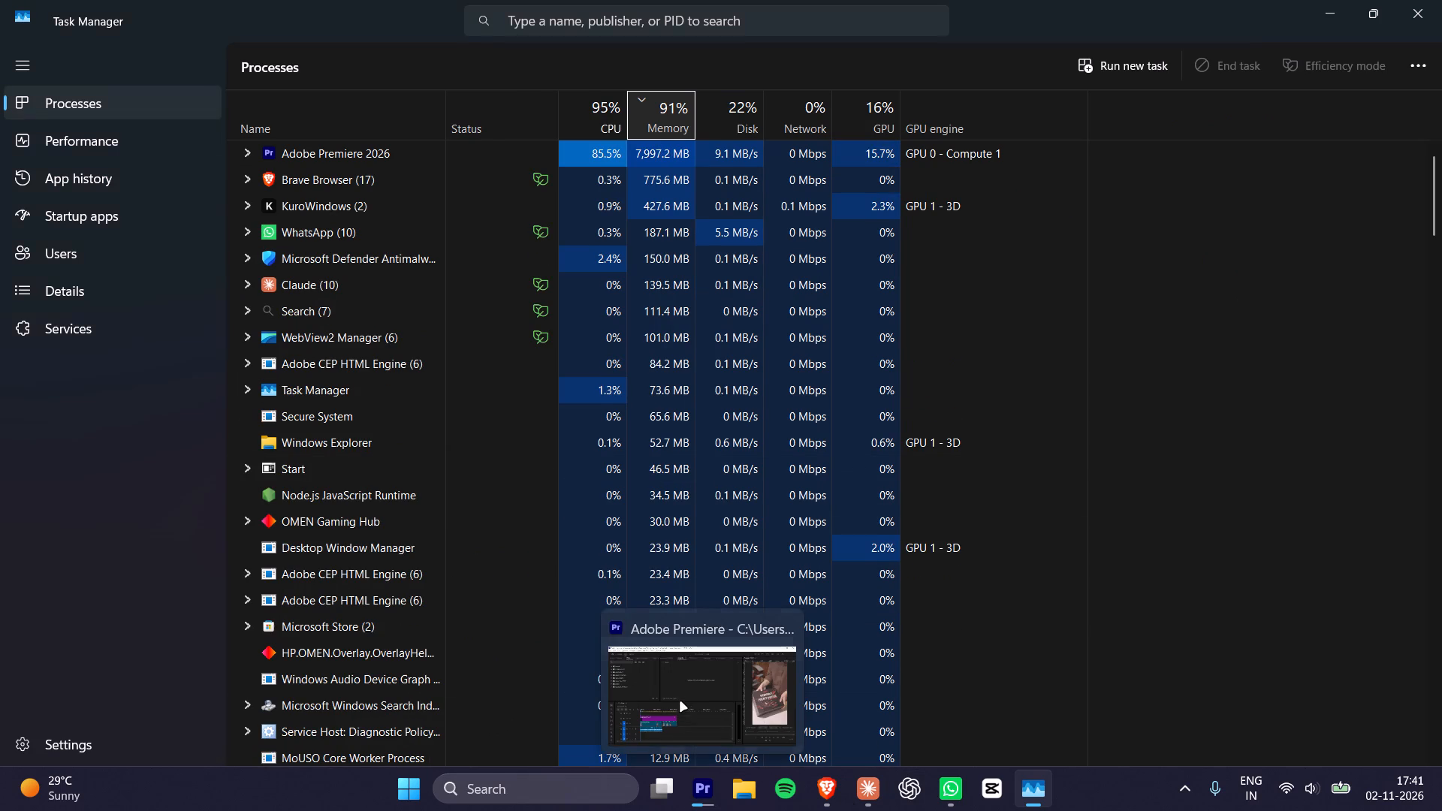
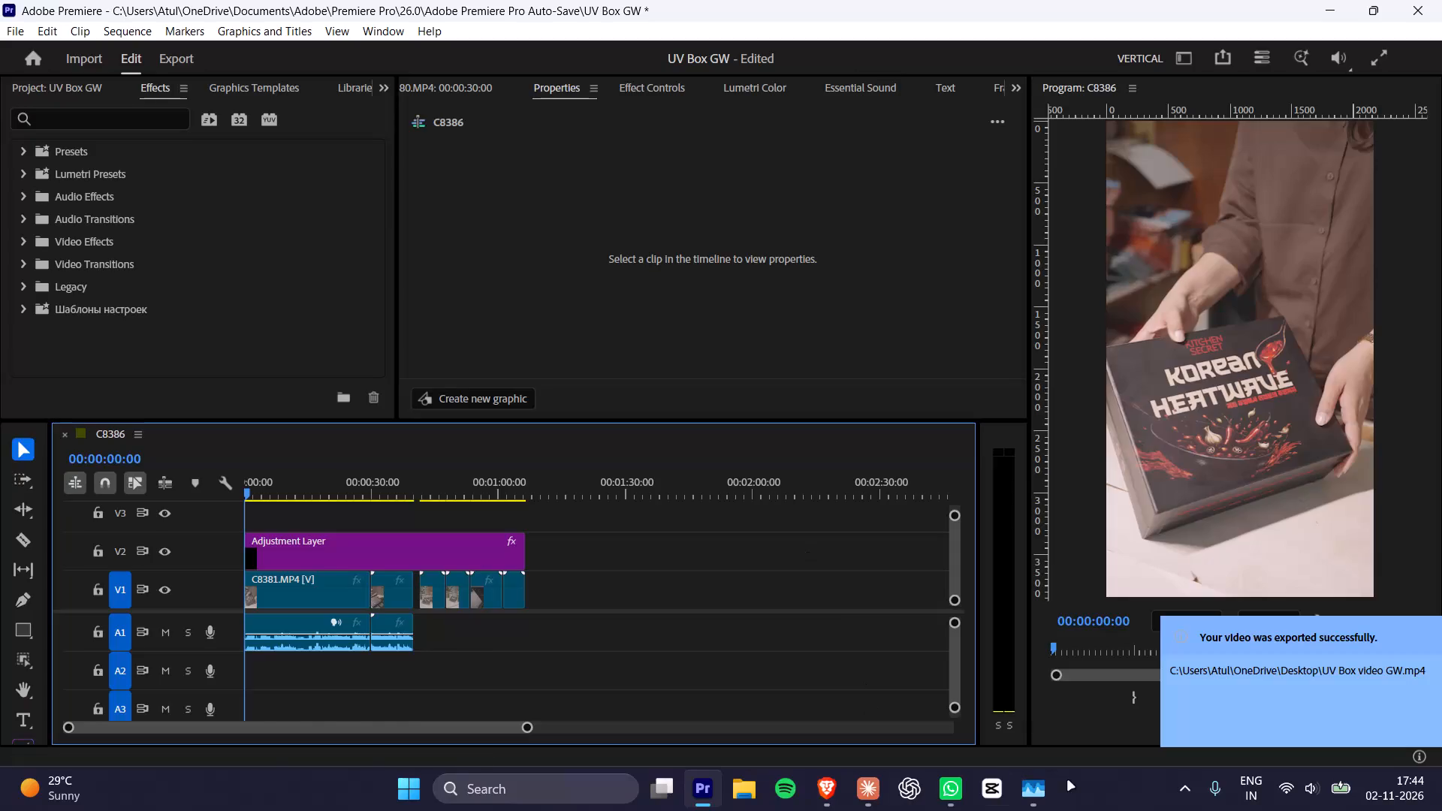
click(1052, 803)
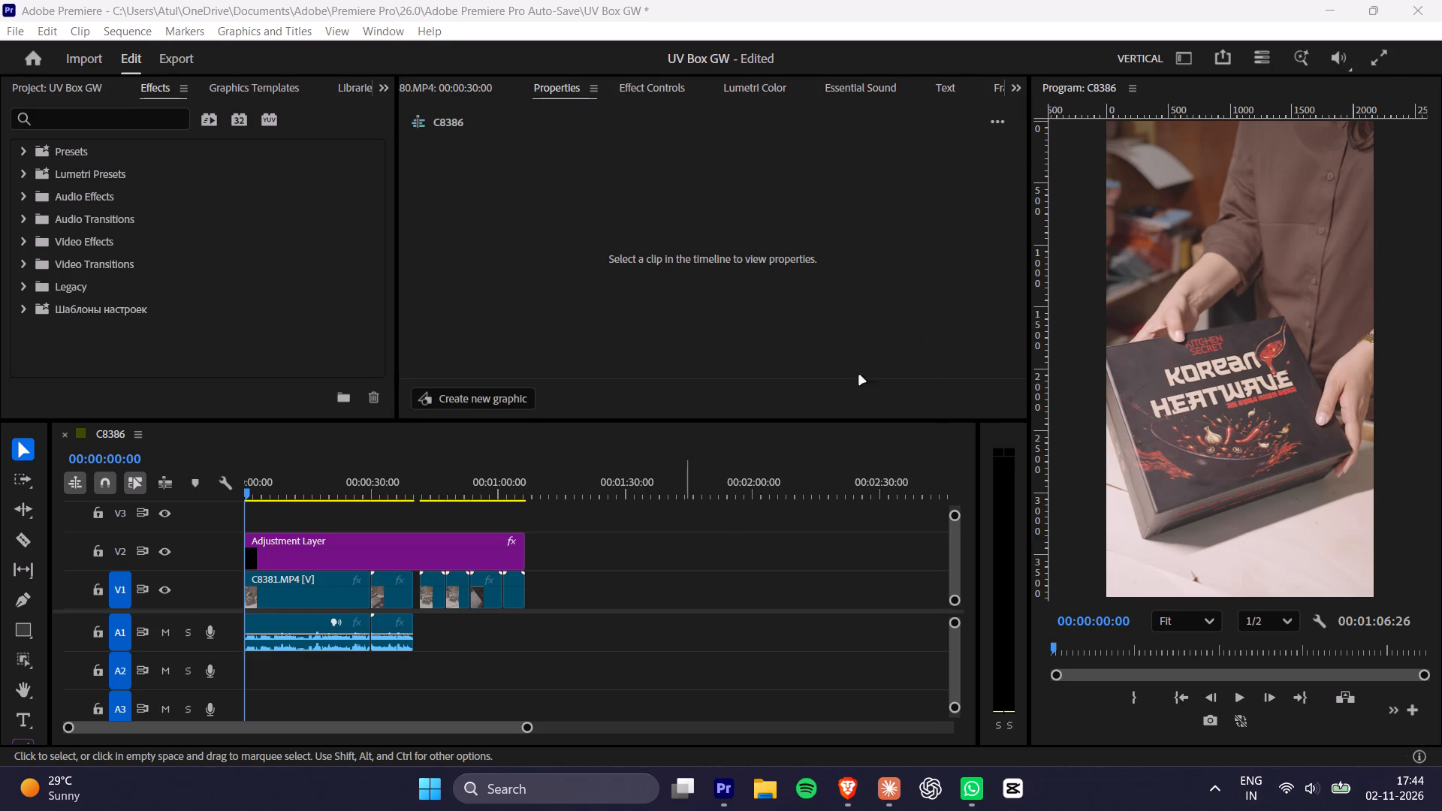
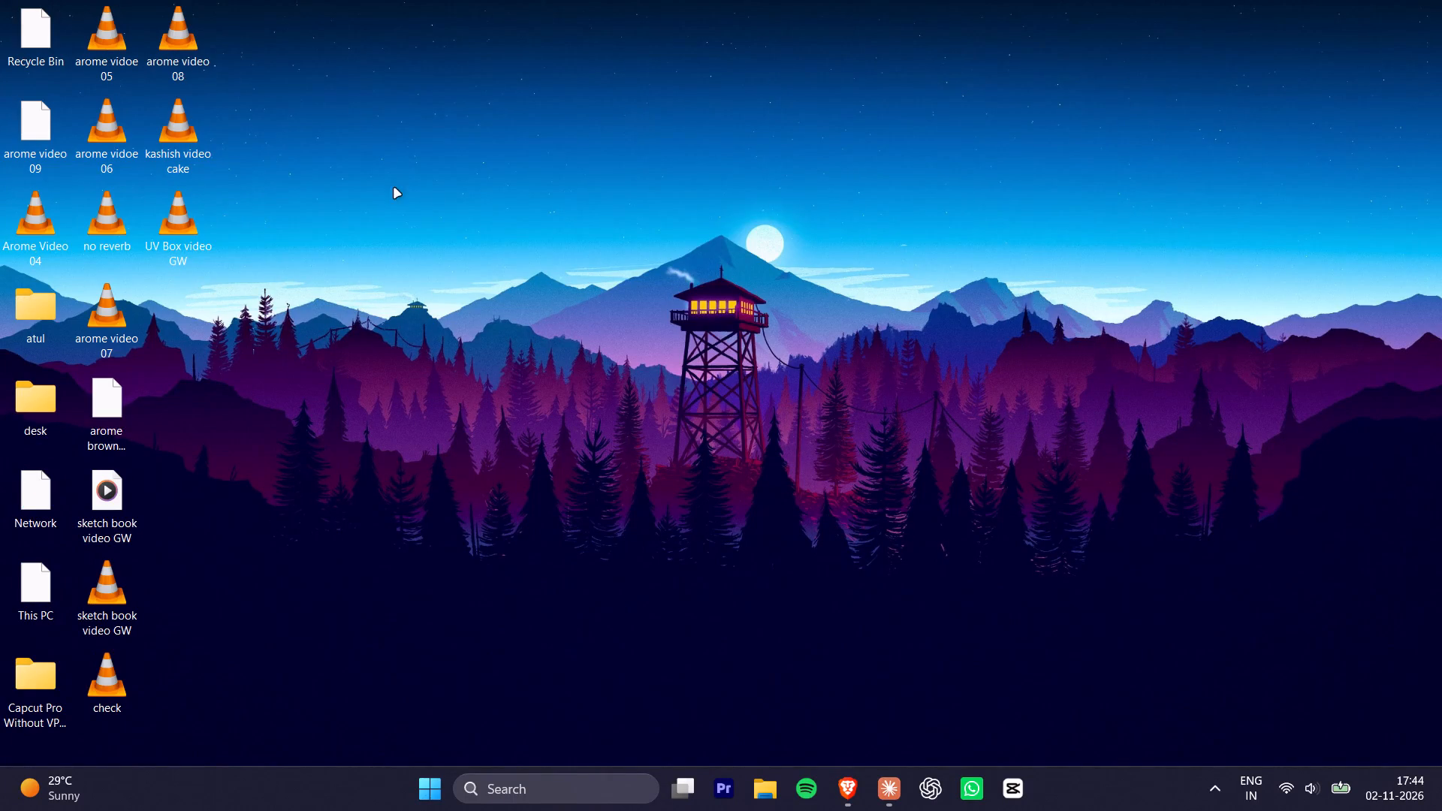
double_click(194, 229)
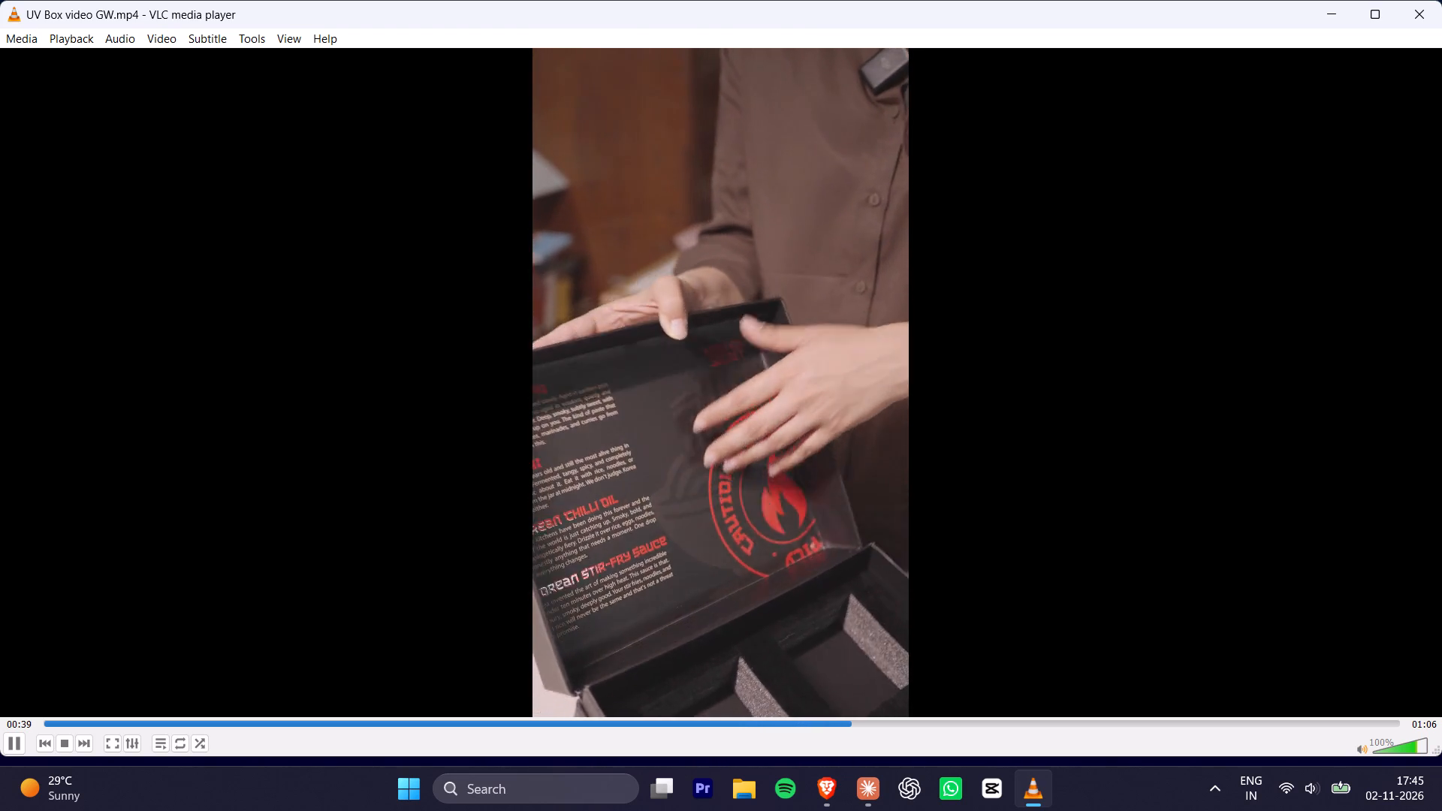
click(1424, 2)
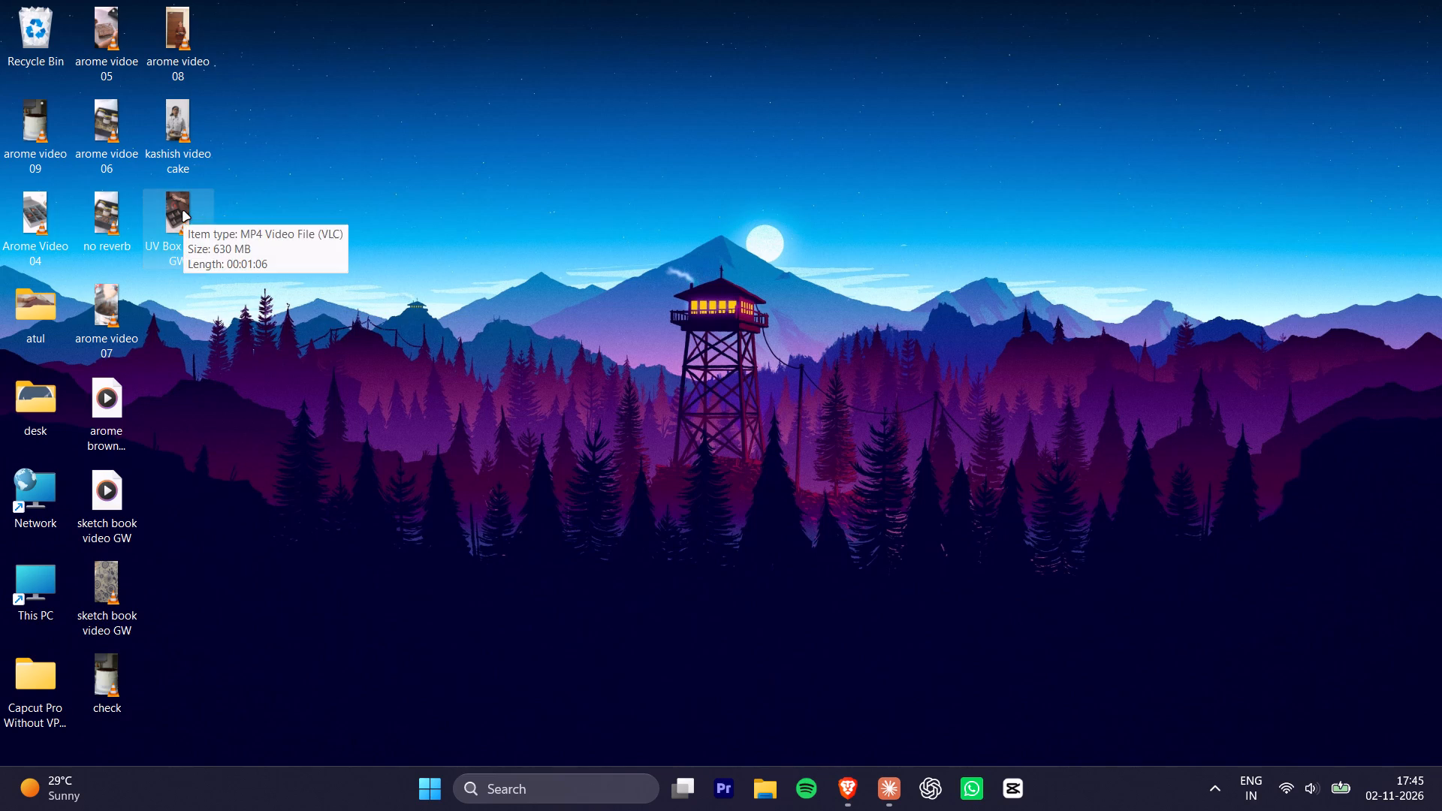
Move the UV Box video GW file from the desktop into the Downloads folder.
drag(183, 212, 183, 196)
key(ctrl+x)
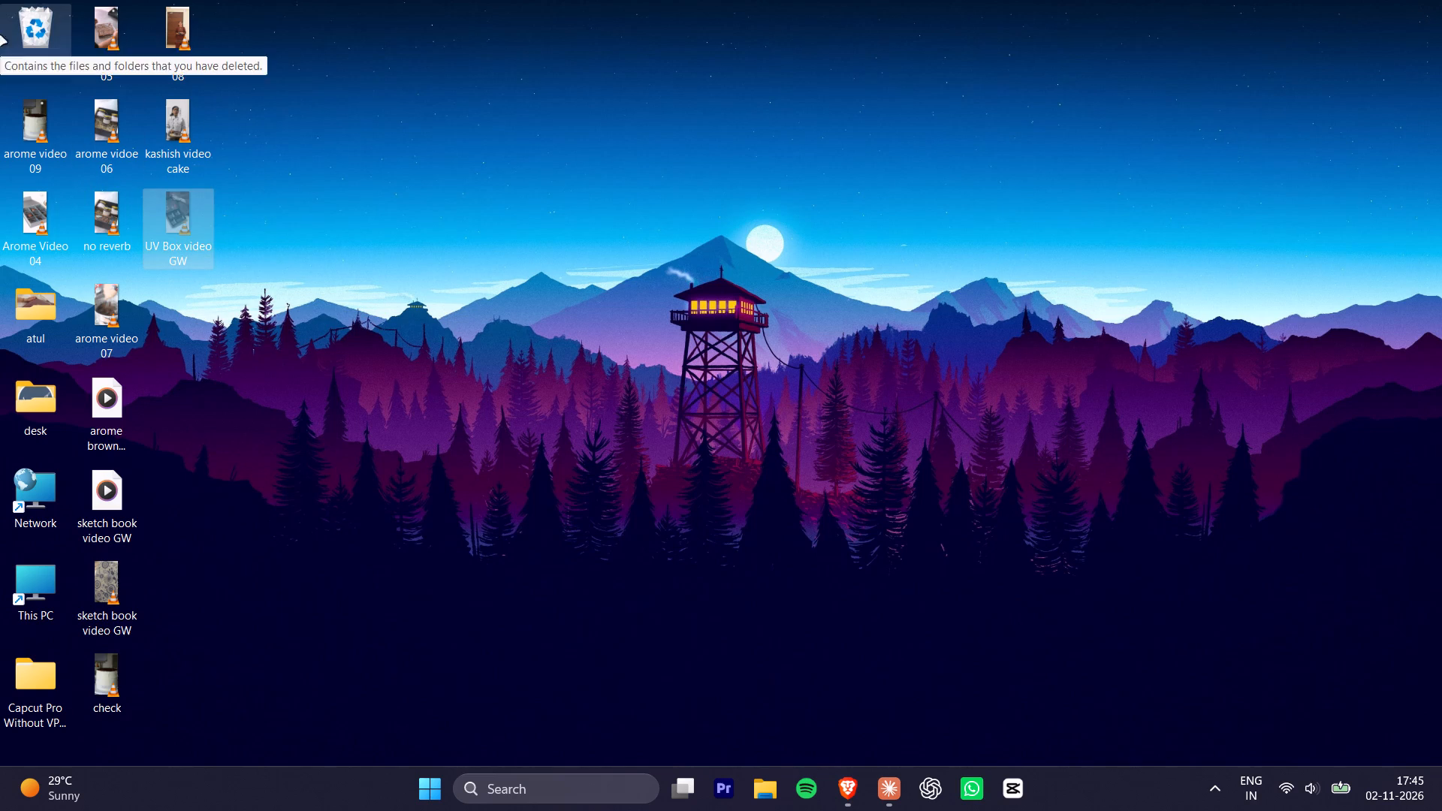
double_click(29, 676)
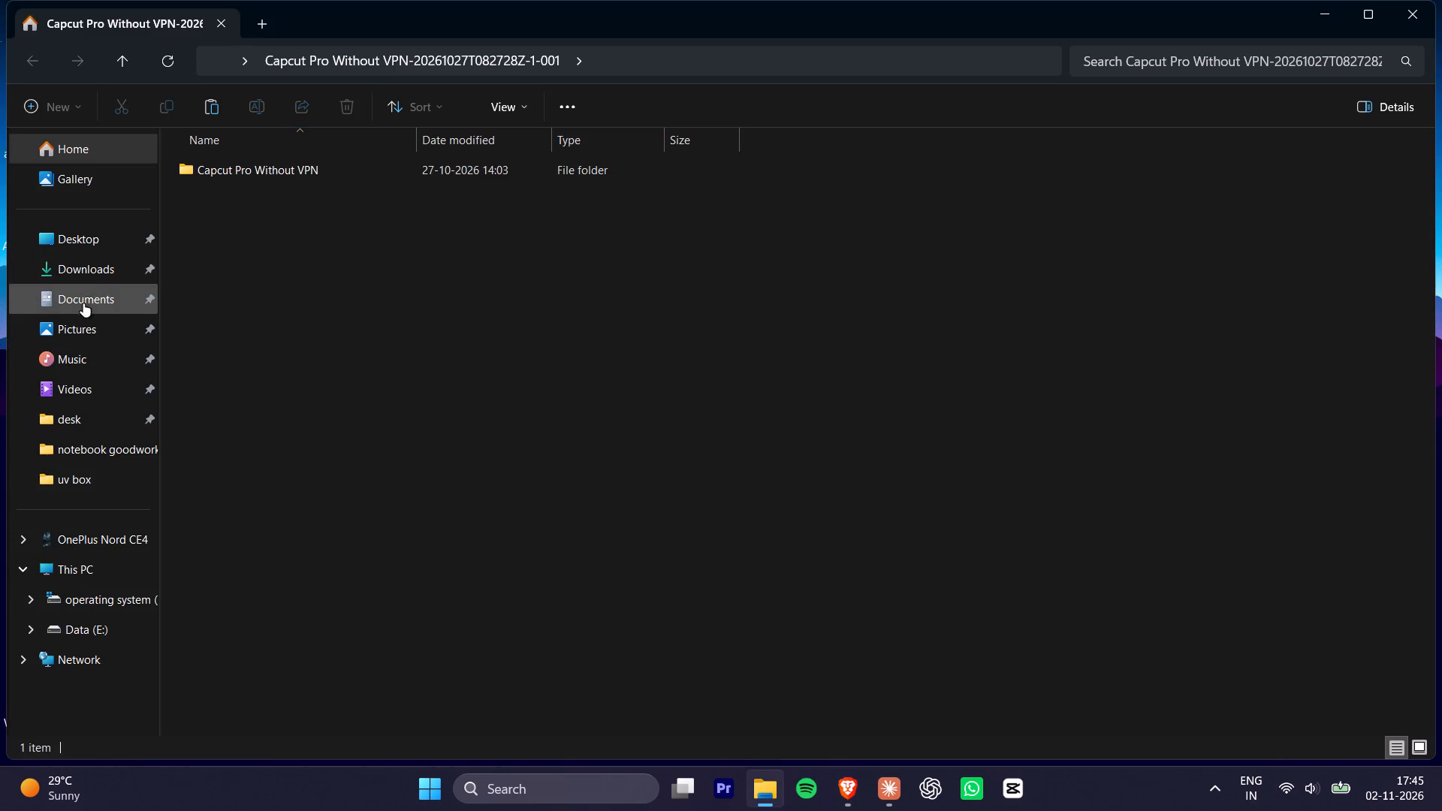
click(80, 279)
click(524, 398)
double_click(385, 399)
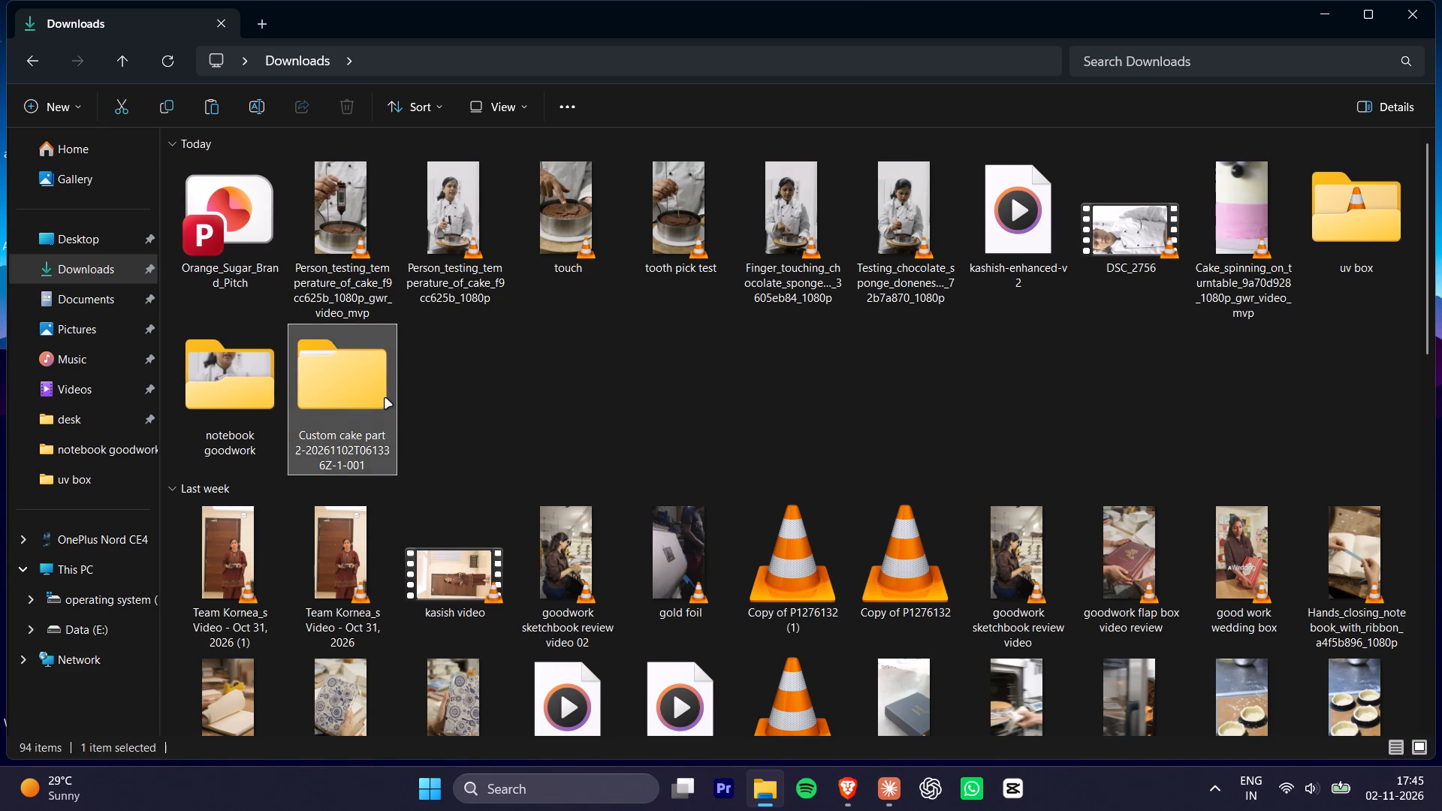
click(385, 399)
drag(320, 319, 327, 321)
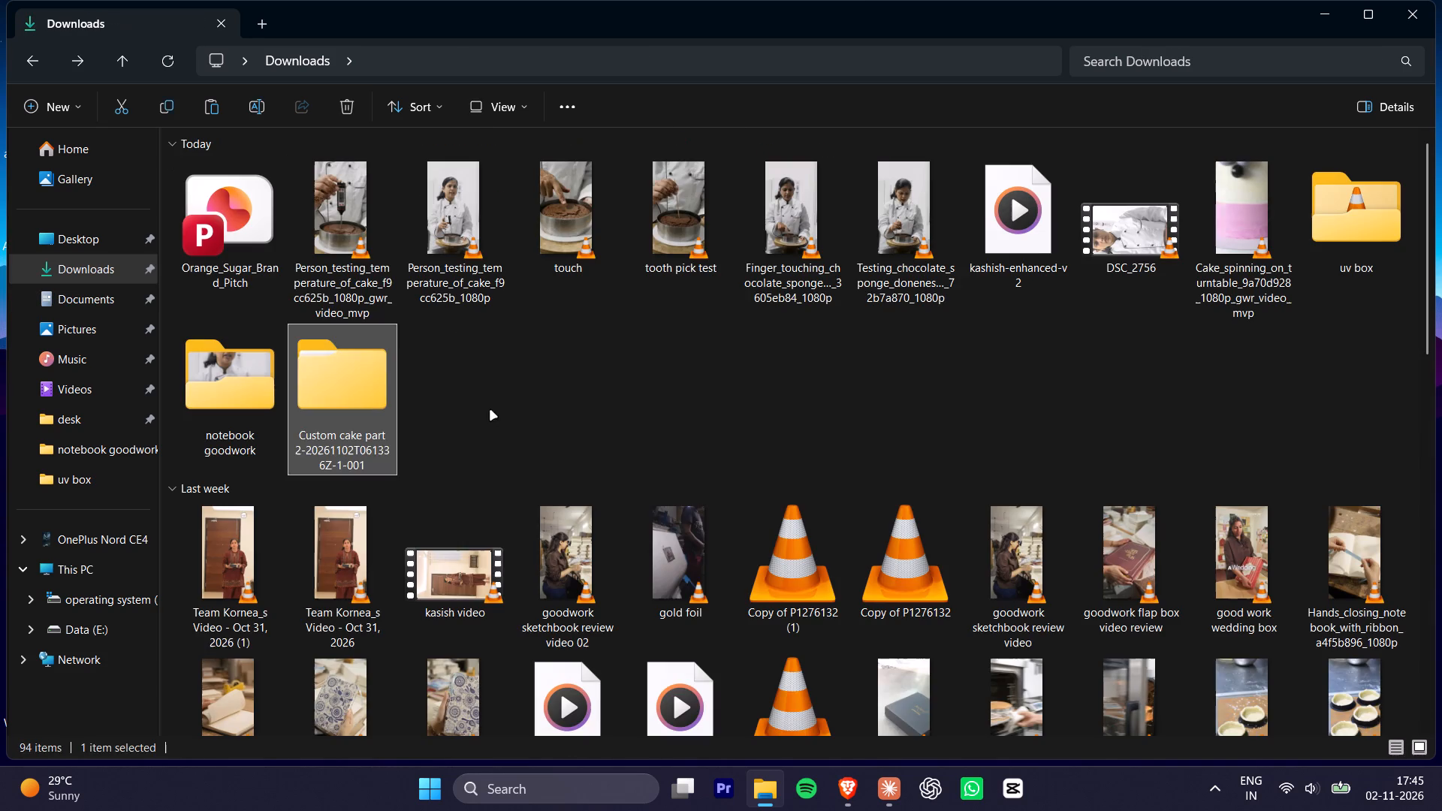
click(496, 432)
key(ctrl+v)
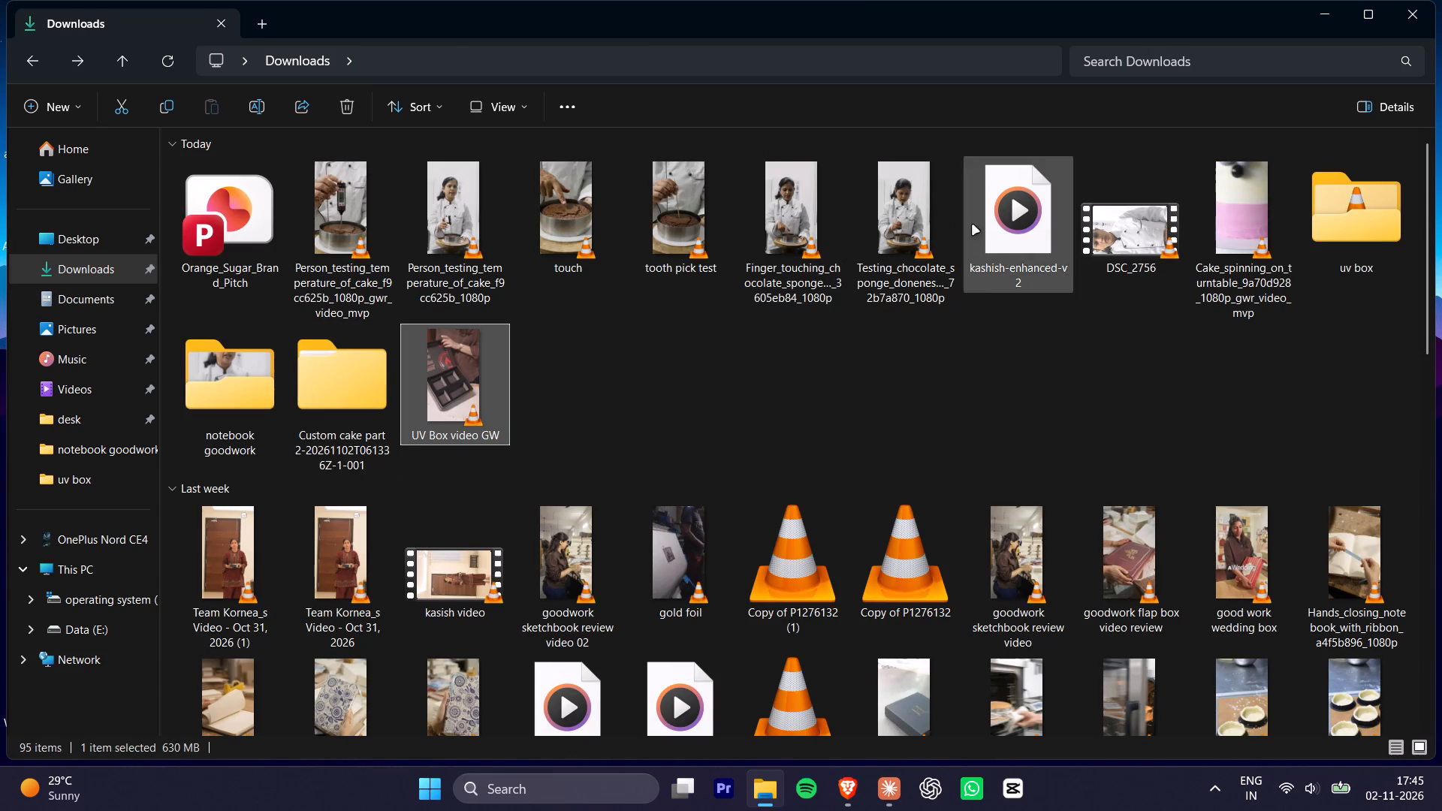
Delete the uv box folder from Downloads and close the file window.
click(1387, 210)
key(Delete)
click(425, 381)
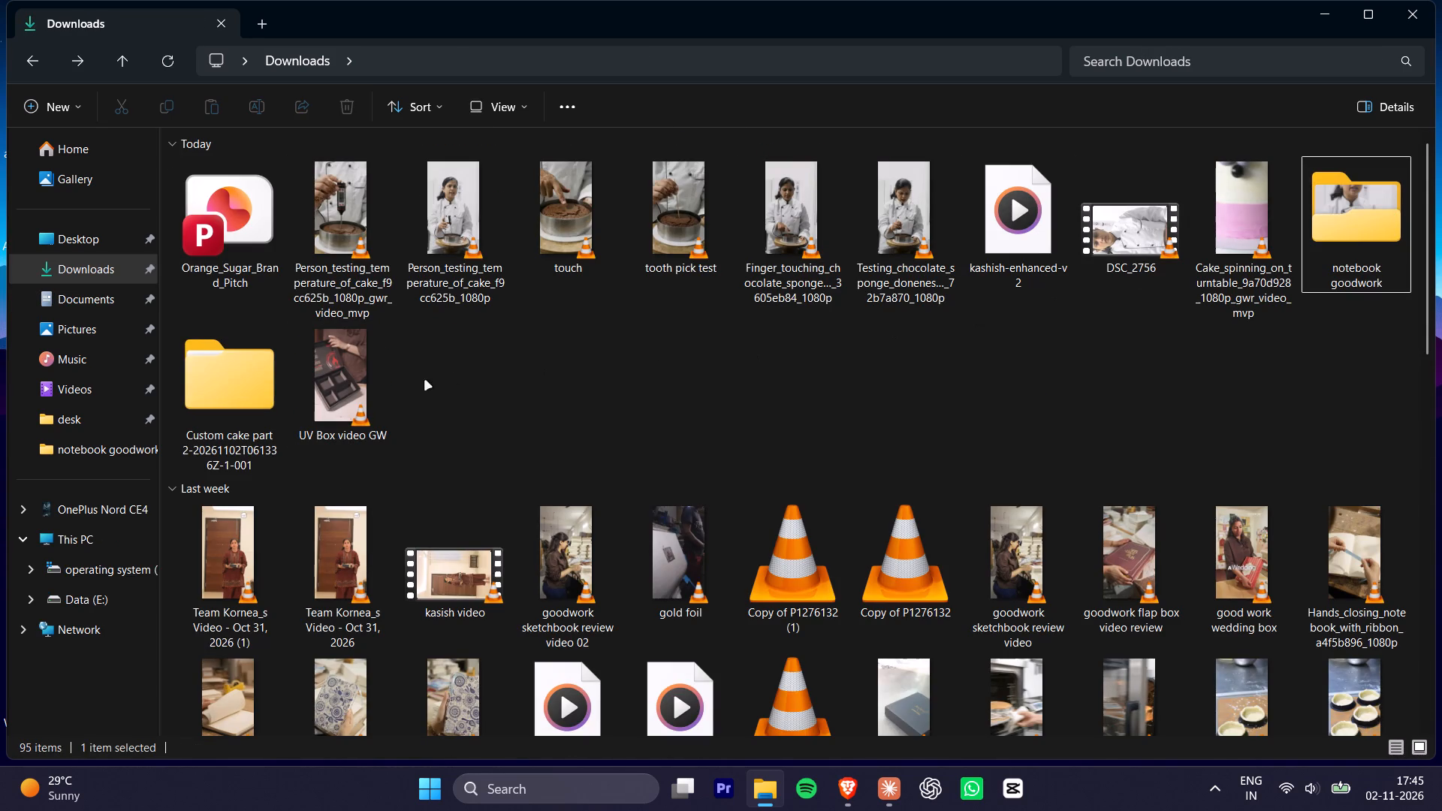
click(1441, 0)
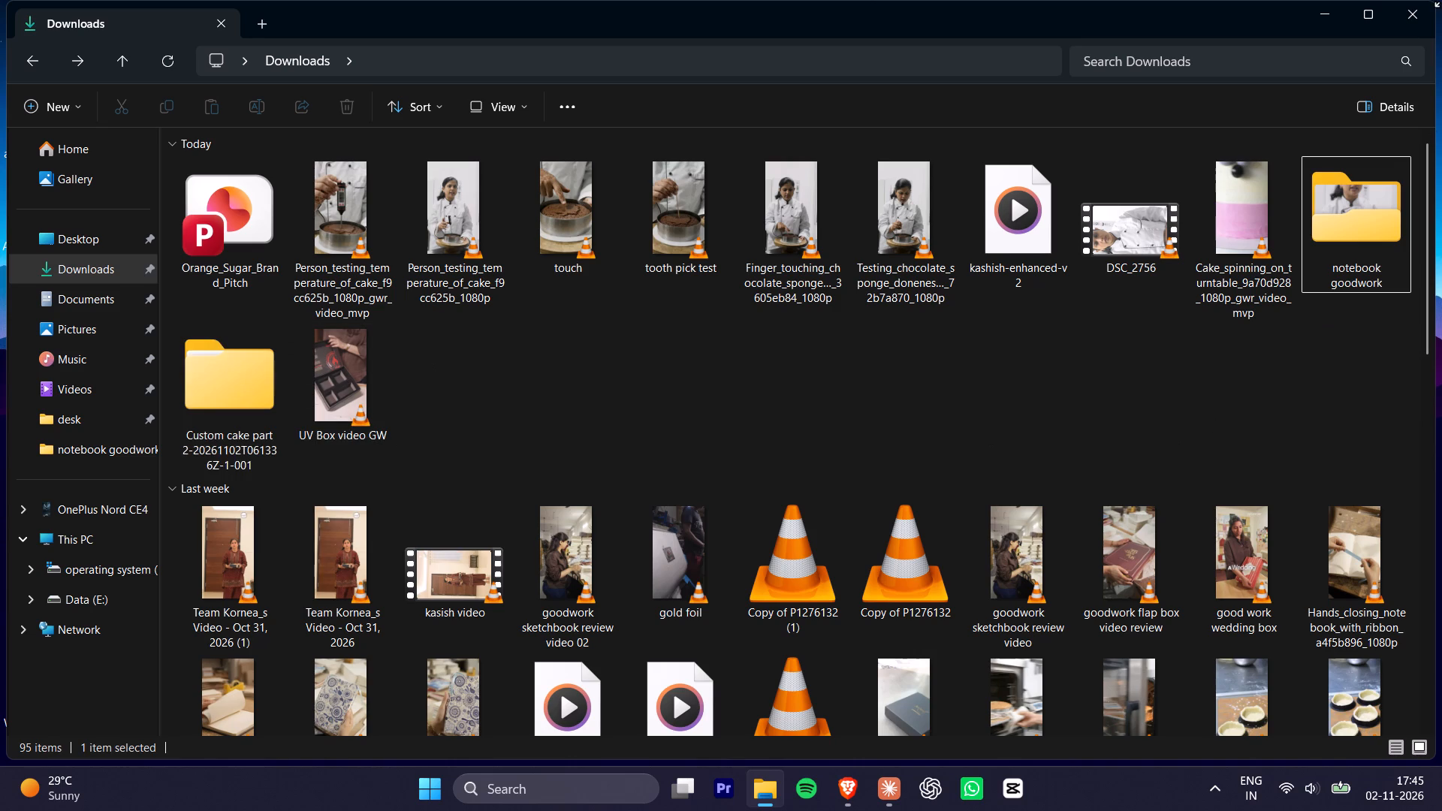
click(1376, 20)
click(1441, 8)
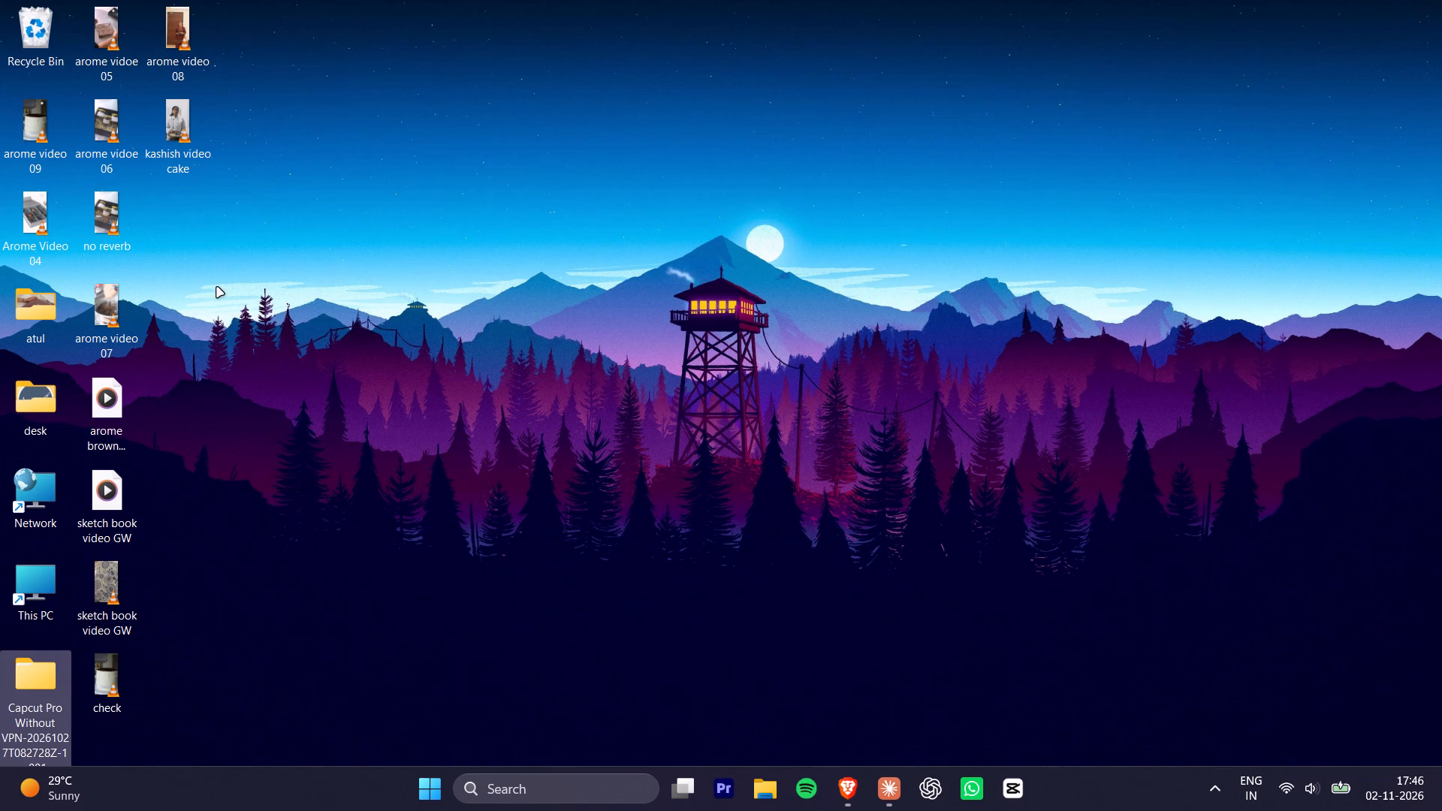
Empty the Recycle Bin from the desktop, confirming the permanent deletion.
right_click(32, 42)
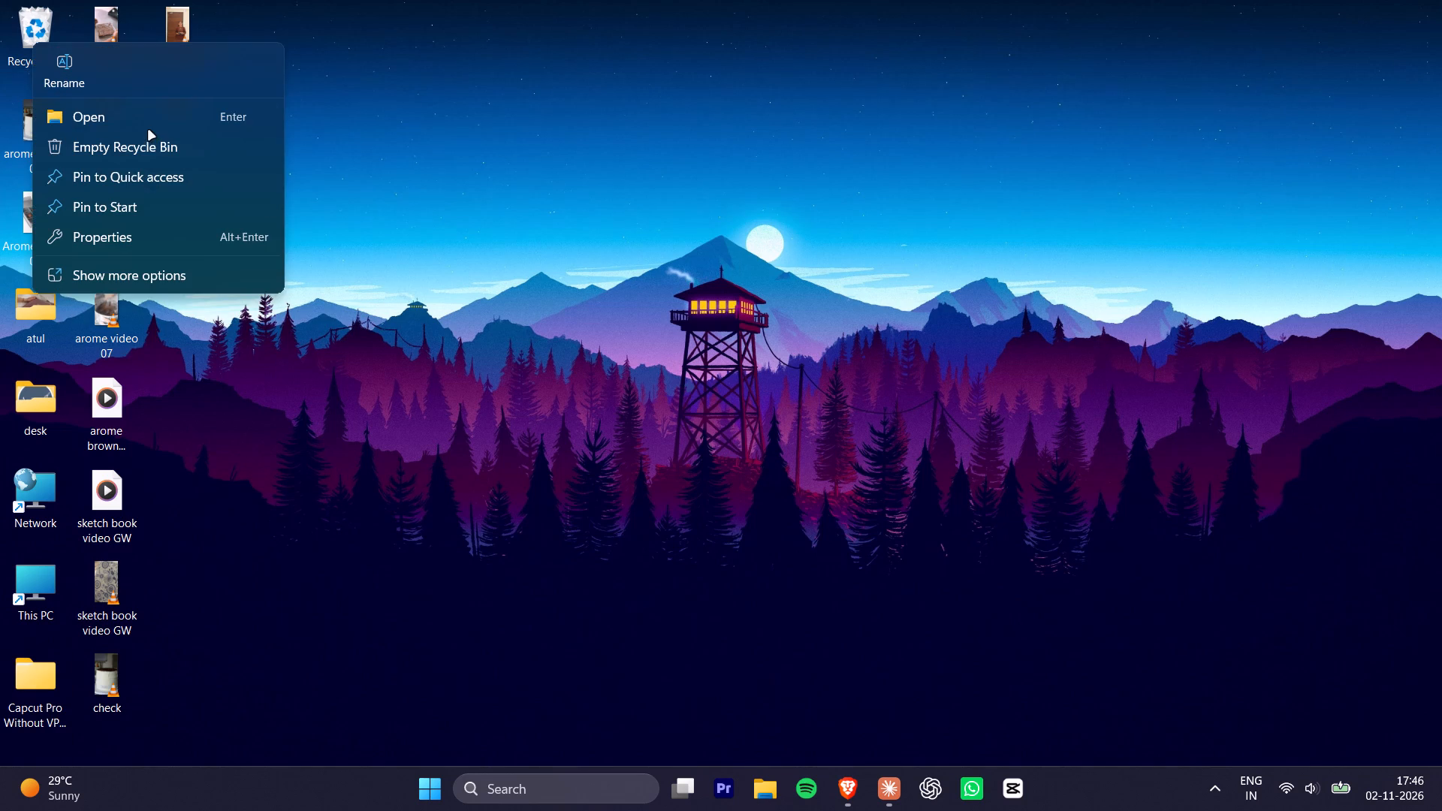
click(149, 131)
click(1441, 0)
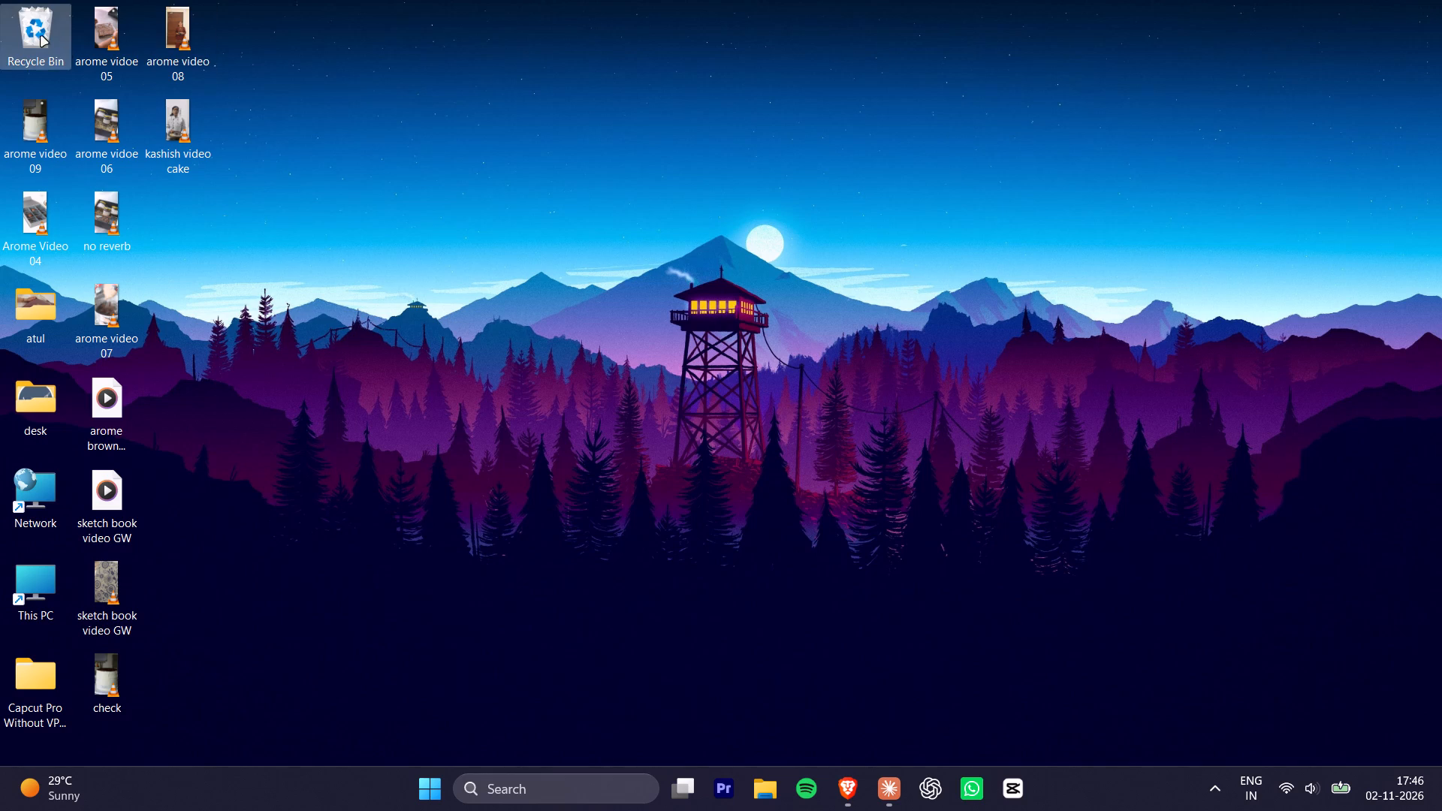
right_click(39, 35)
click(80, 128)
key(Return)
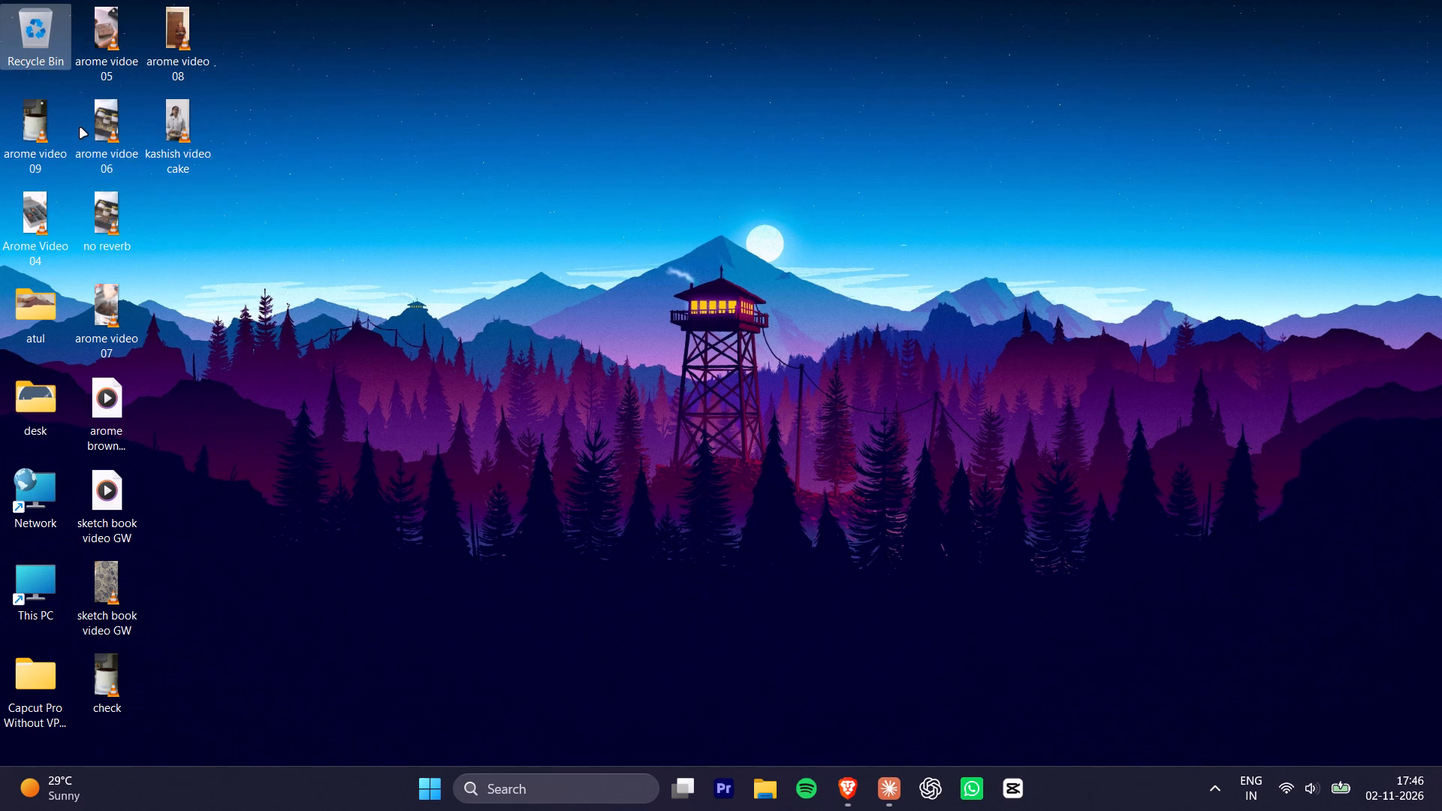
click(488, 171)
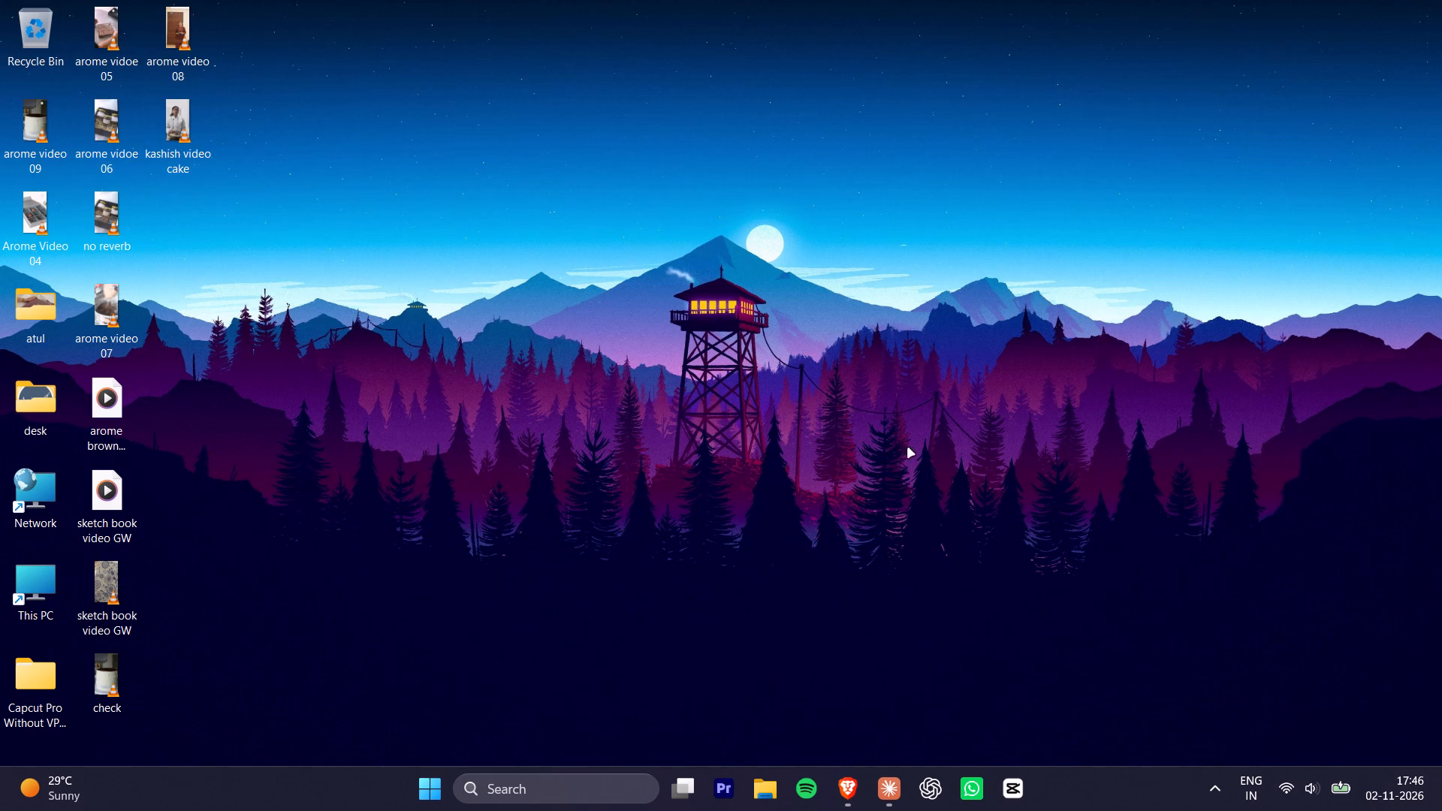
click(568, 472)
click(847, 801)
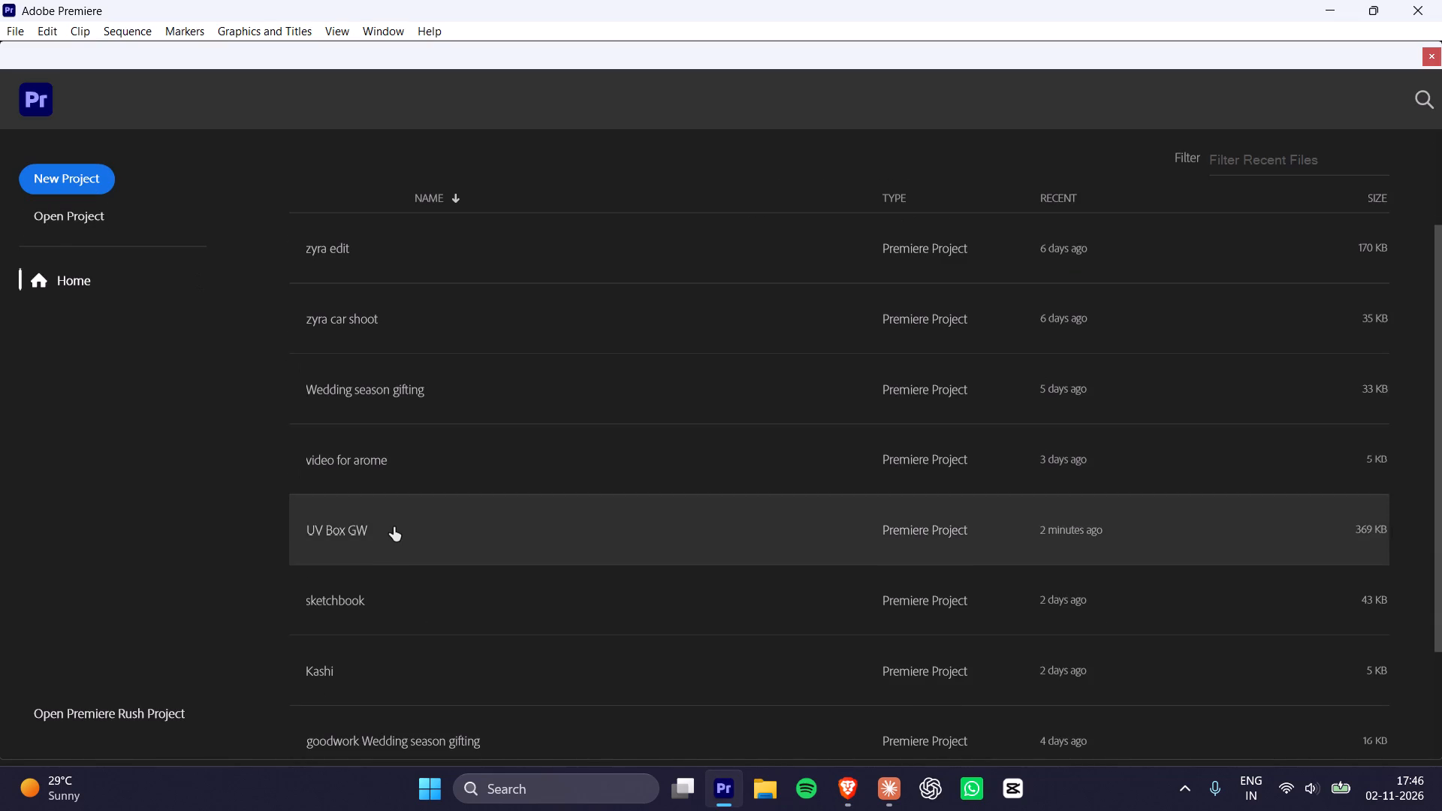
click(394, 527)
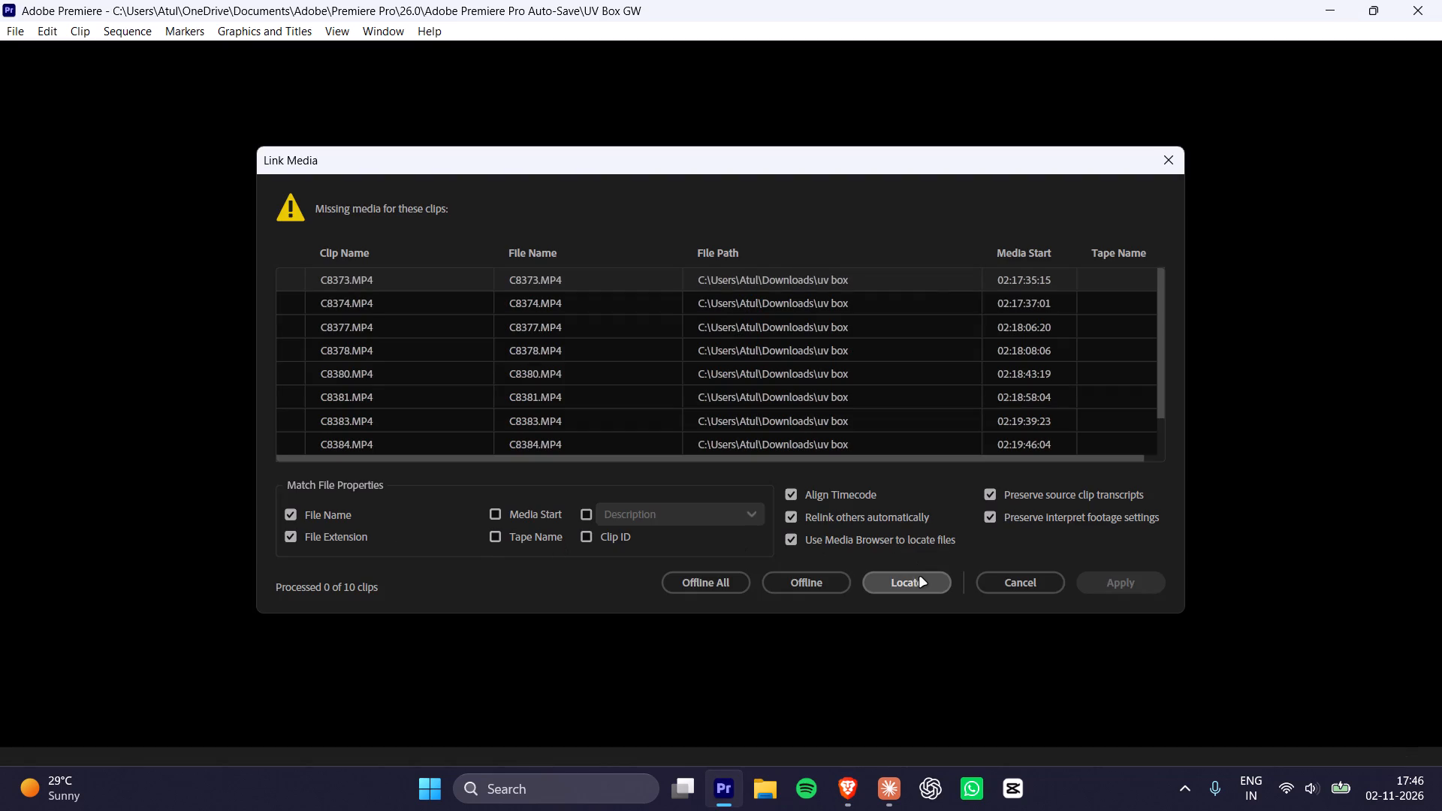
click(994, 578)
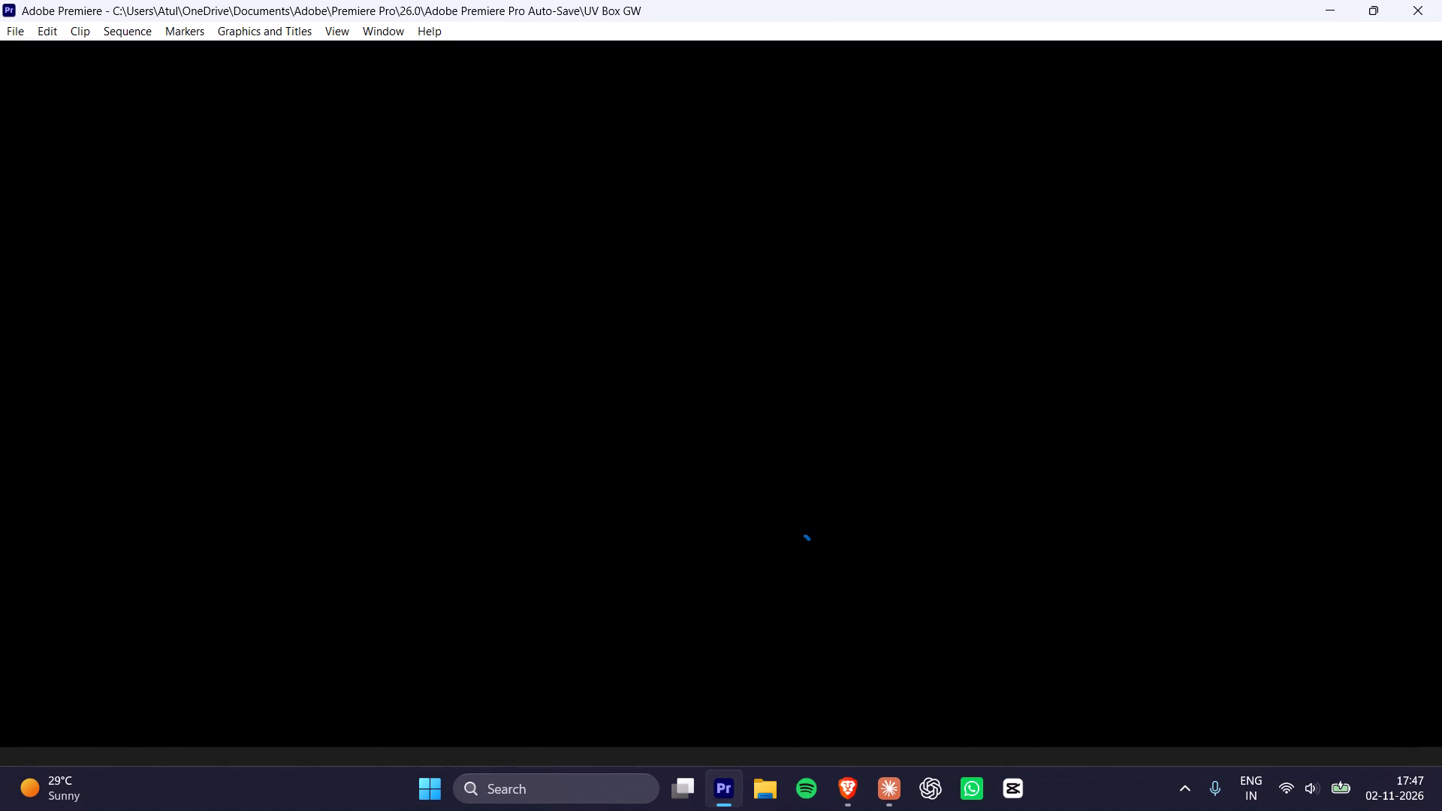
Delete all clips and the adjustment layer from the C8386 sequence timeline.
key(ctrl+a)
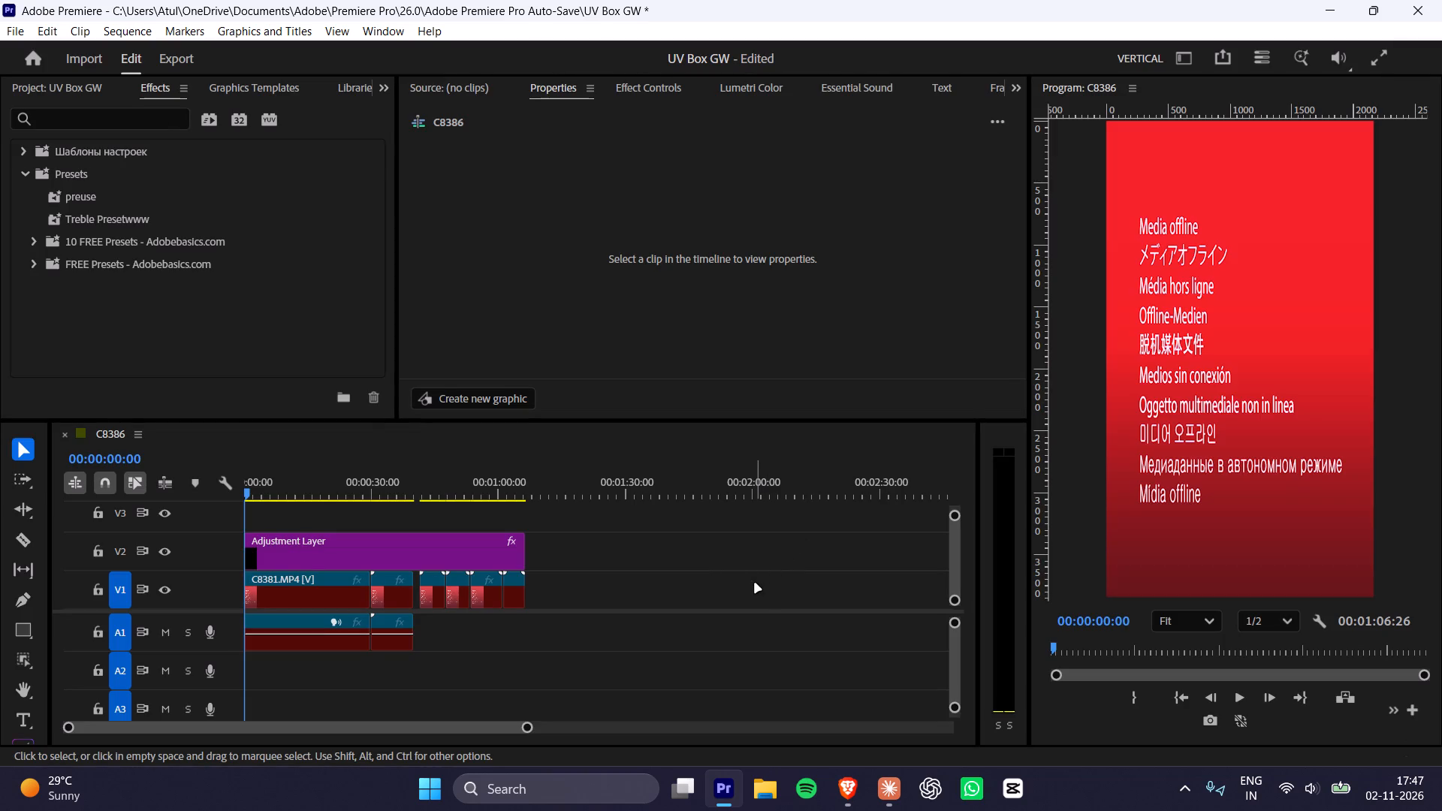
drag(623, 526, 65, 735)
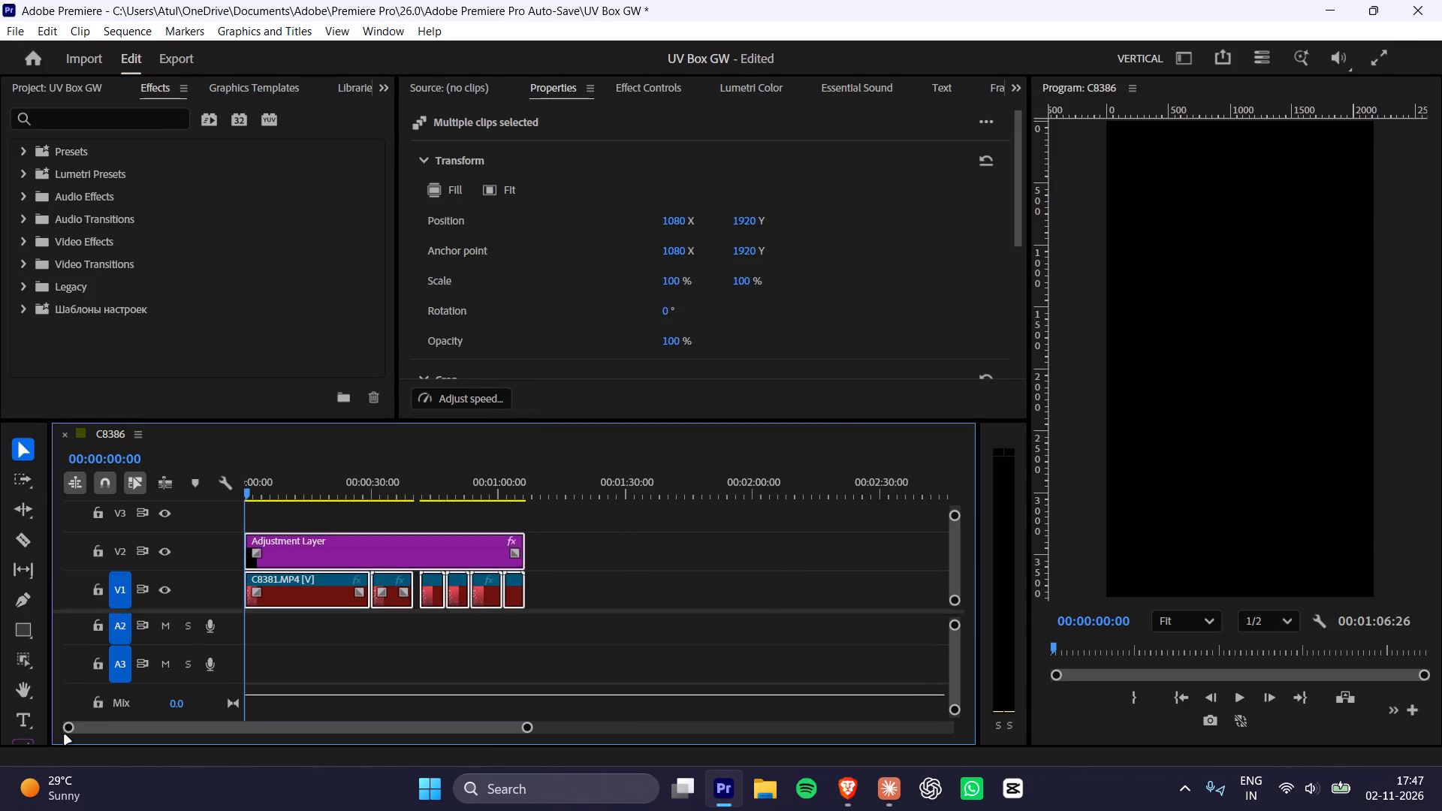
key(Delete)
Delete the uv box bin and the Adjustment Layer item from the UV Box GW project.
click(54, 93)
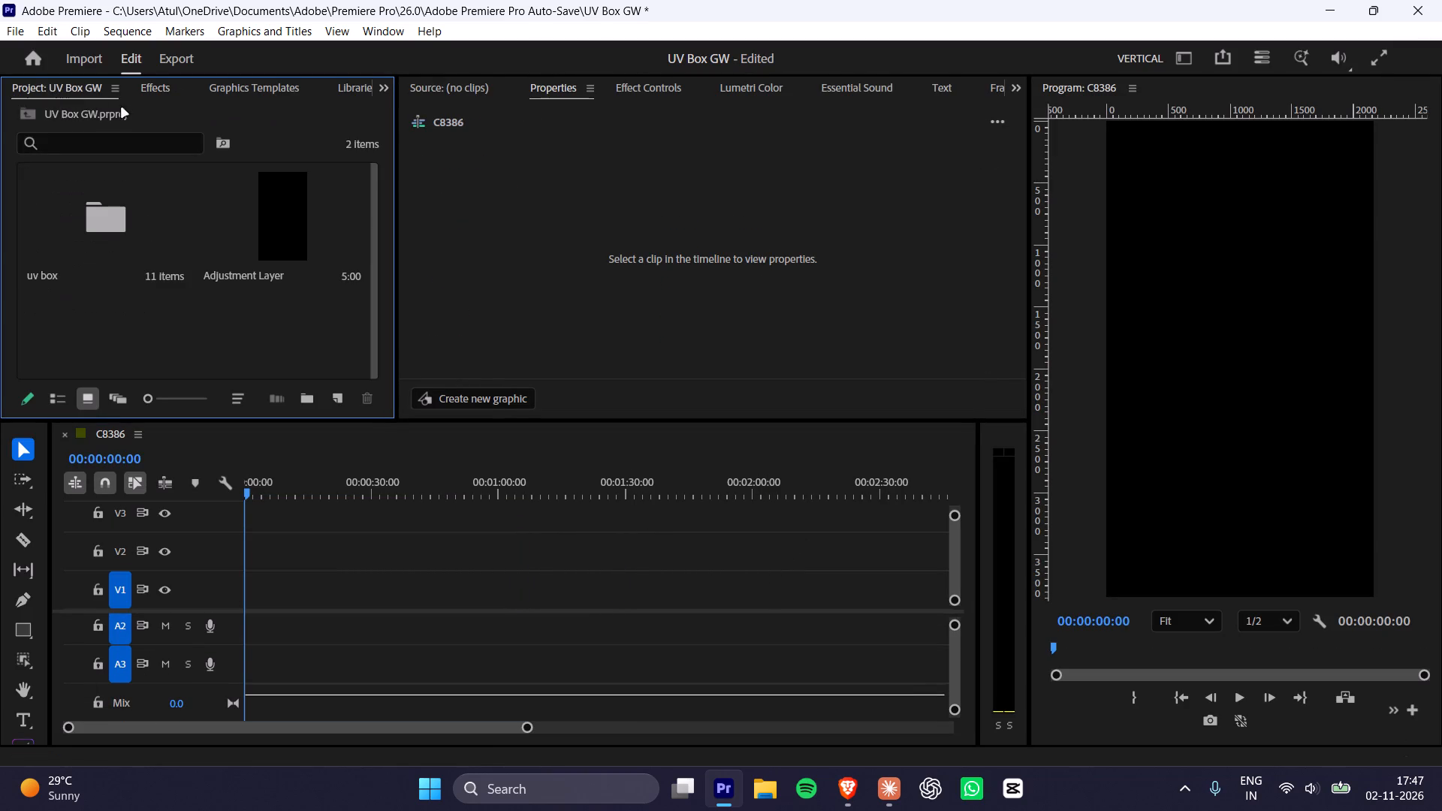
click(114, 225)
key(Delete)
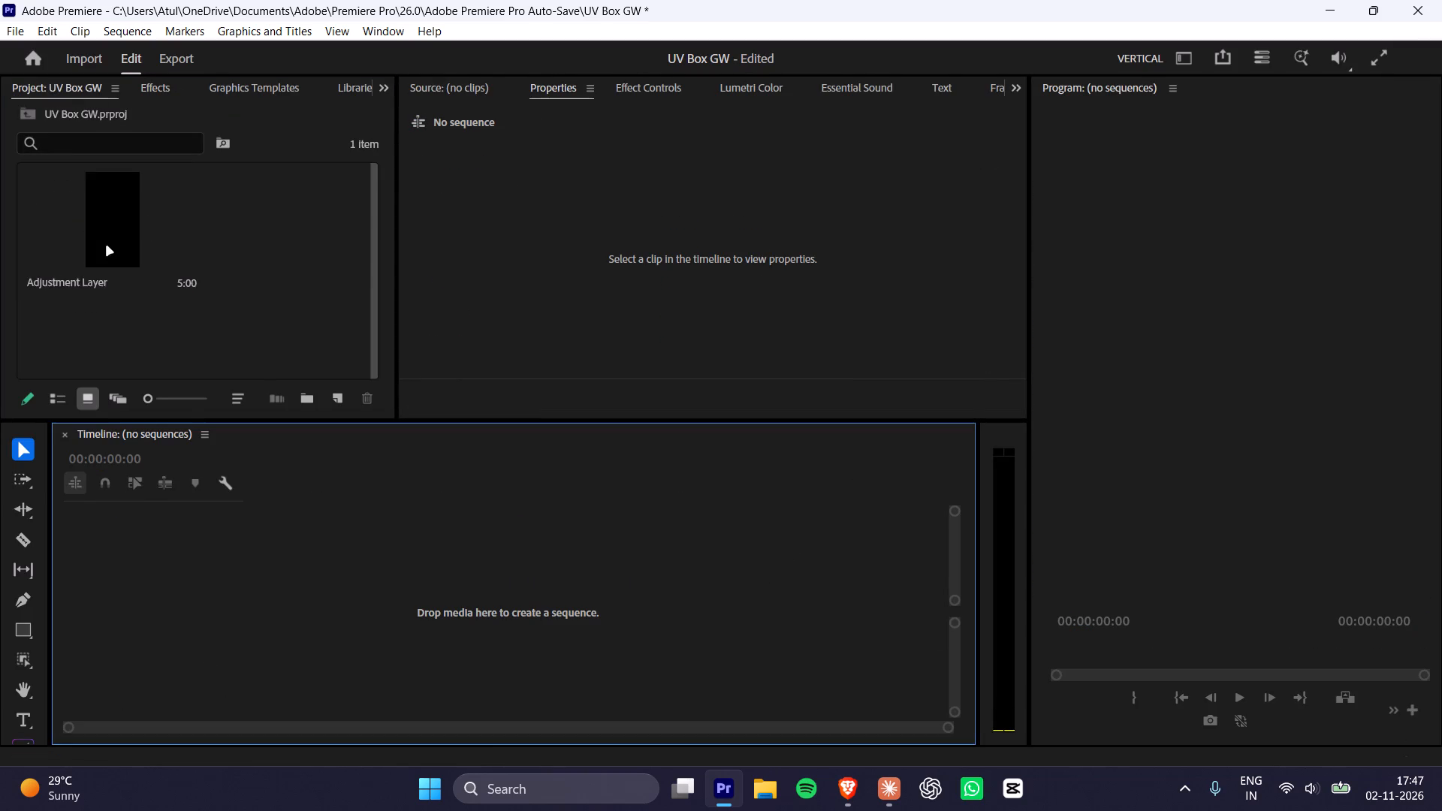
click(107, 246)
key(Delete)
Import the UV Box video GW file from the Downloads folder into the project.
click(203, 321)
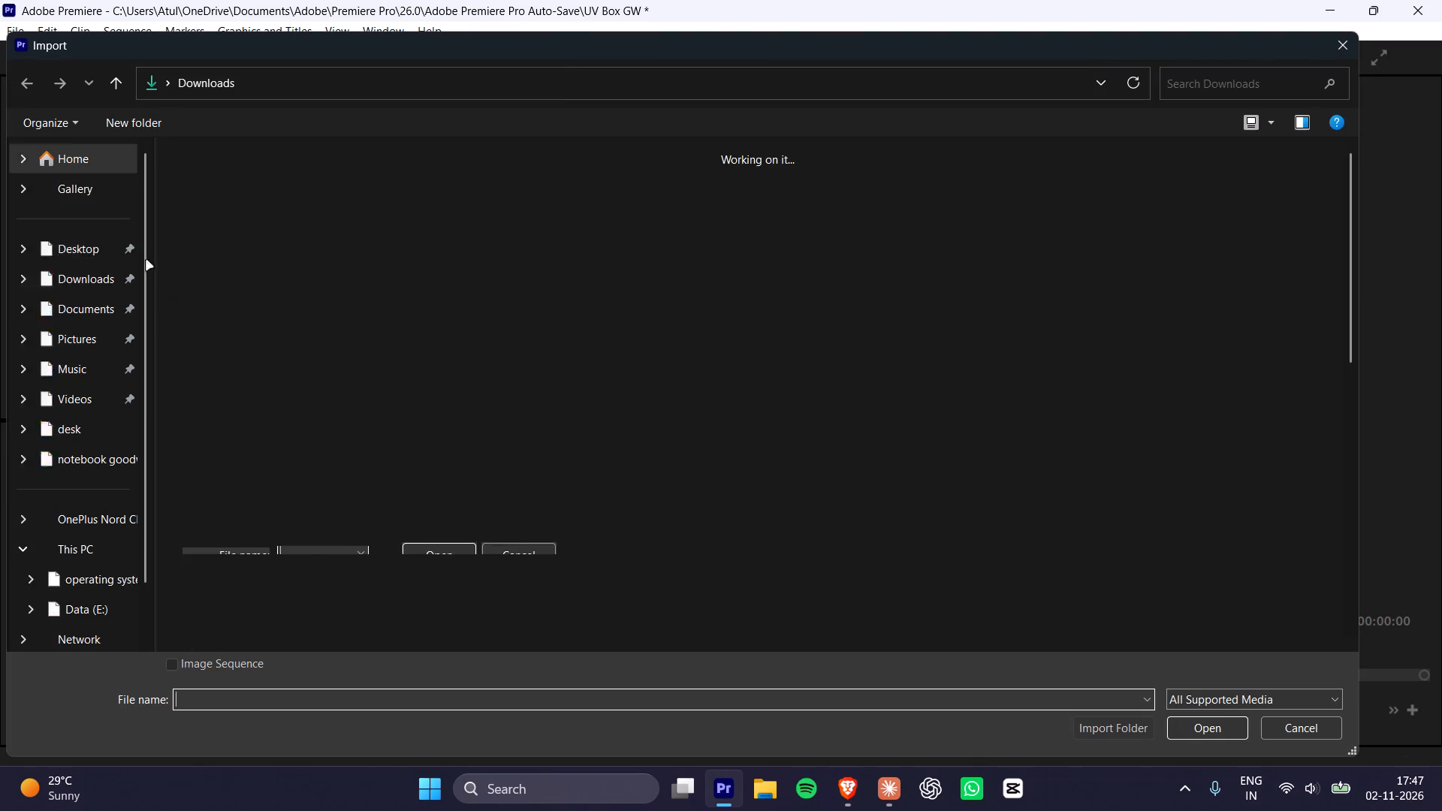
click(71, 272)
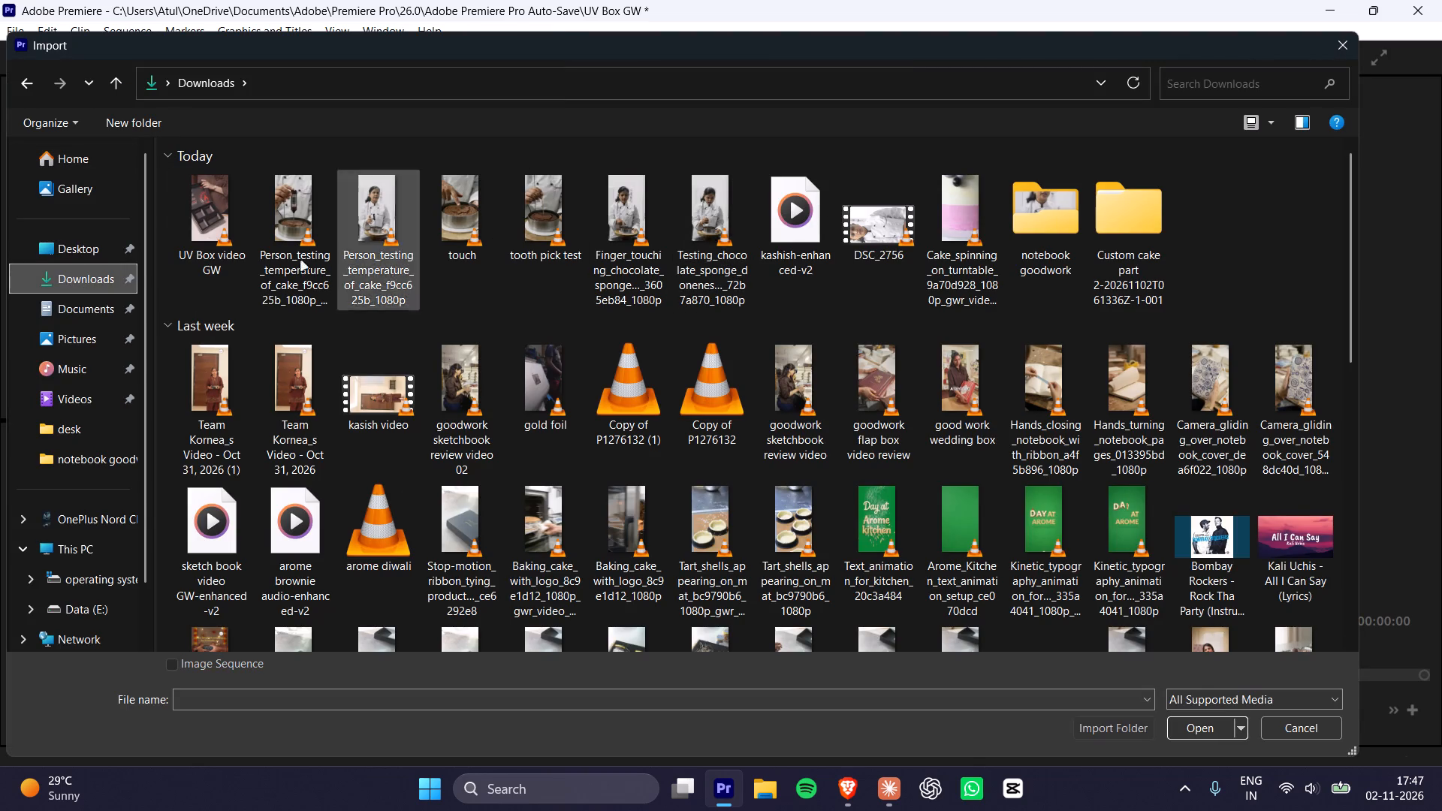
double_click(224, 198)
Create a new sequence by placing the UV Box video GW.mp4 clip in the empty timeline.
drag(153, 207, 161, 522)
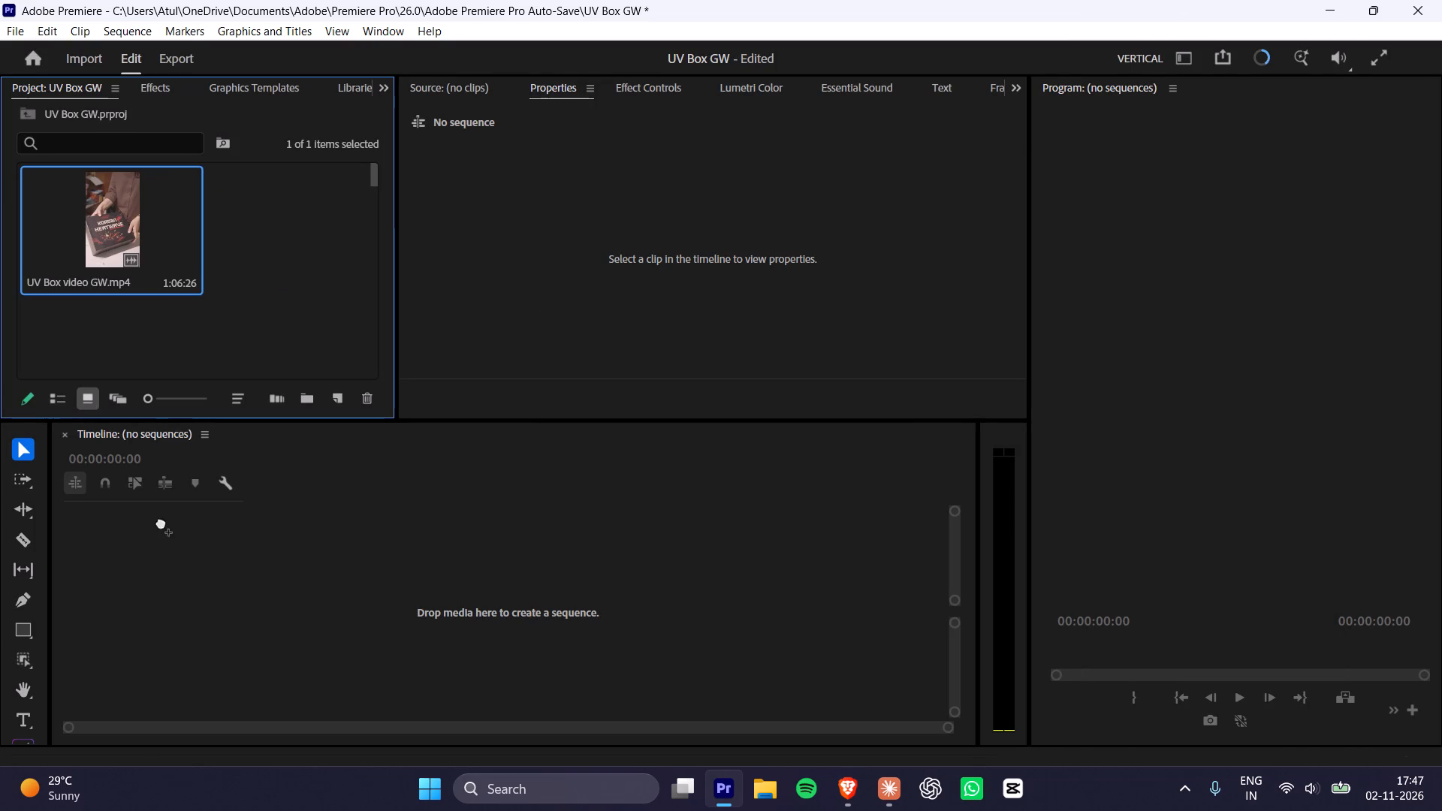
drag(161, 522, 117, 565)
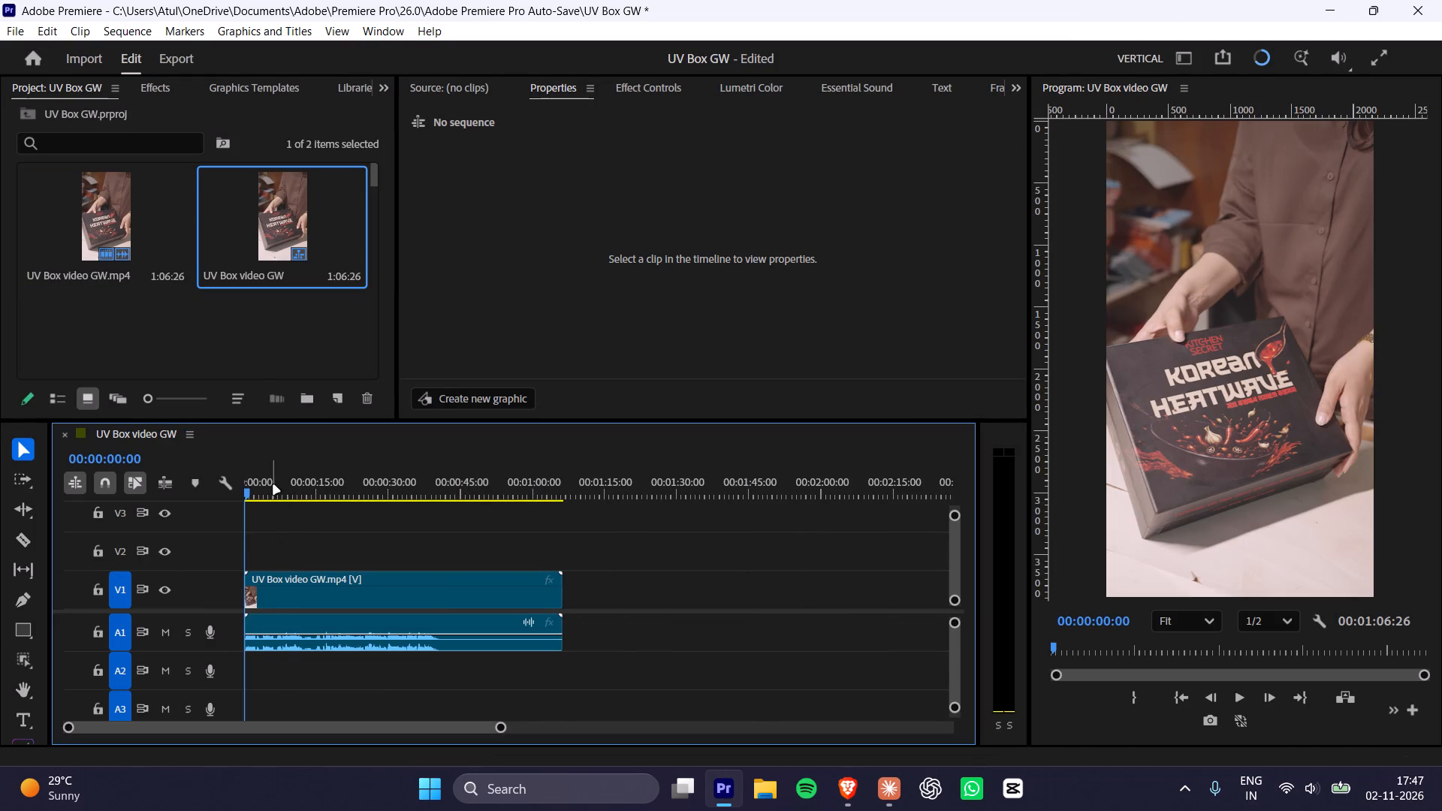
Scrub and play the UV Box video GW sequence around 00:00:45 to 00:00:48 to examine the late footage.
drag(272, 486, 462, 512)
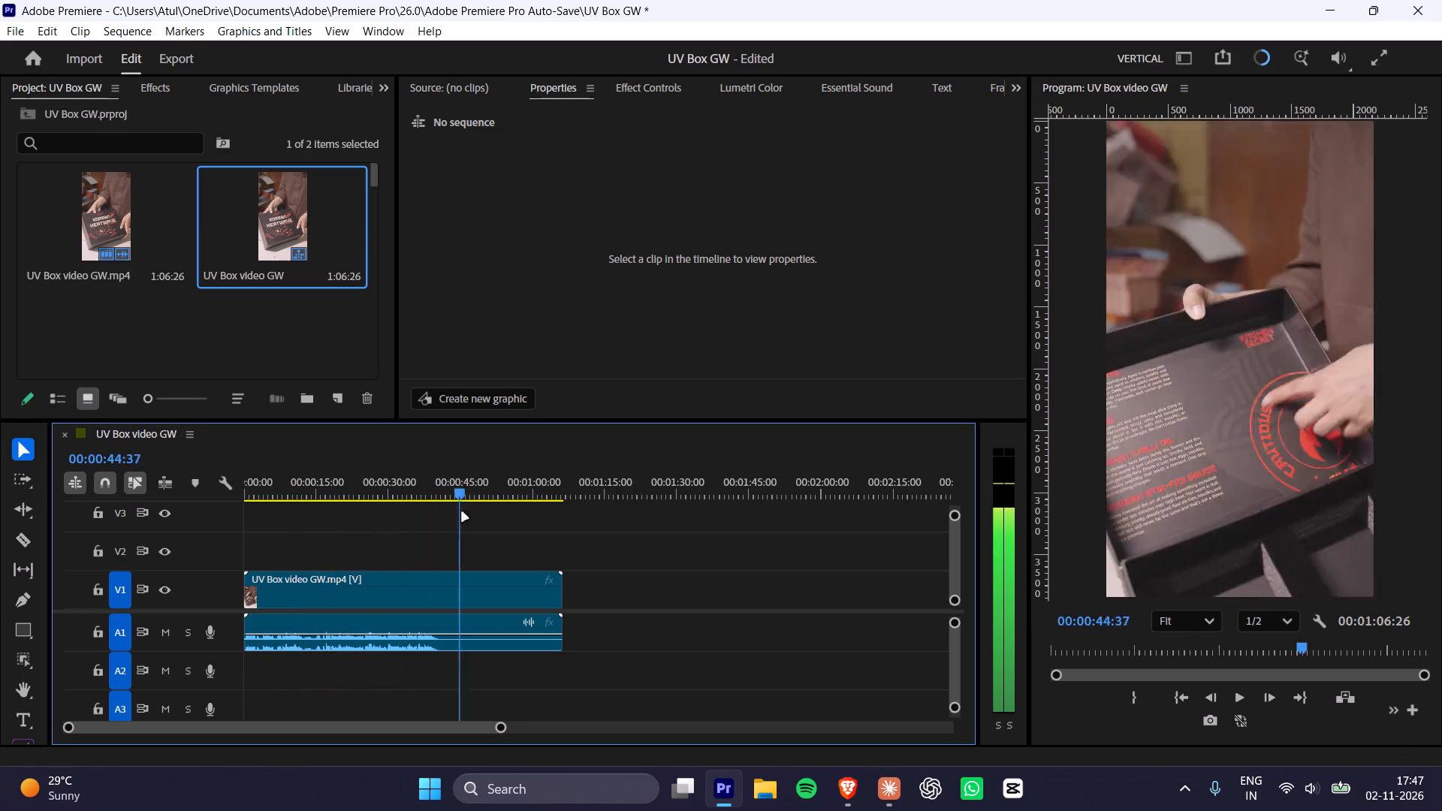
drag(462, 512, 474, 513)
key(Left)
key(Left)
key(Left)
key(Left)
key(Left)
key(Left)
key(Left)
key(Left)
key(Left)
key(Left)
key(Left)
key(Left)
key(Left)
key(Left)
key(Left)
key(Left)
key(Left)
key(Left)
key(Left)
key(Left)
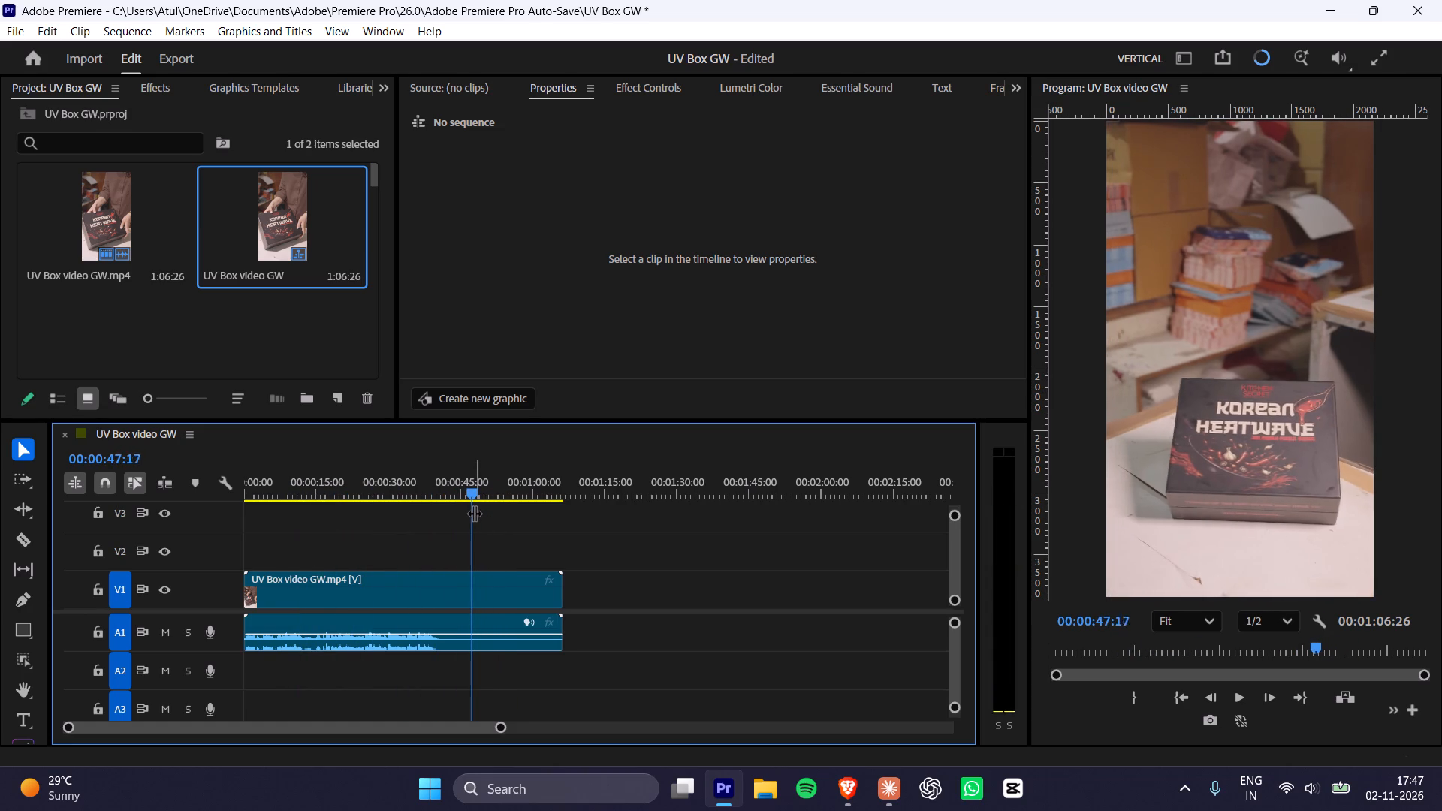
key(space)
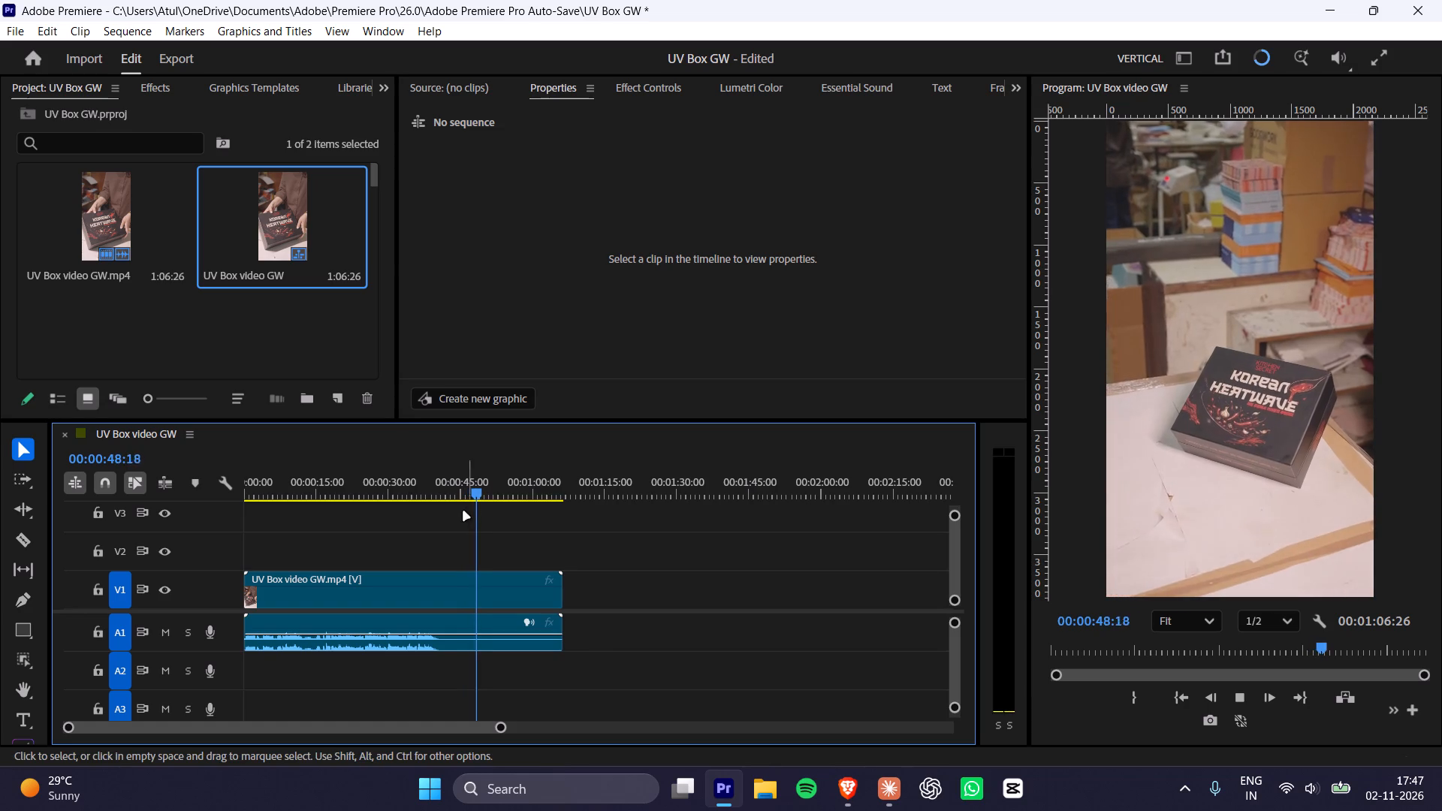
drag(370, 493, 177, 514)
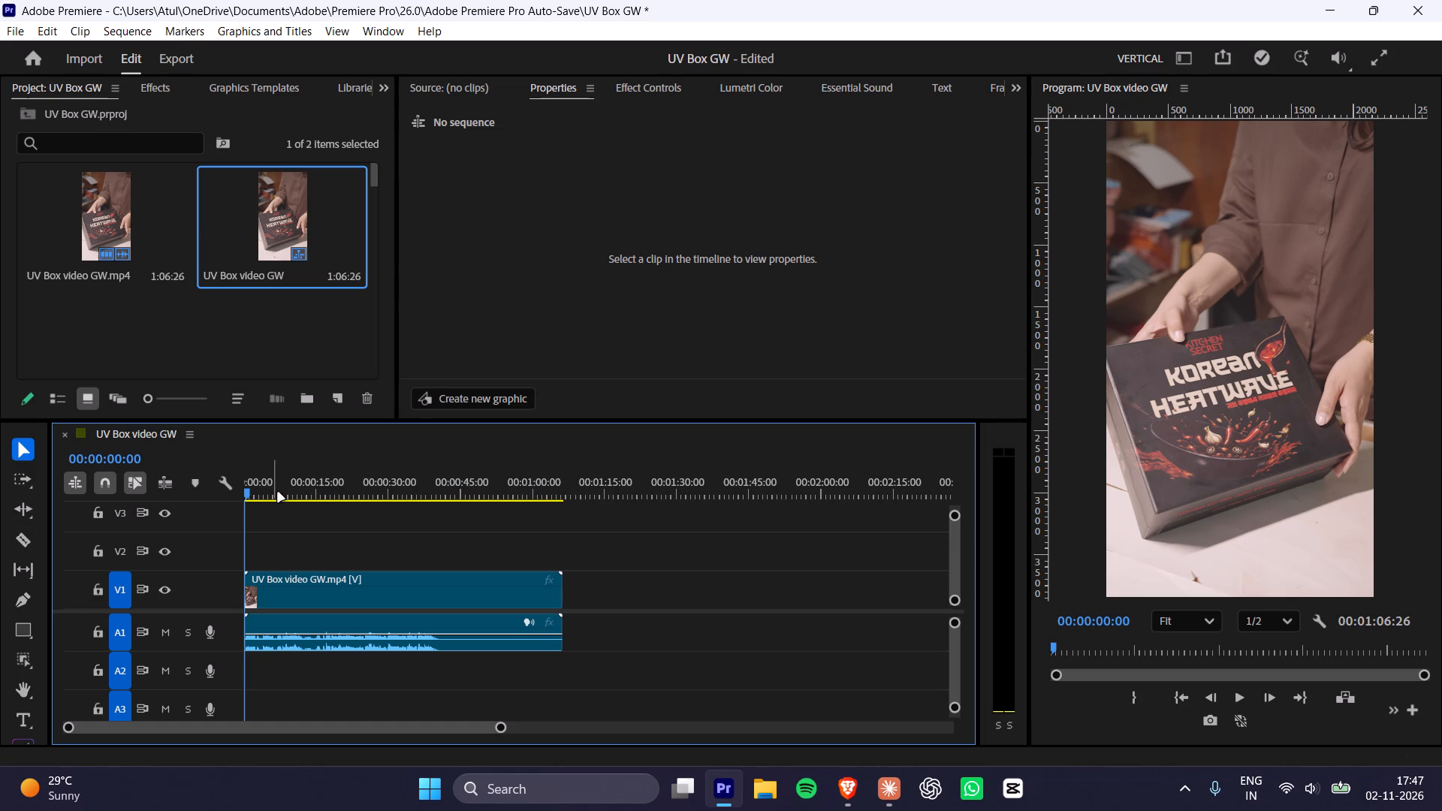
Play the first eight seconds of the UV Box video GW sequence to review the box-opening footage.
drag(279, 493, 63, 494)
alt+scroll(143, 583, up, 9)
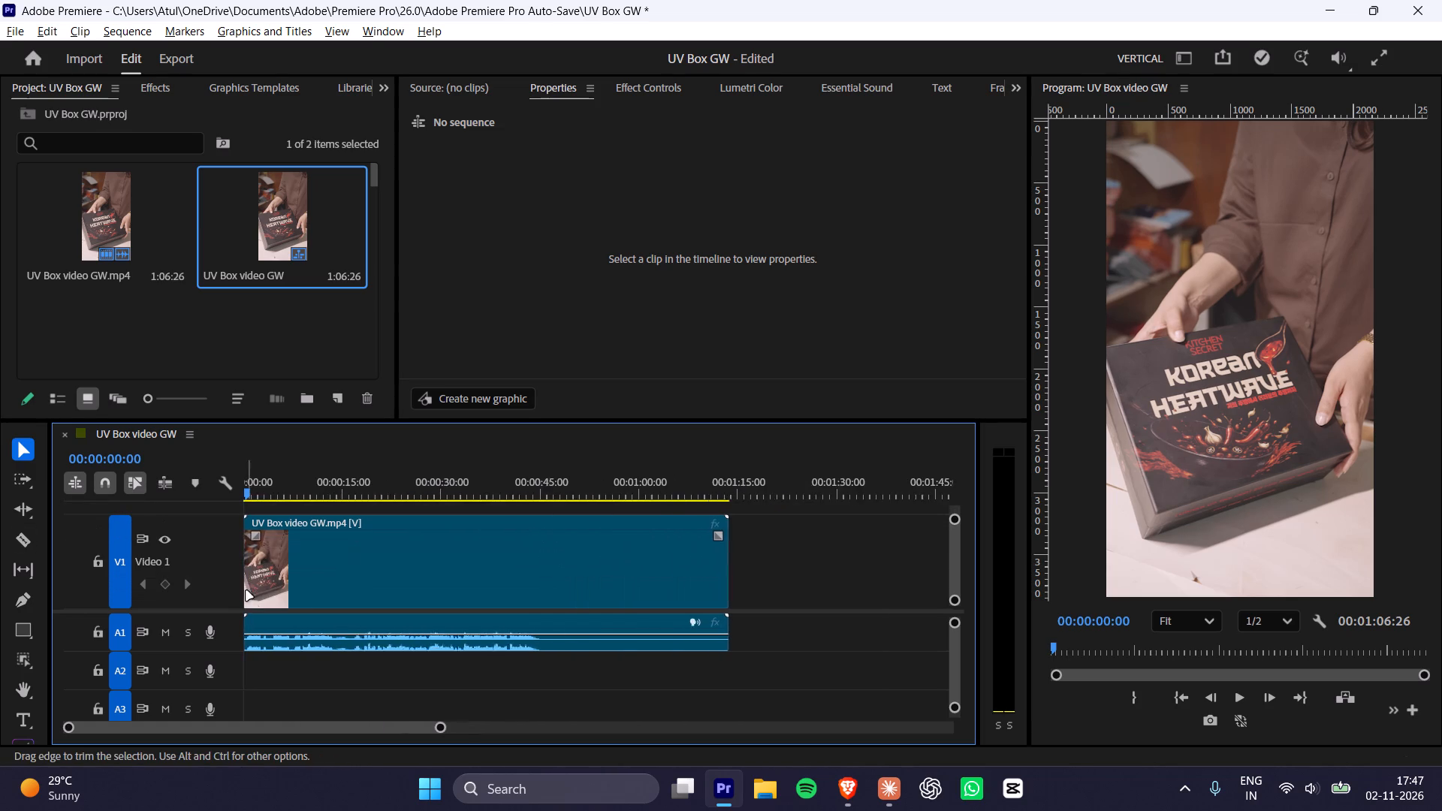
alt+scroll(246, 591, up, 7)
drag(300, 480, 0, 487)
alt+scroll(186, 540, down, 7)
ctrl+scroll(287, 548, up, 3)
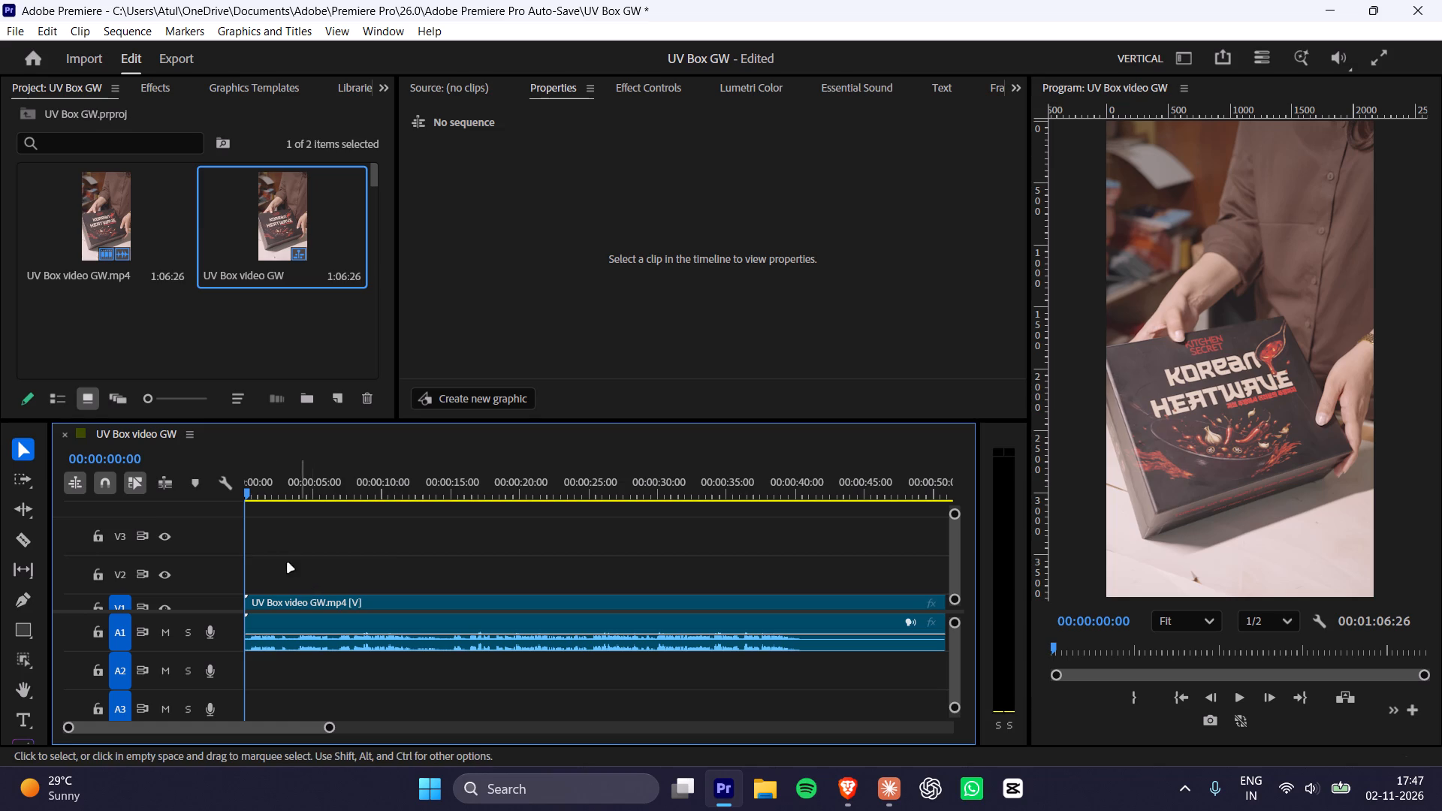
alt+scroll(190, 585, up, 12)
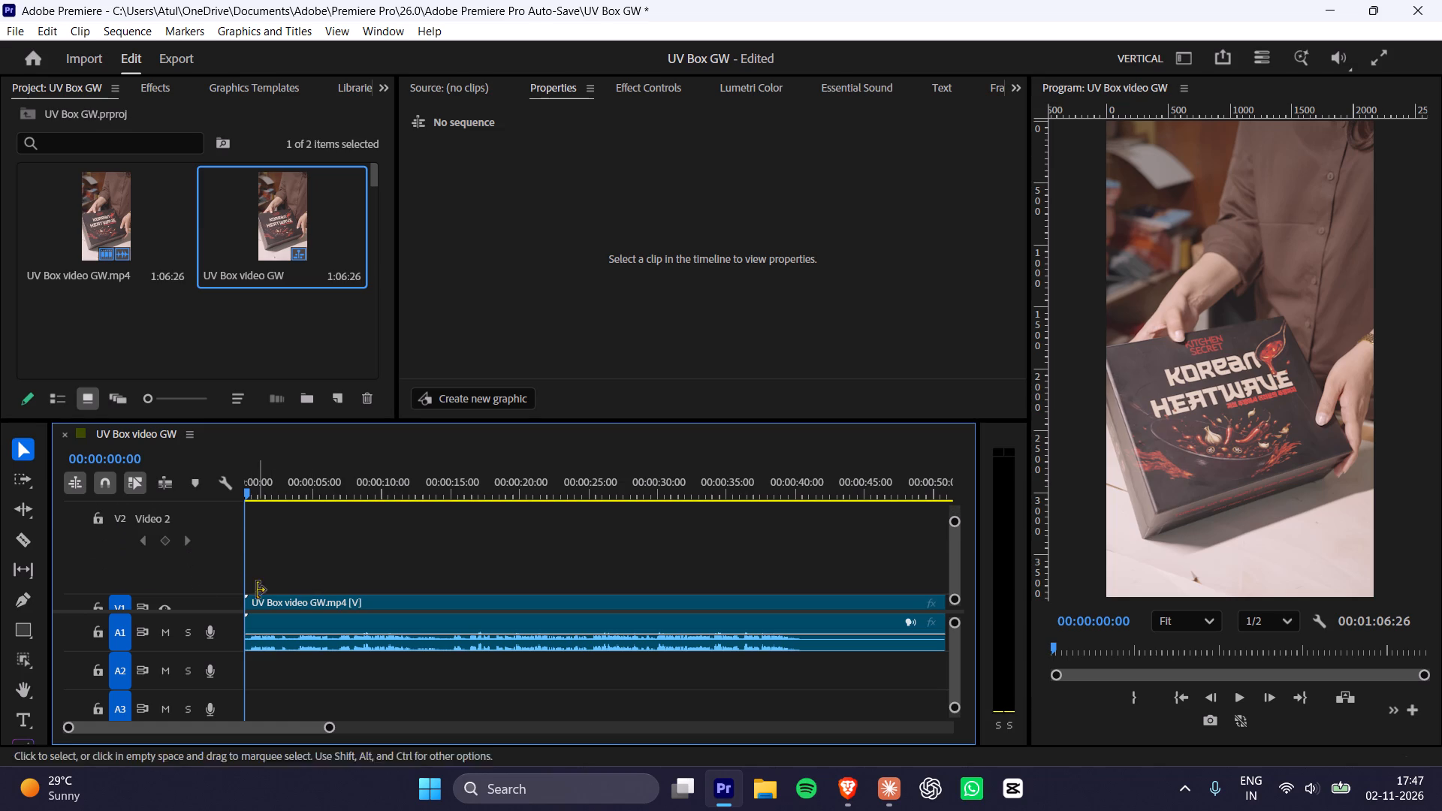
ctrl+scroll(257, 590, up, 6)
ctrl+scroll(205, 595, down, 15)
alt+scroll(376, 537, up, 3)
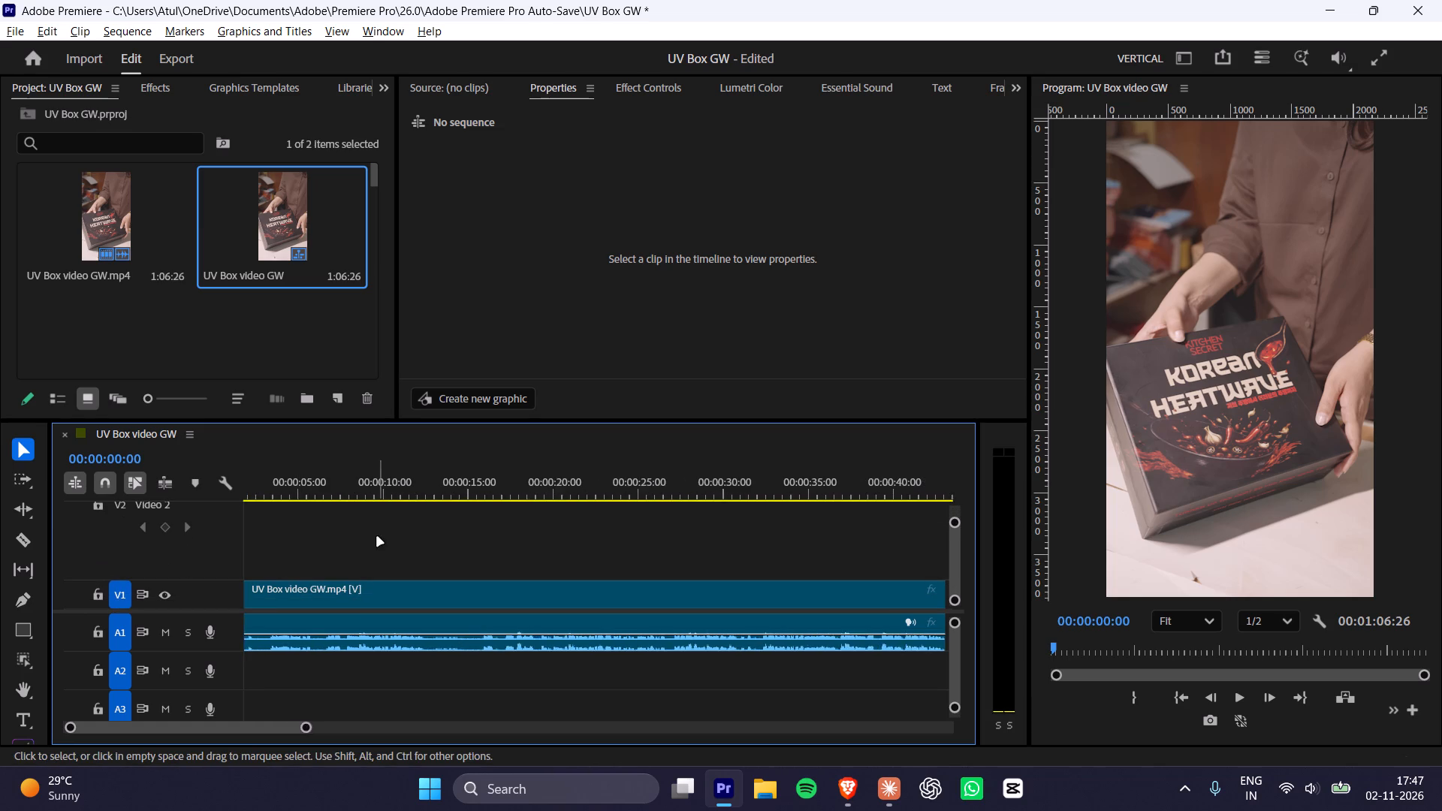
alt+scroll(377, 537, up, 2)
alt+scroll(172, 551, down, 9)
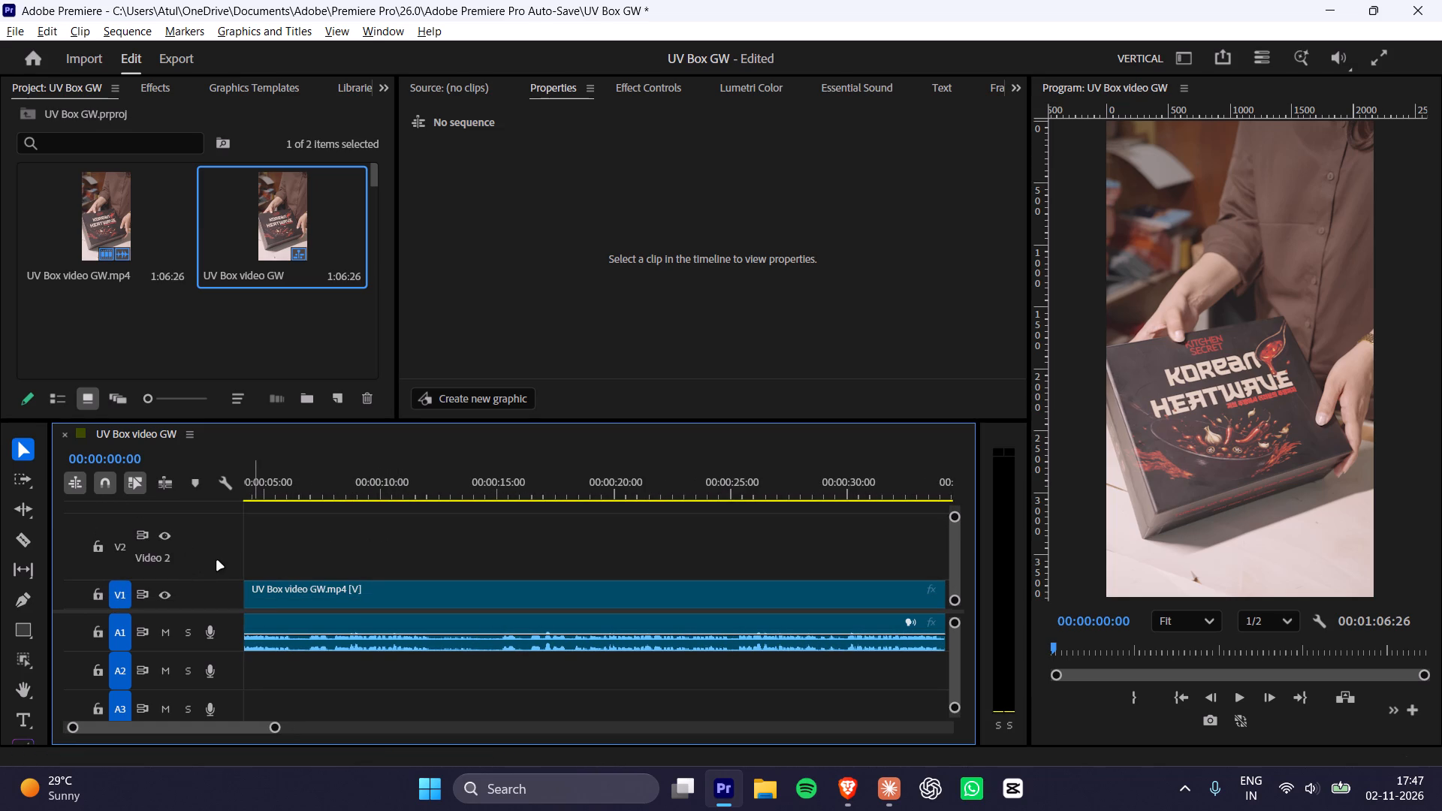
alt+scroll(217, 561, down, 7)
alt+scroll(213, 598, up, 4)
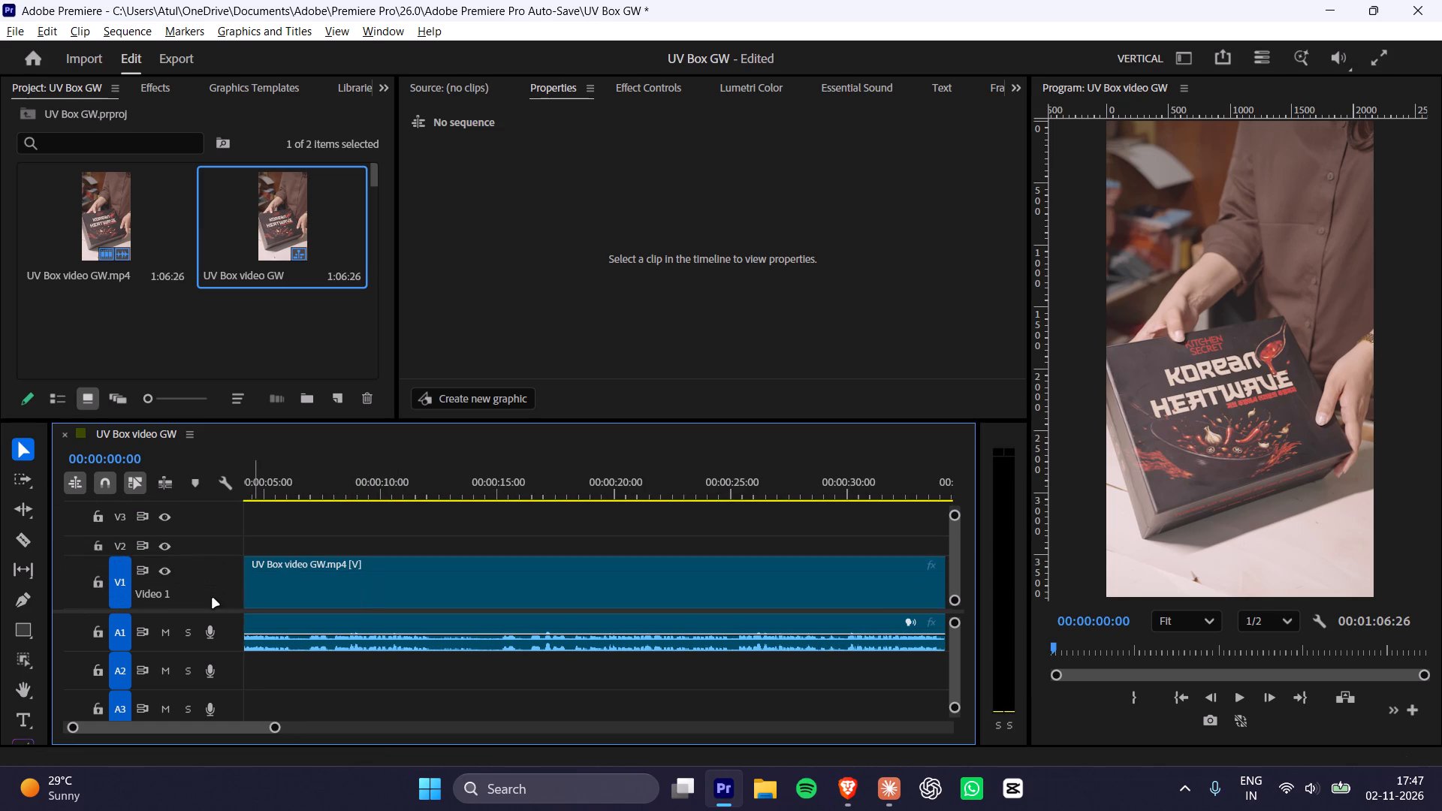
drag(295, 499, 12, 523)
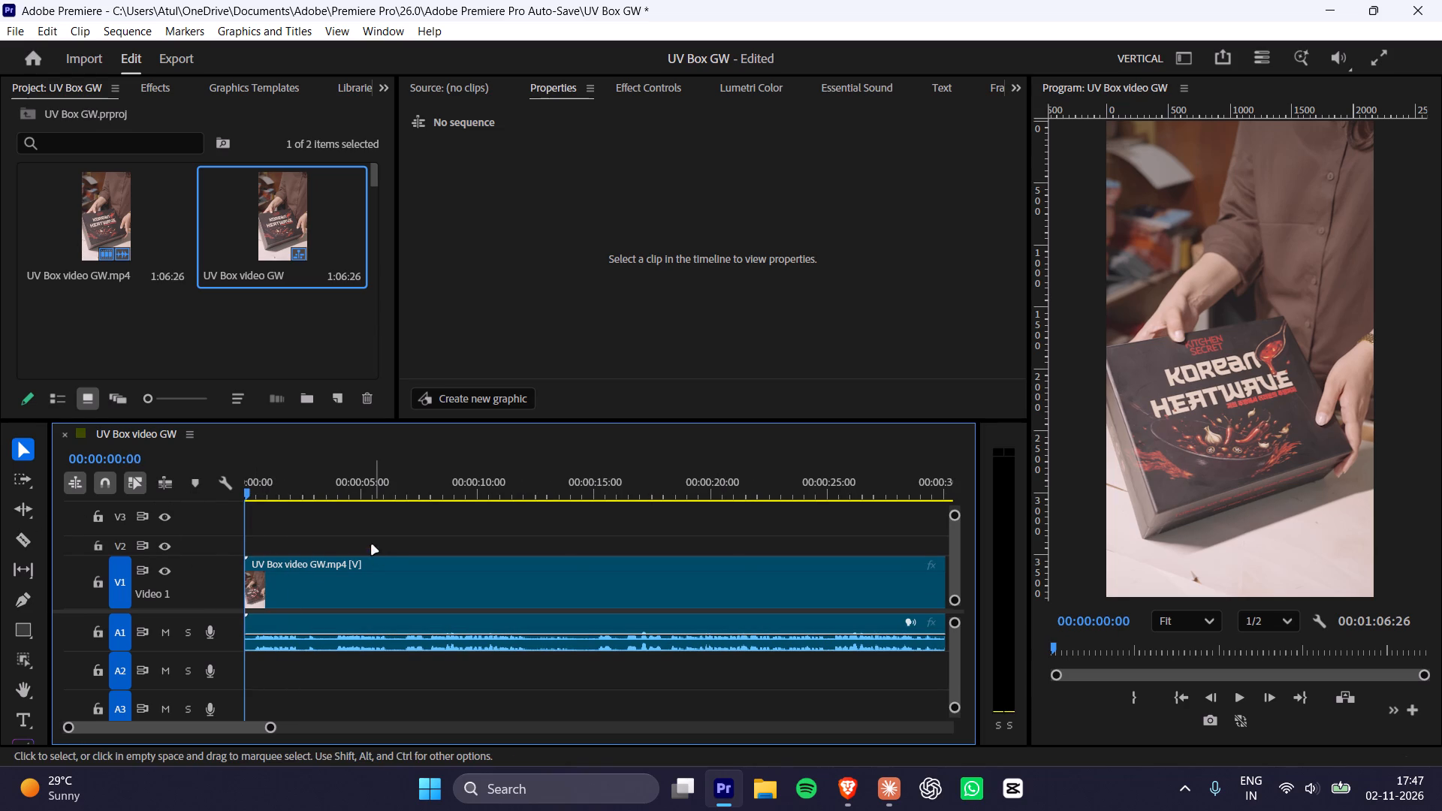
key(space)
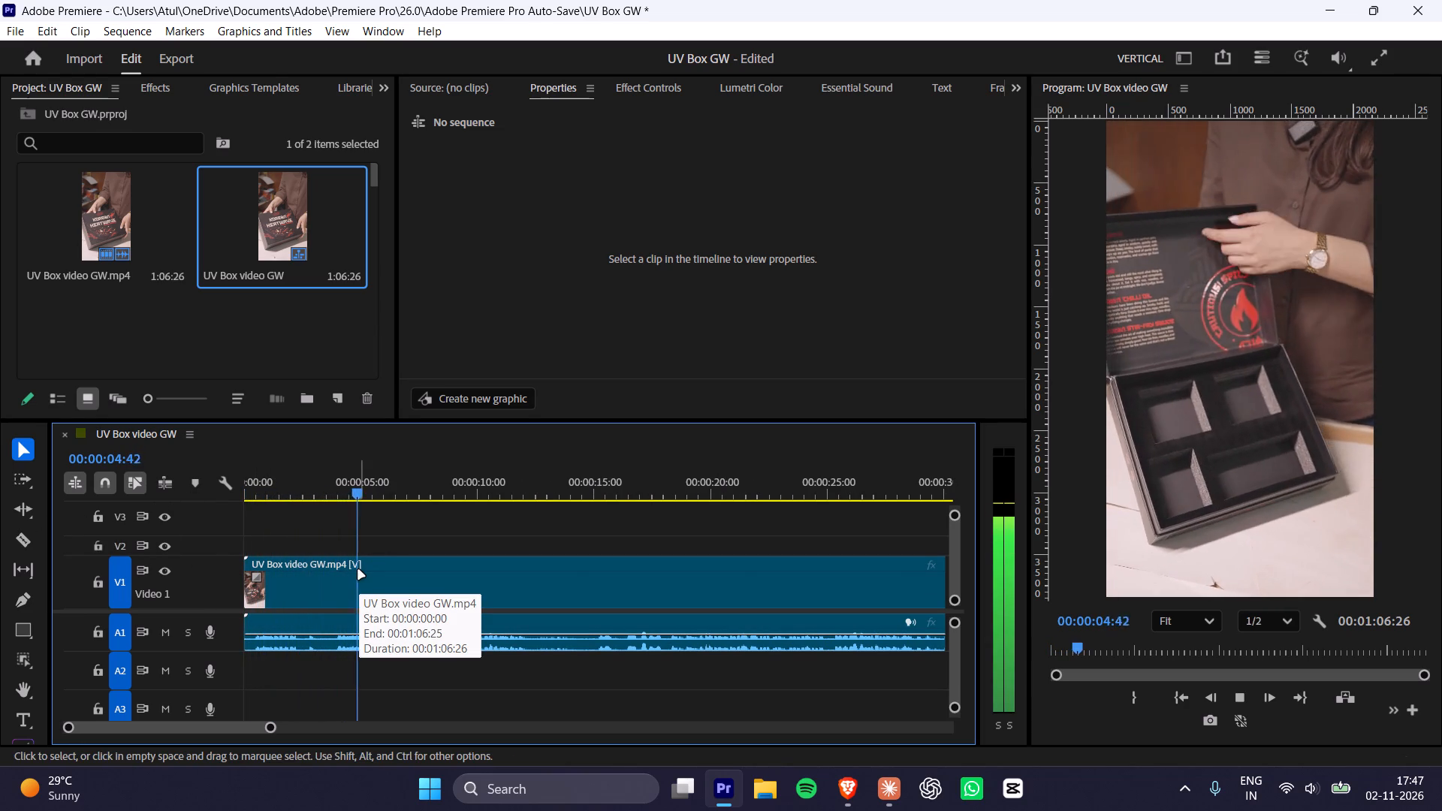
key(space)
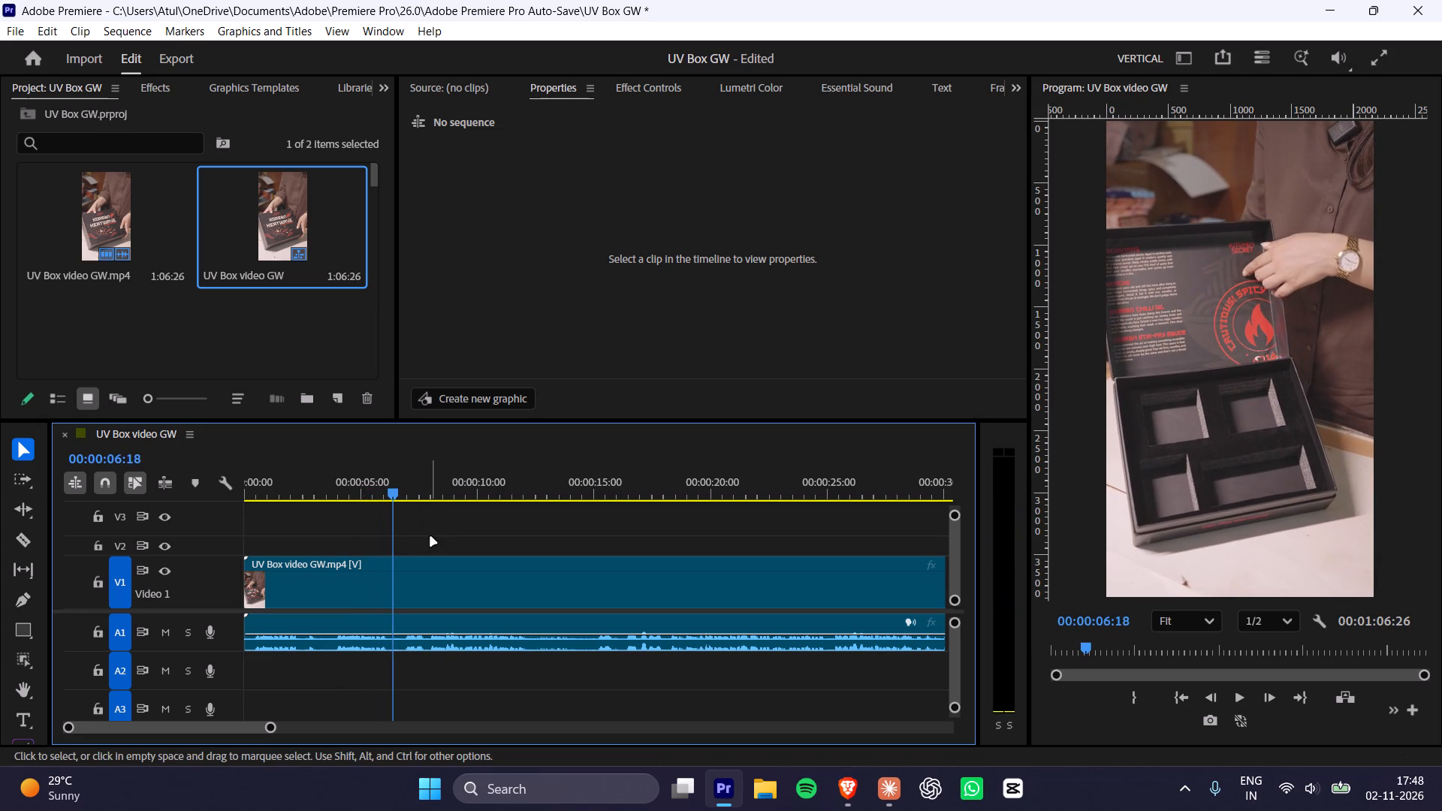
key(space)
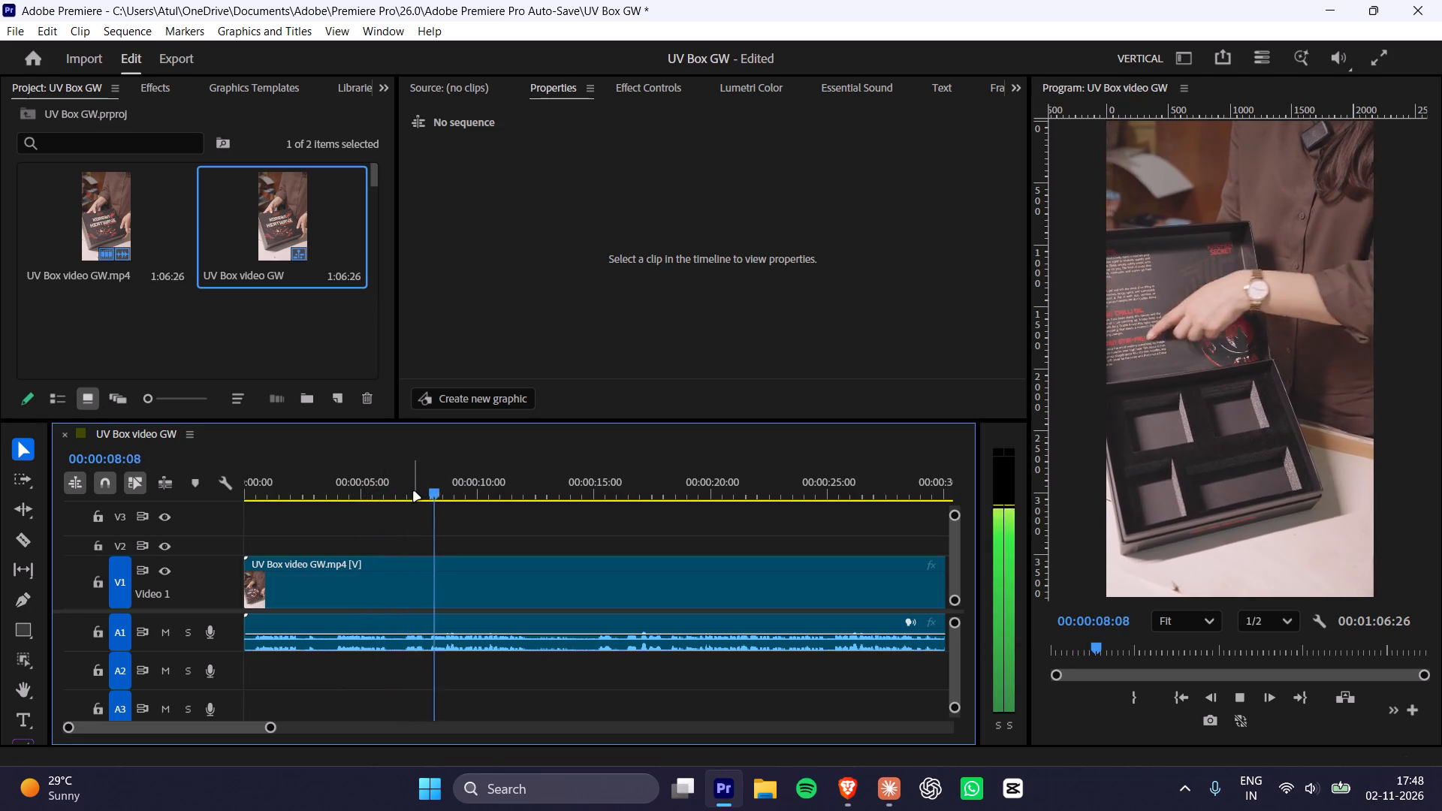
drag(378, 487, 134, 487)
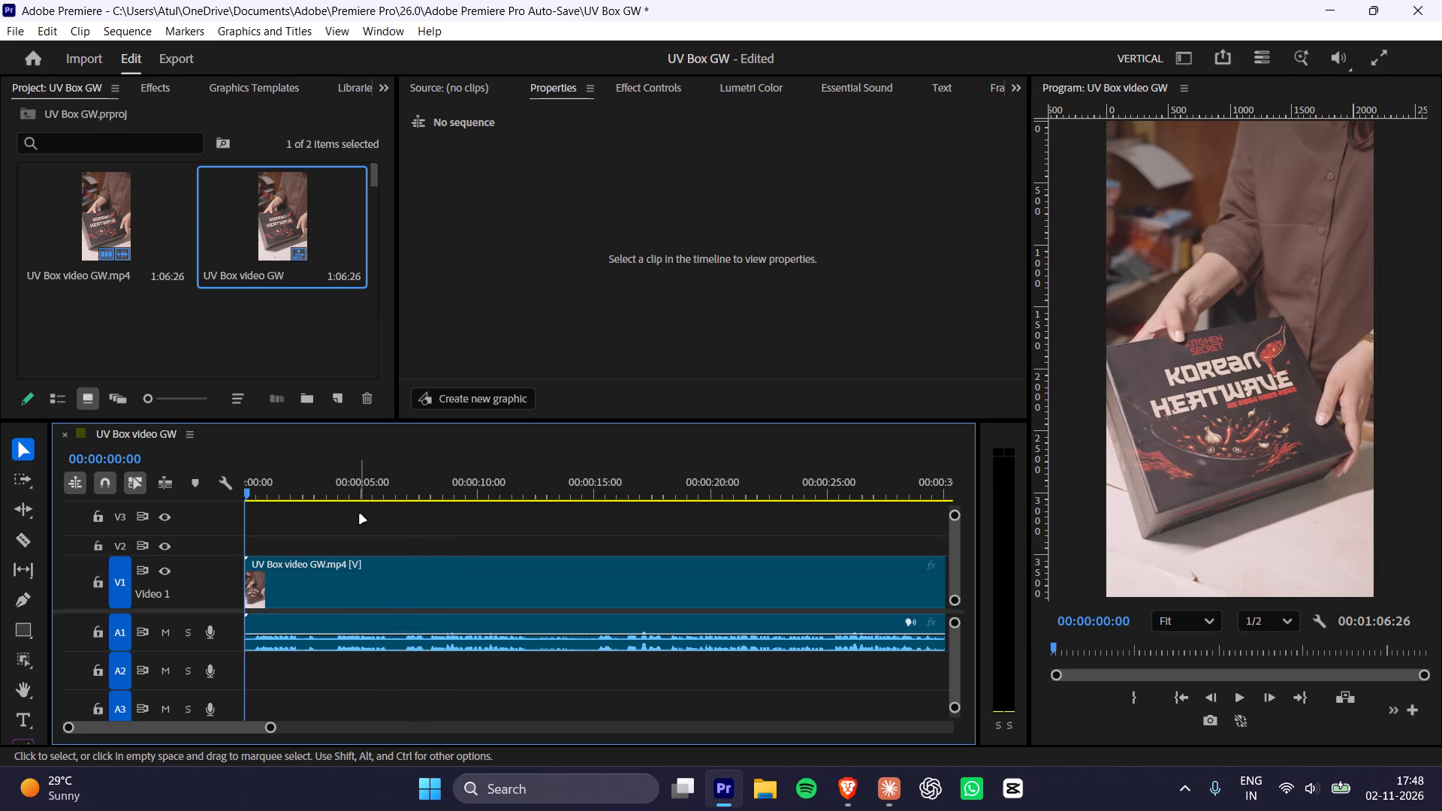
drag(312, 478, 101, 497)
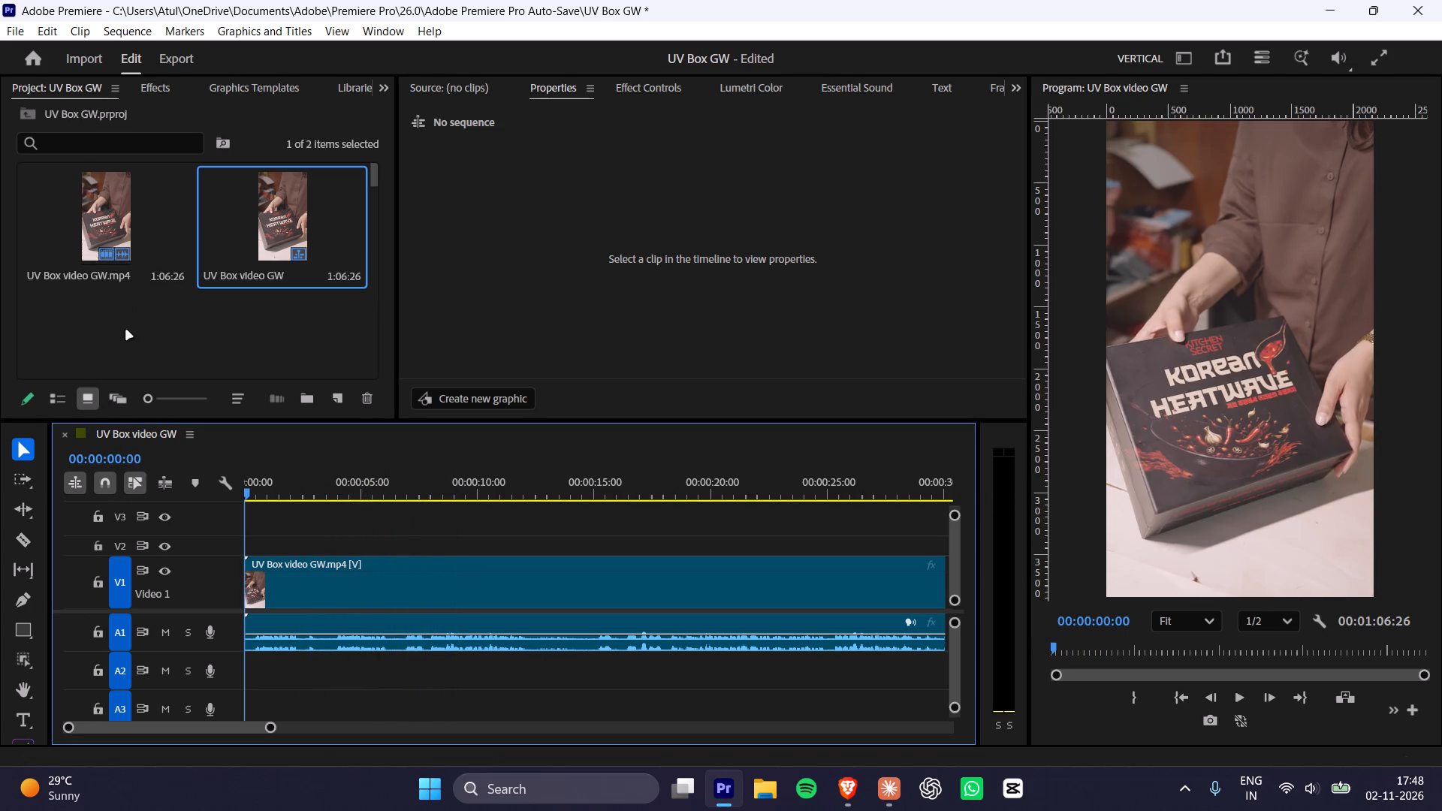
Create a new adjustment layer in the UV Box GW project with the default settings.
right_click(132, 338)
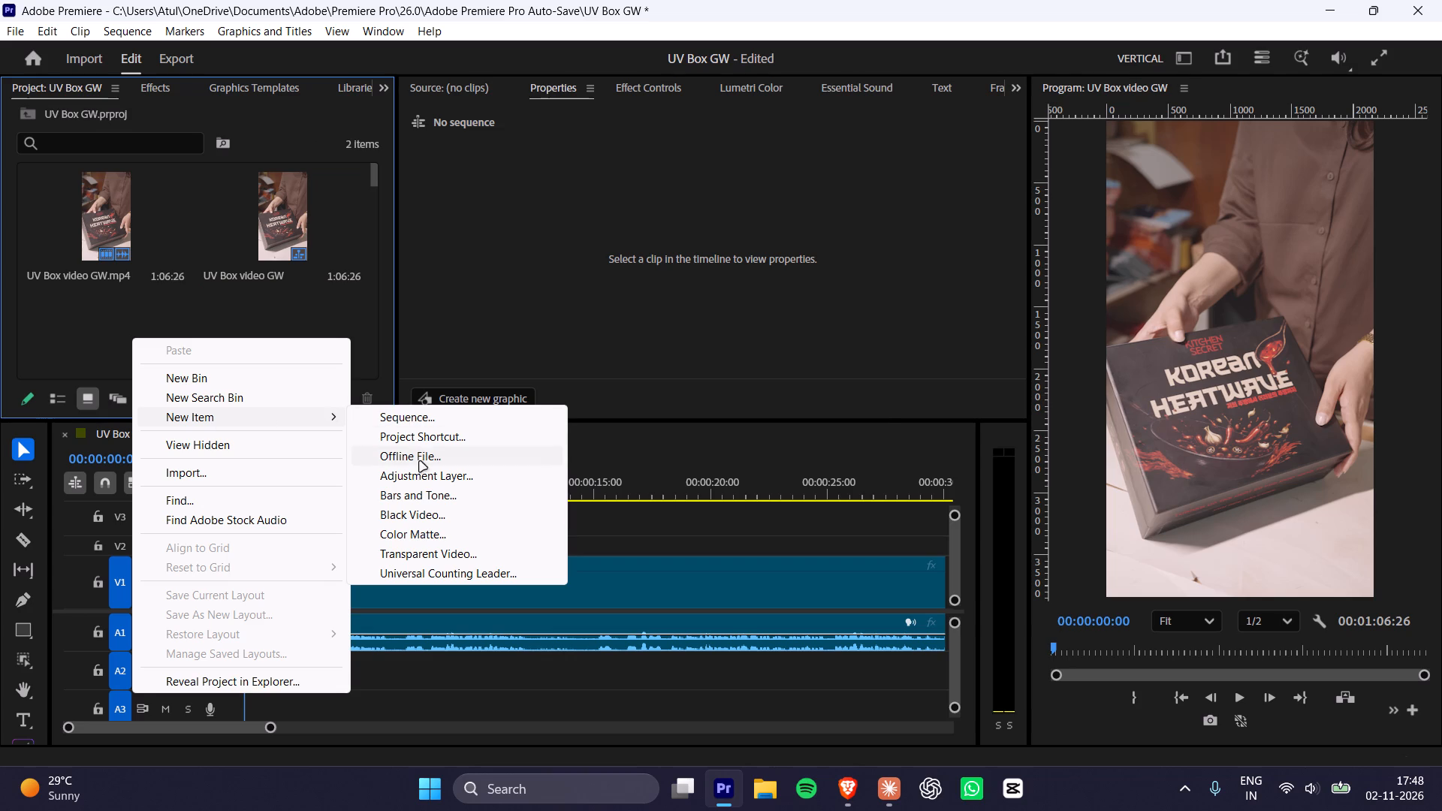
click(422, 469)
click(786, 475)
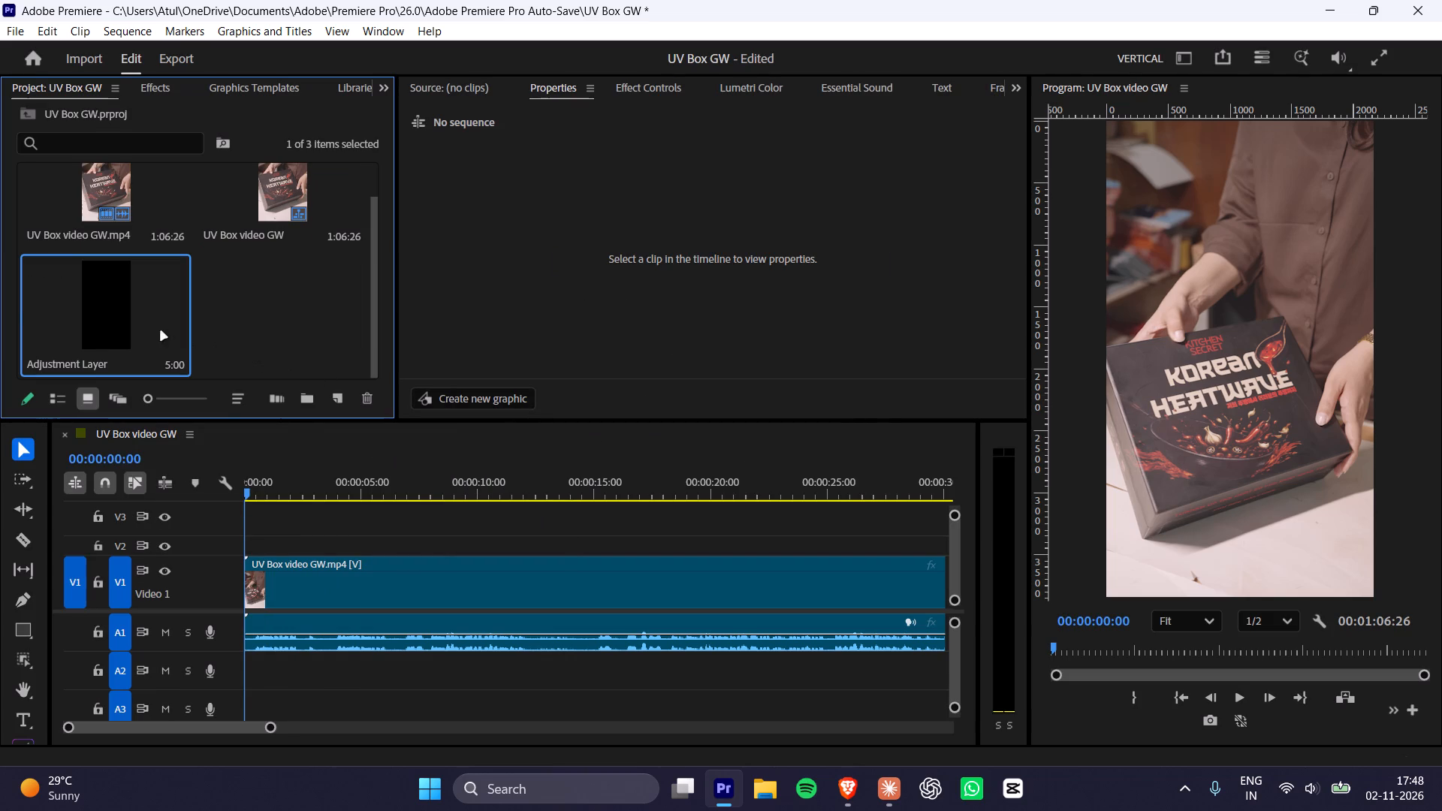
Place the adjustment layer on track V2 at the sequence start and extend it to the end of the video clip.
drag(143, 320, 194, 536)
alt+scroll(468, 541, down, 9)
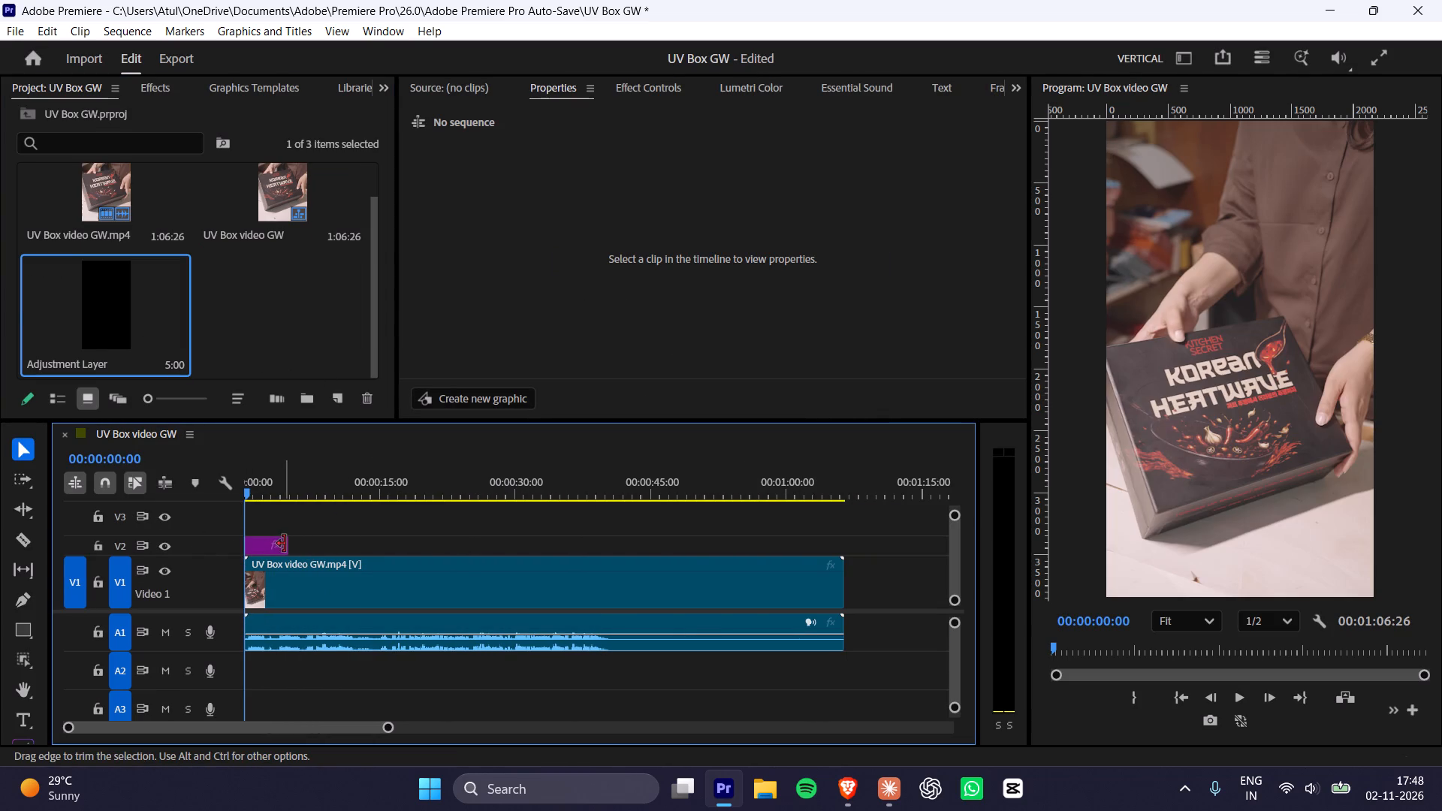
drag(288, 544, 840, 550)
Search the effects for "trans" and apply the Transform video effect to the adjustment layer on V2.
click(732, 548)
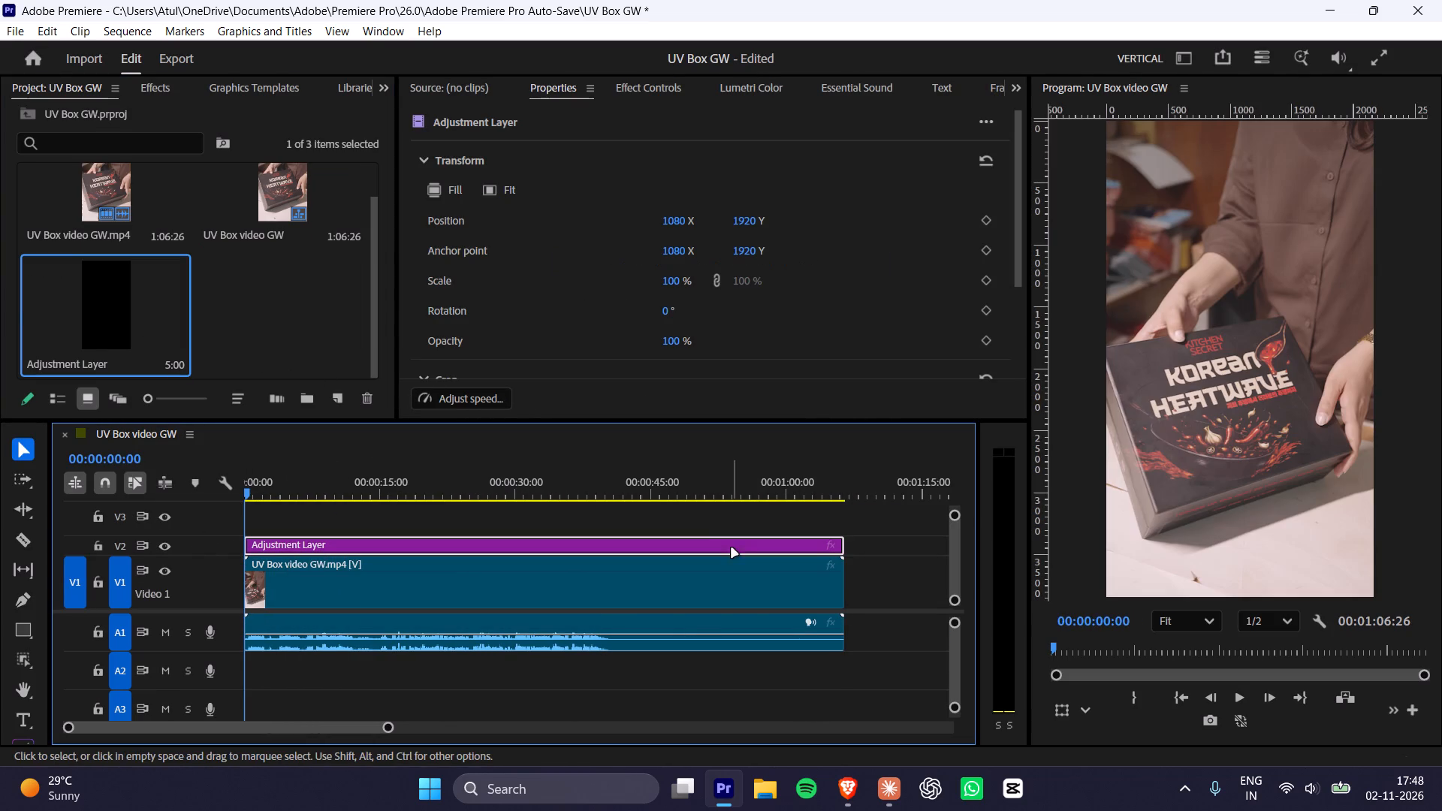
click(170, 86)
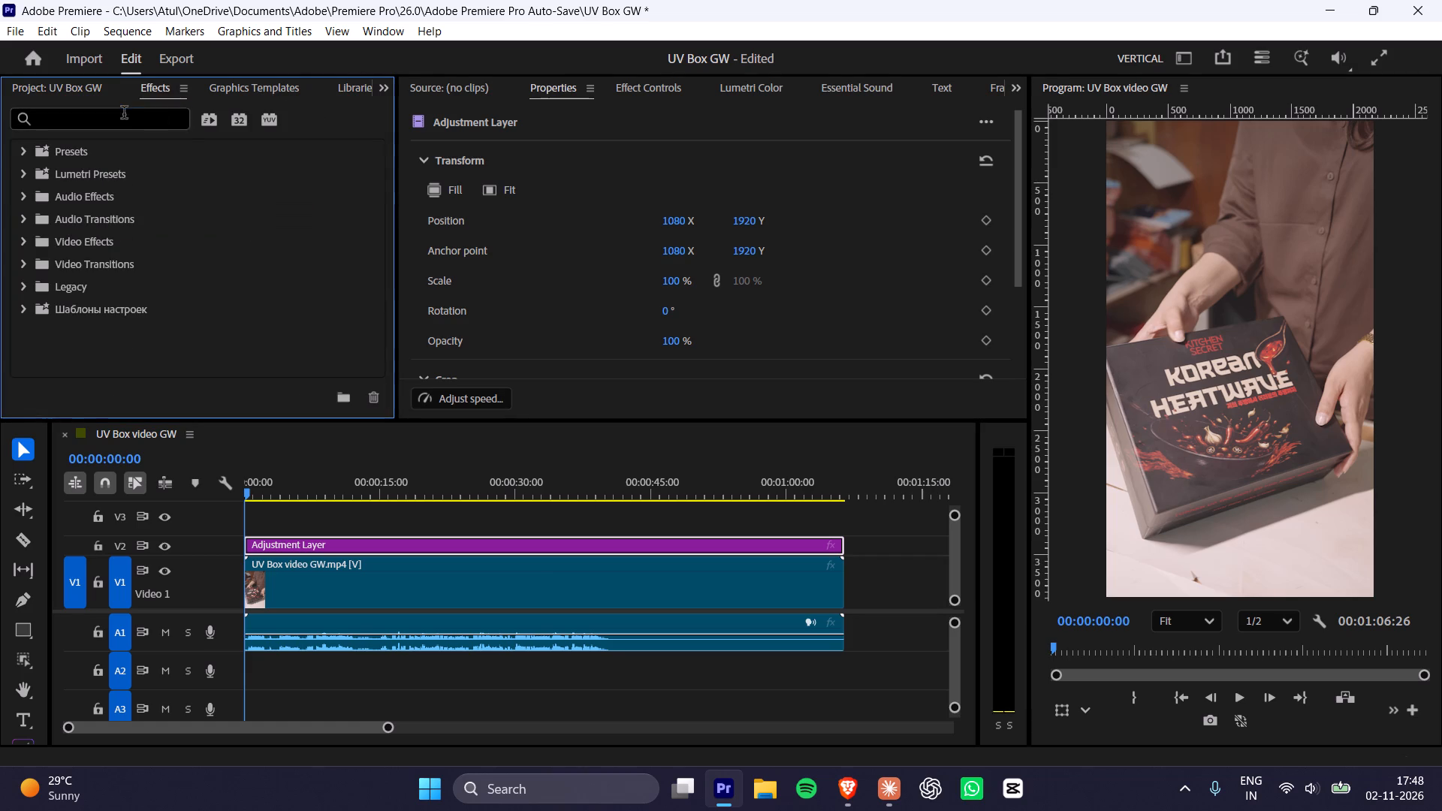
drag(122, 114, 0, 149)
text(trans)
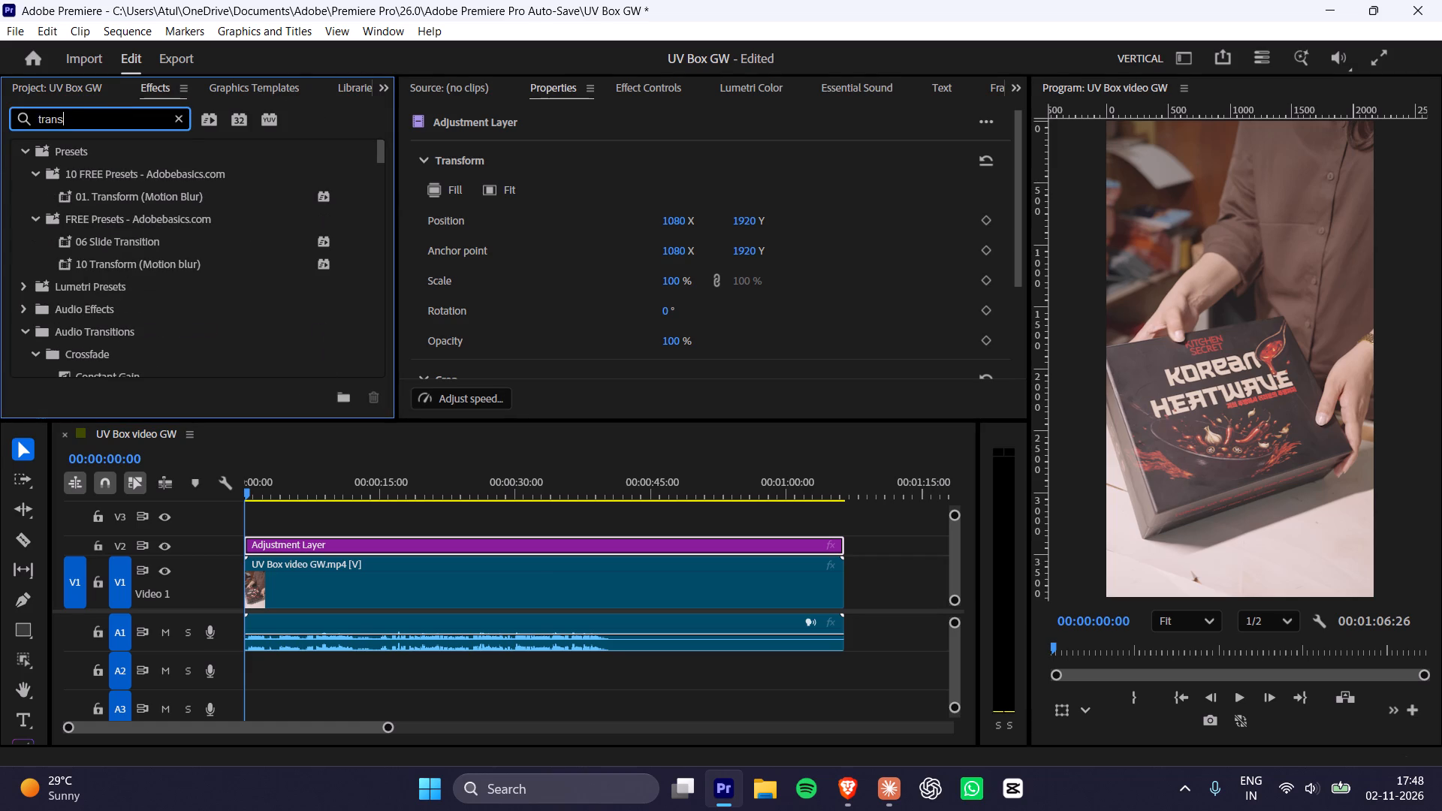
scroll(62, 273, down, 13)
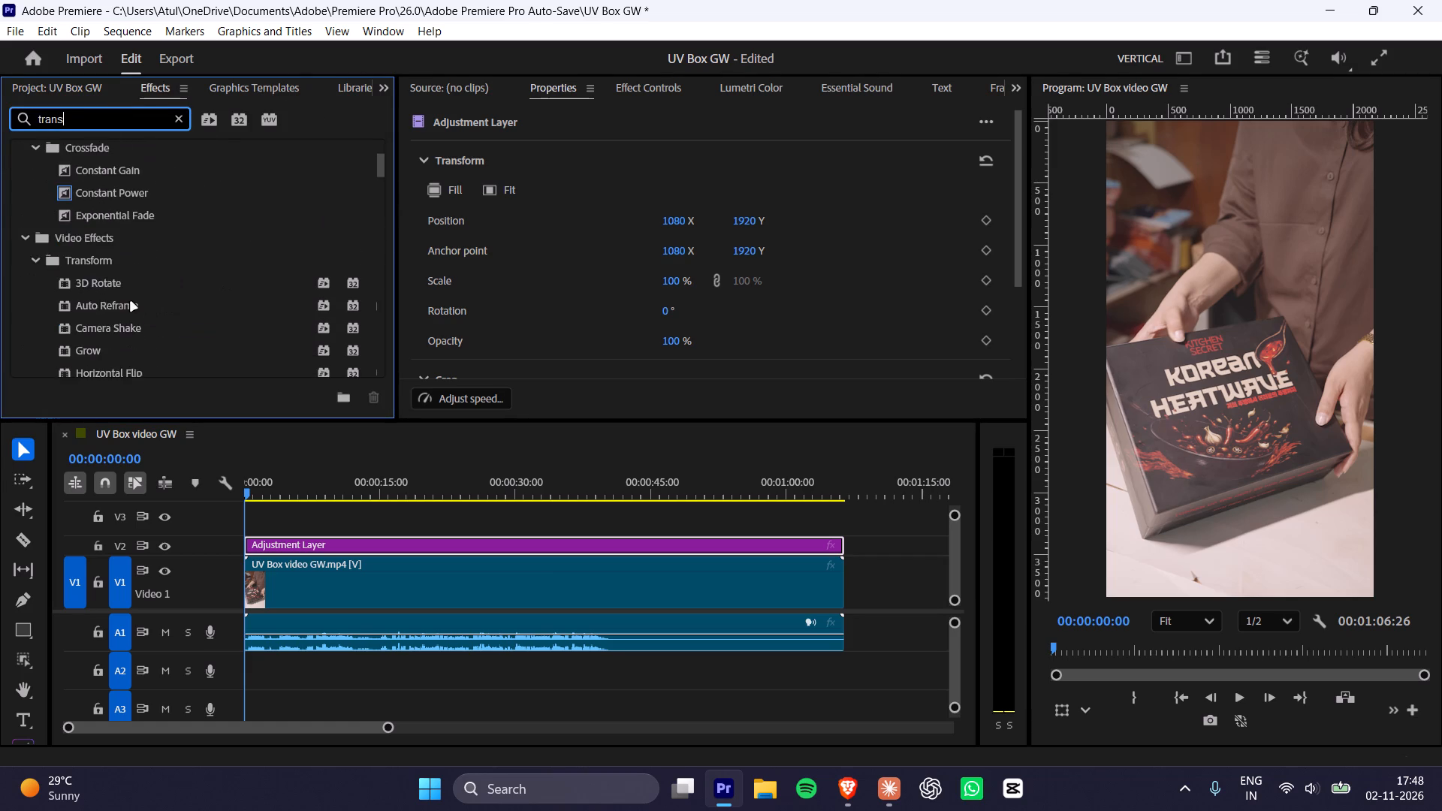
scroll(131, 302, down, 8)
drag(101, 321, 309, 490)
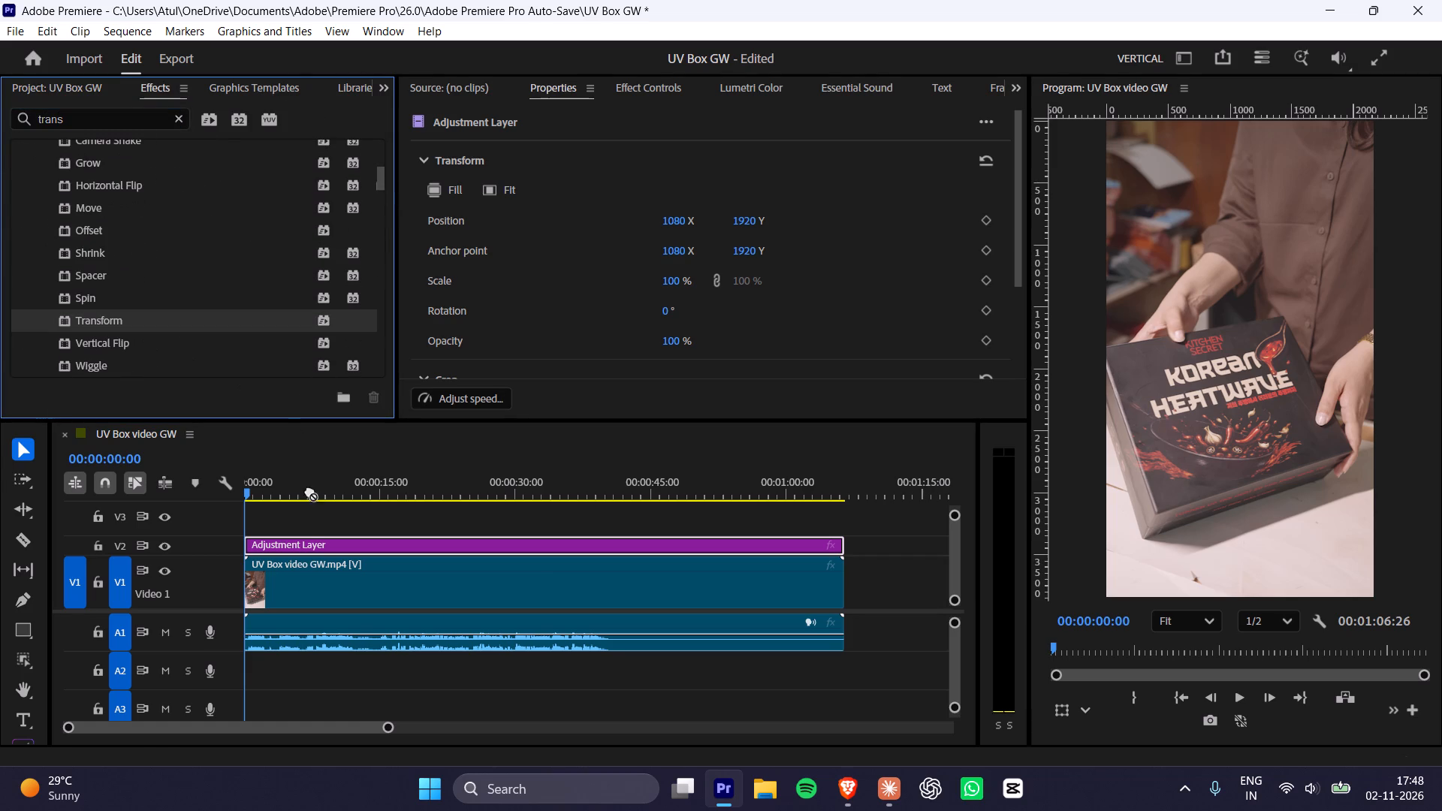
drag(309, 490, 304, 546)
drag(255, 481, 153, 495)
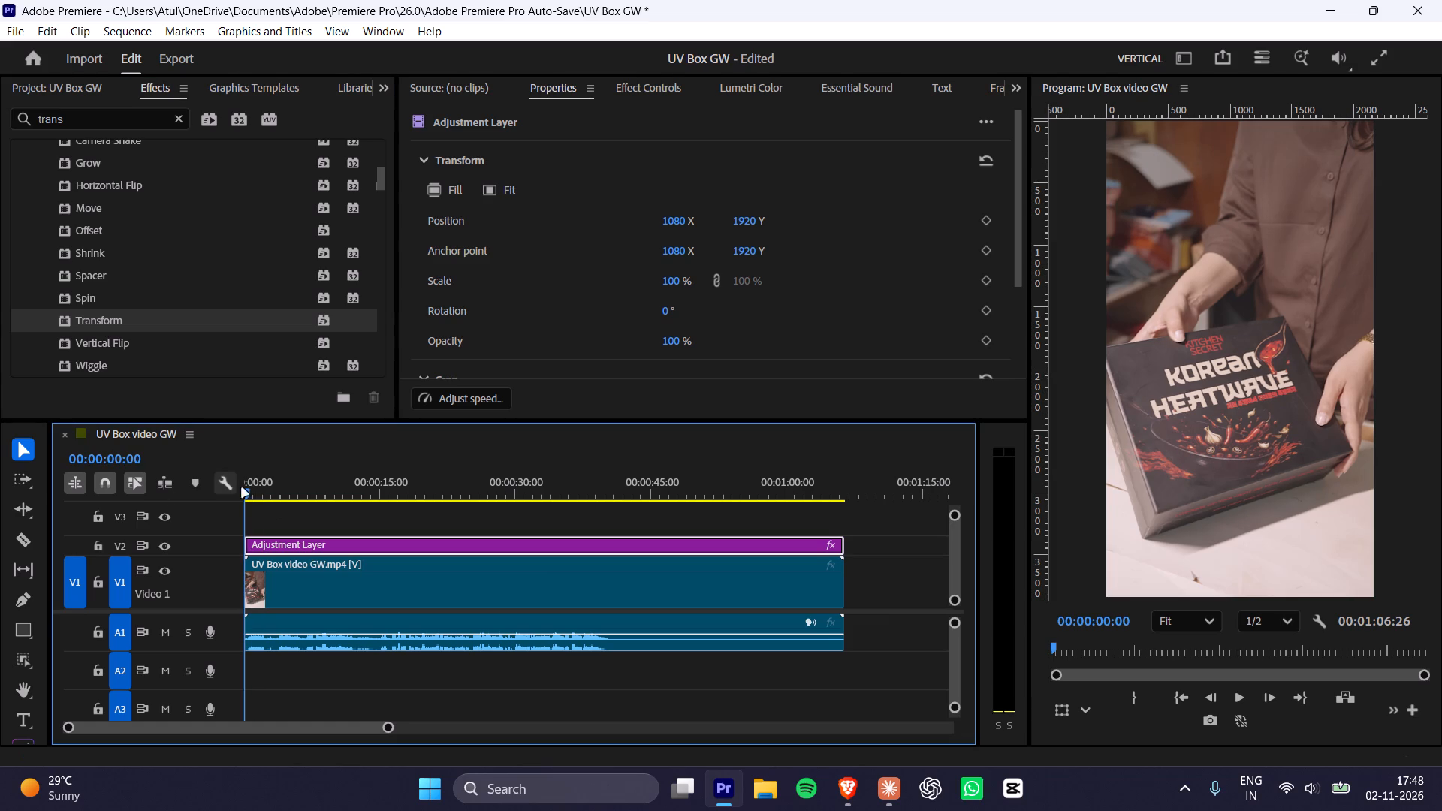
click(183, 119)
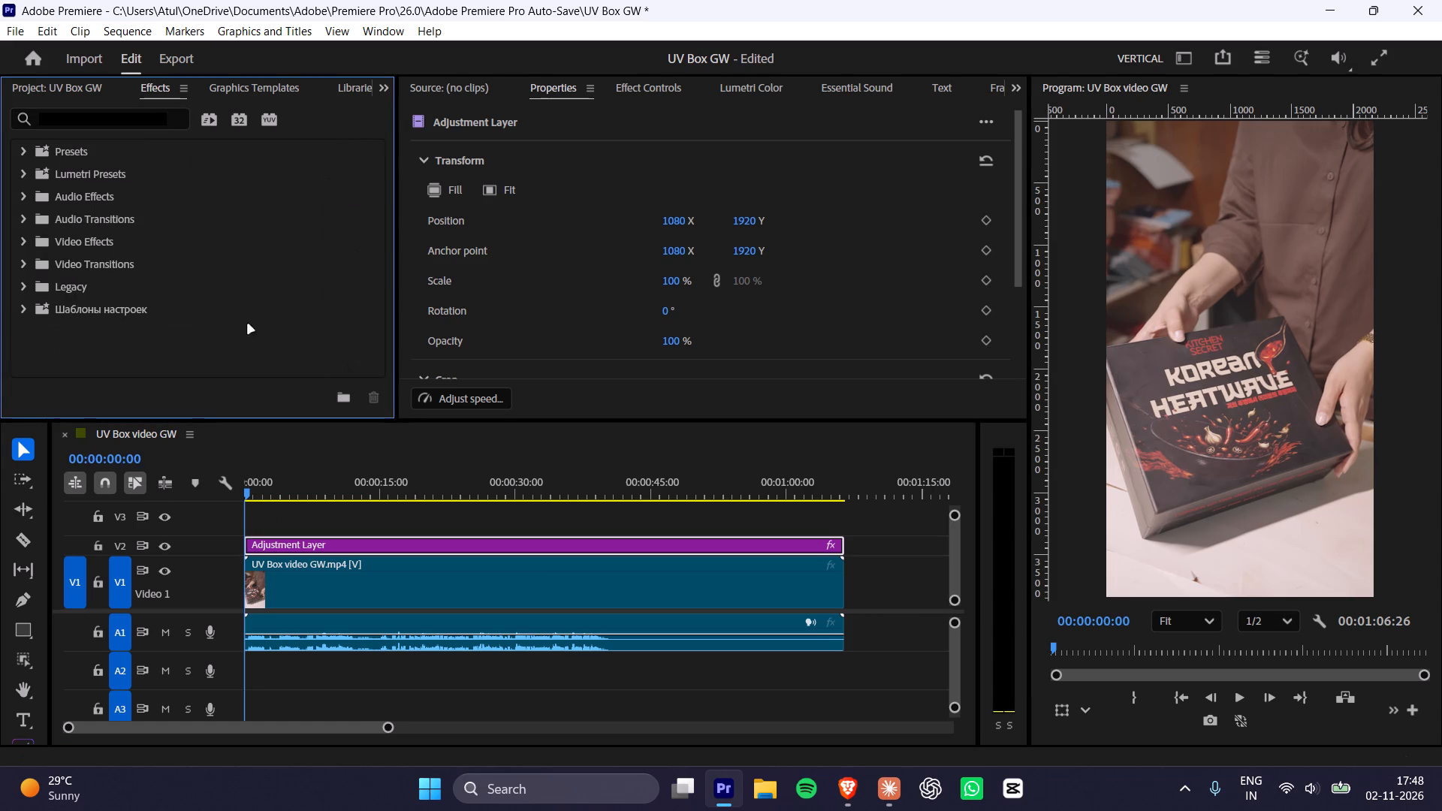
Play and scrub through the first 15 seconds of the sequence to review the box-opening footage and its audio.
drag(330, 490, 77, 504)
key(space)
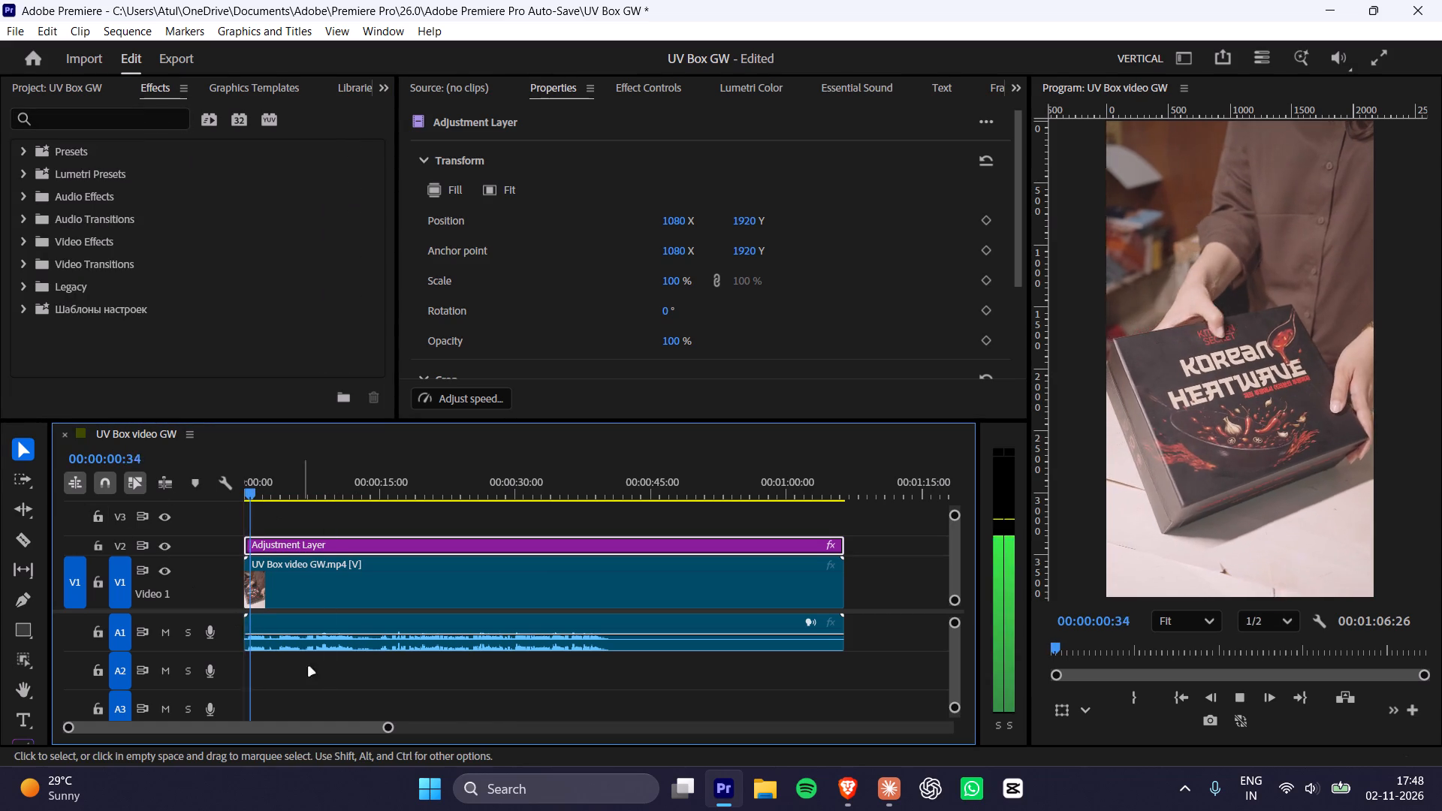
key(space)
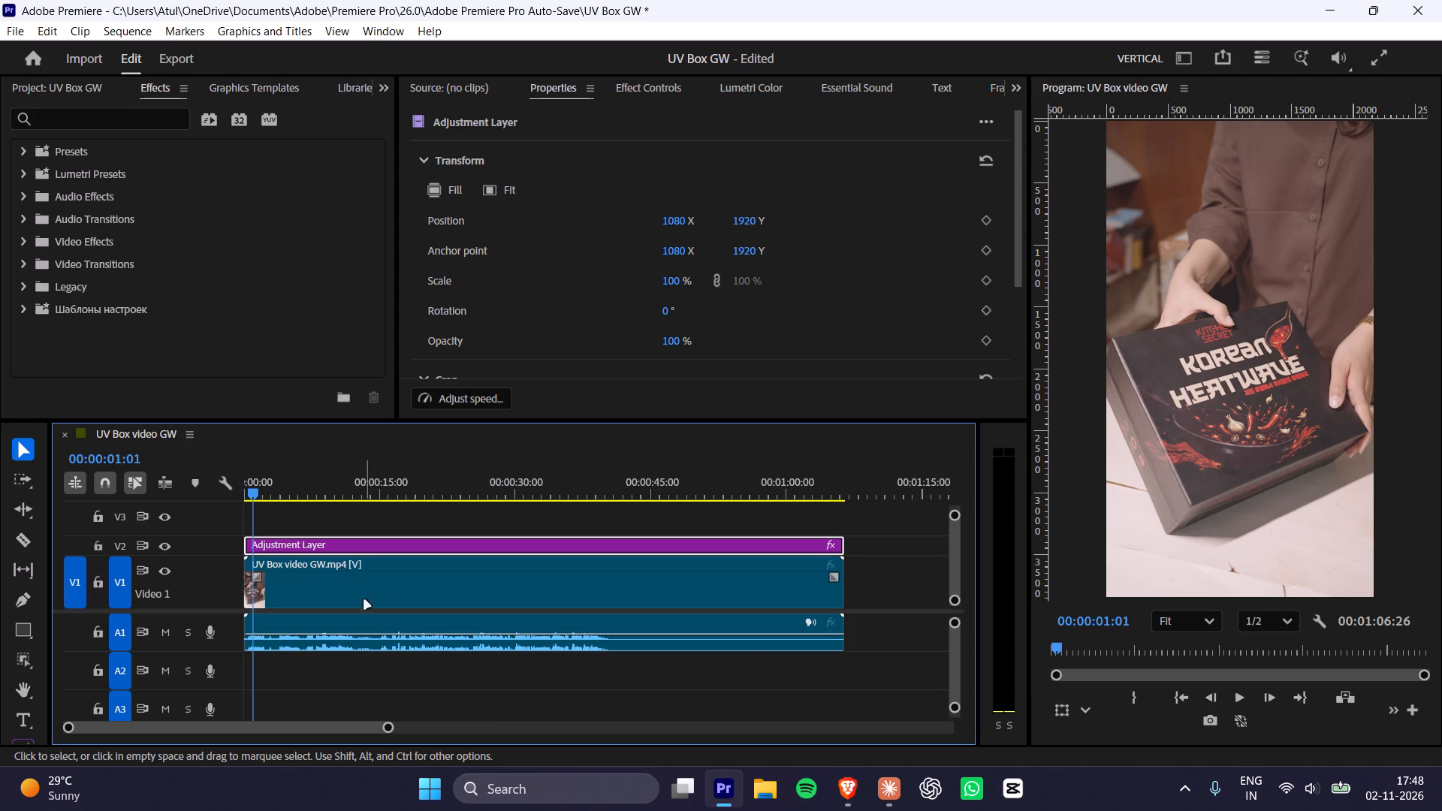
alt+scroll(321, 626, up, 10)
drag(304, 498, 0, 568)
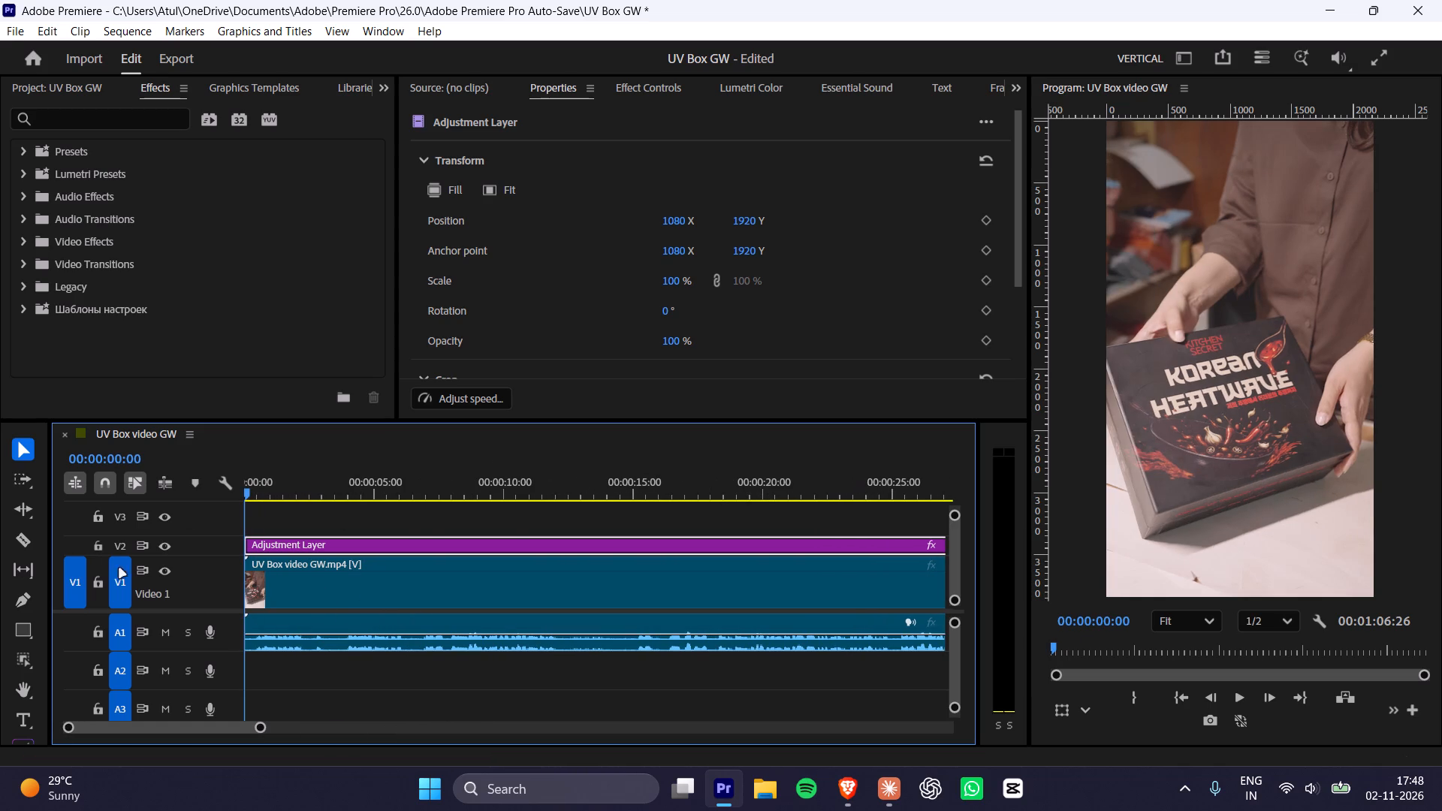
drag(306, 487, 312, 493)
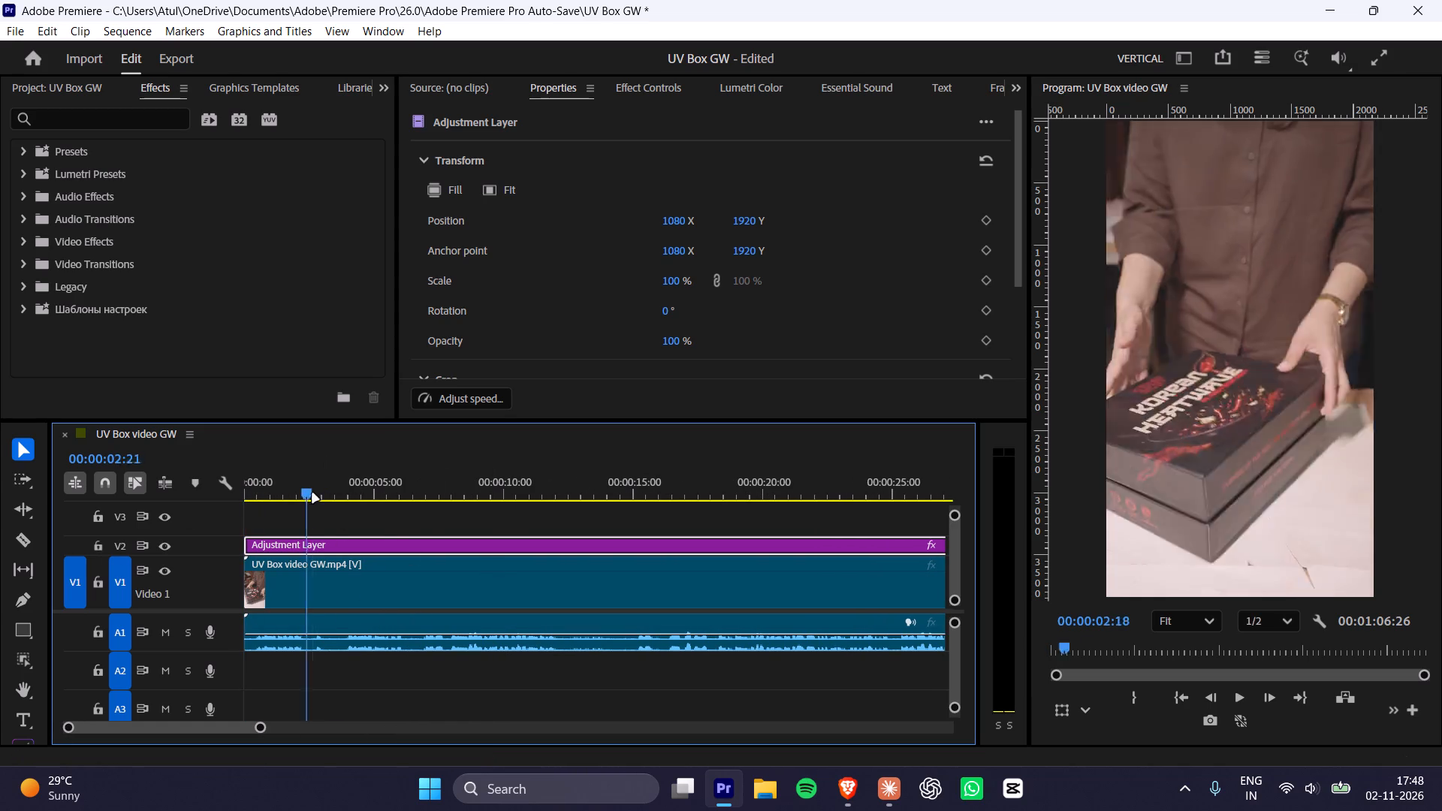
drag(312, 493, 406, 514)
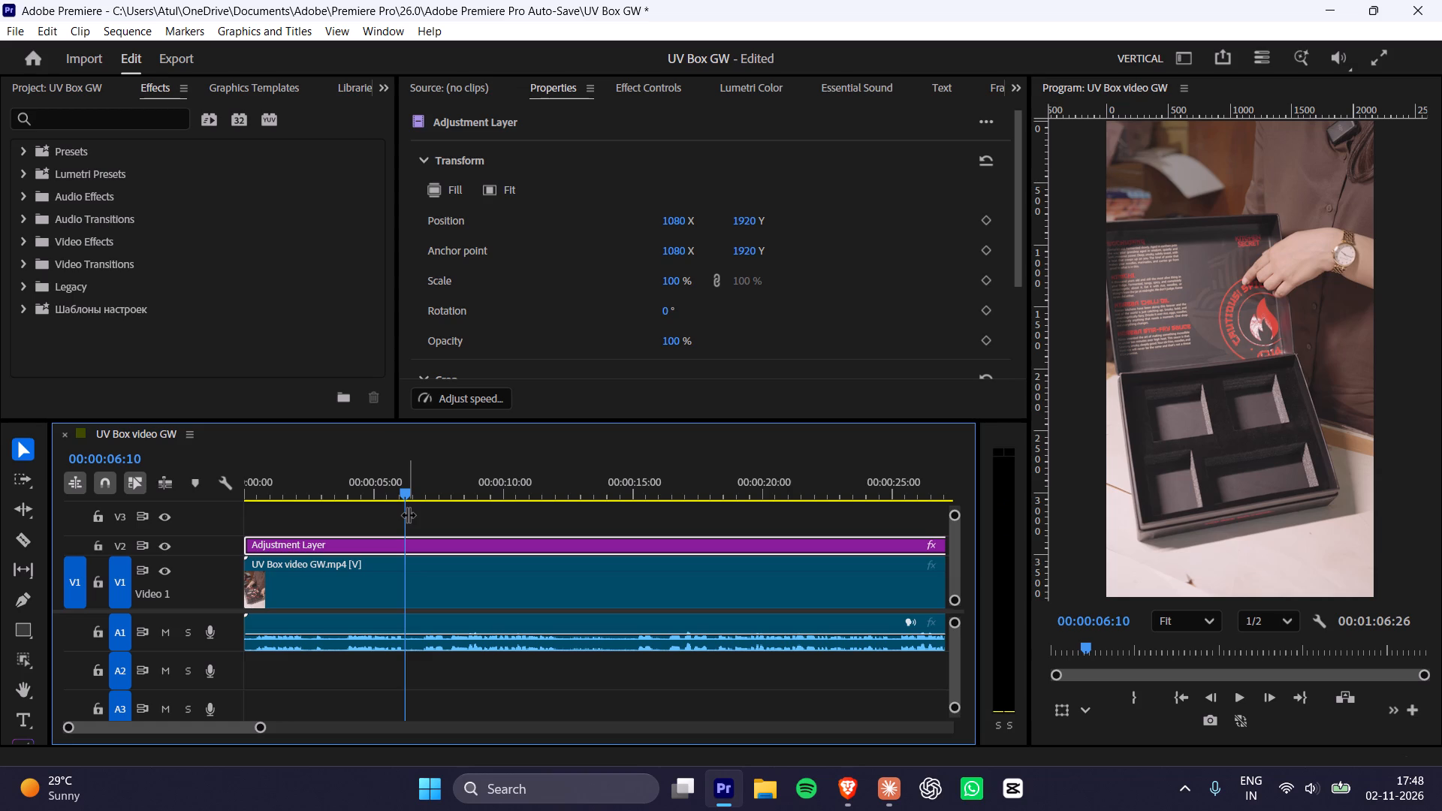
key(space)
drag(405, 492, 435, 498)
key(space)
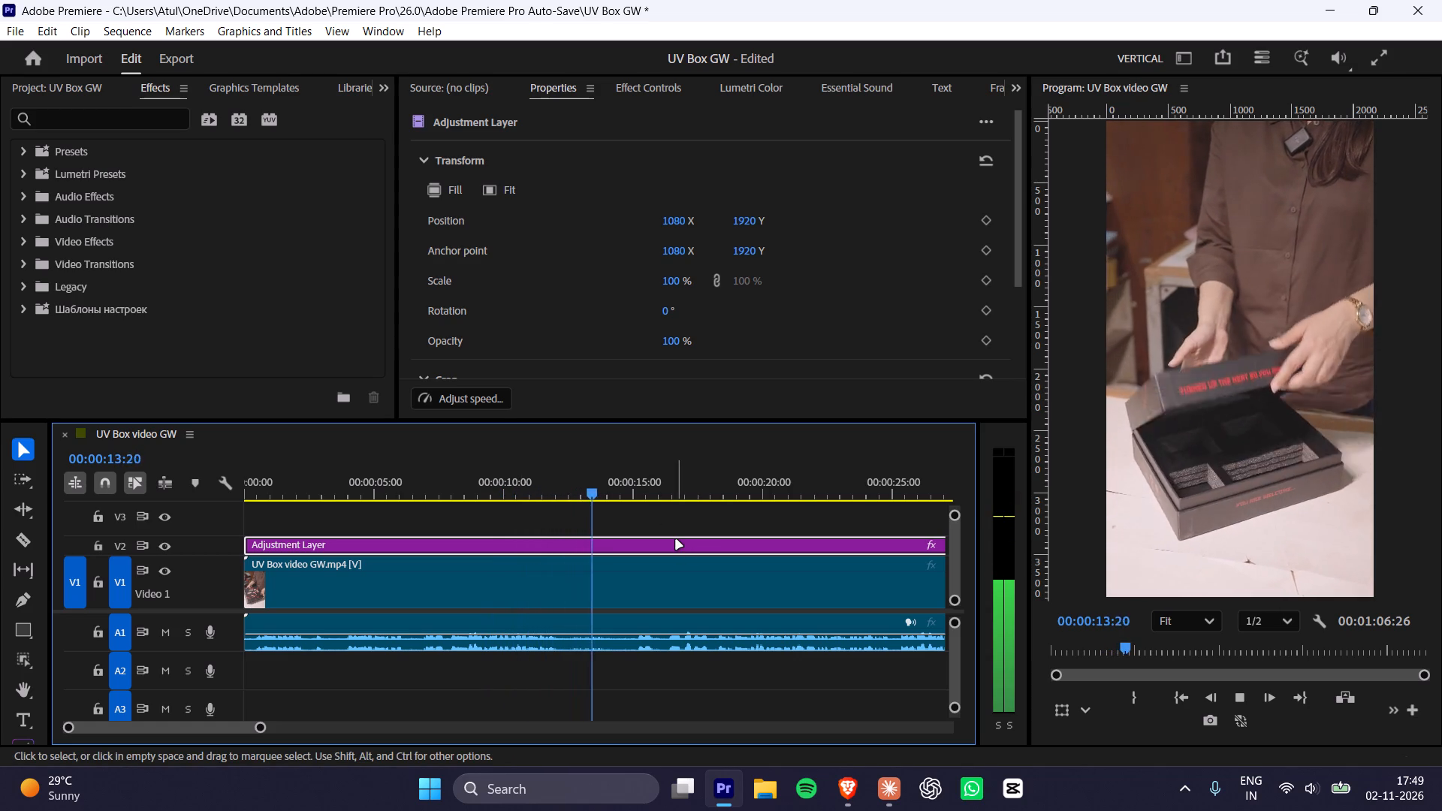
key(space)
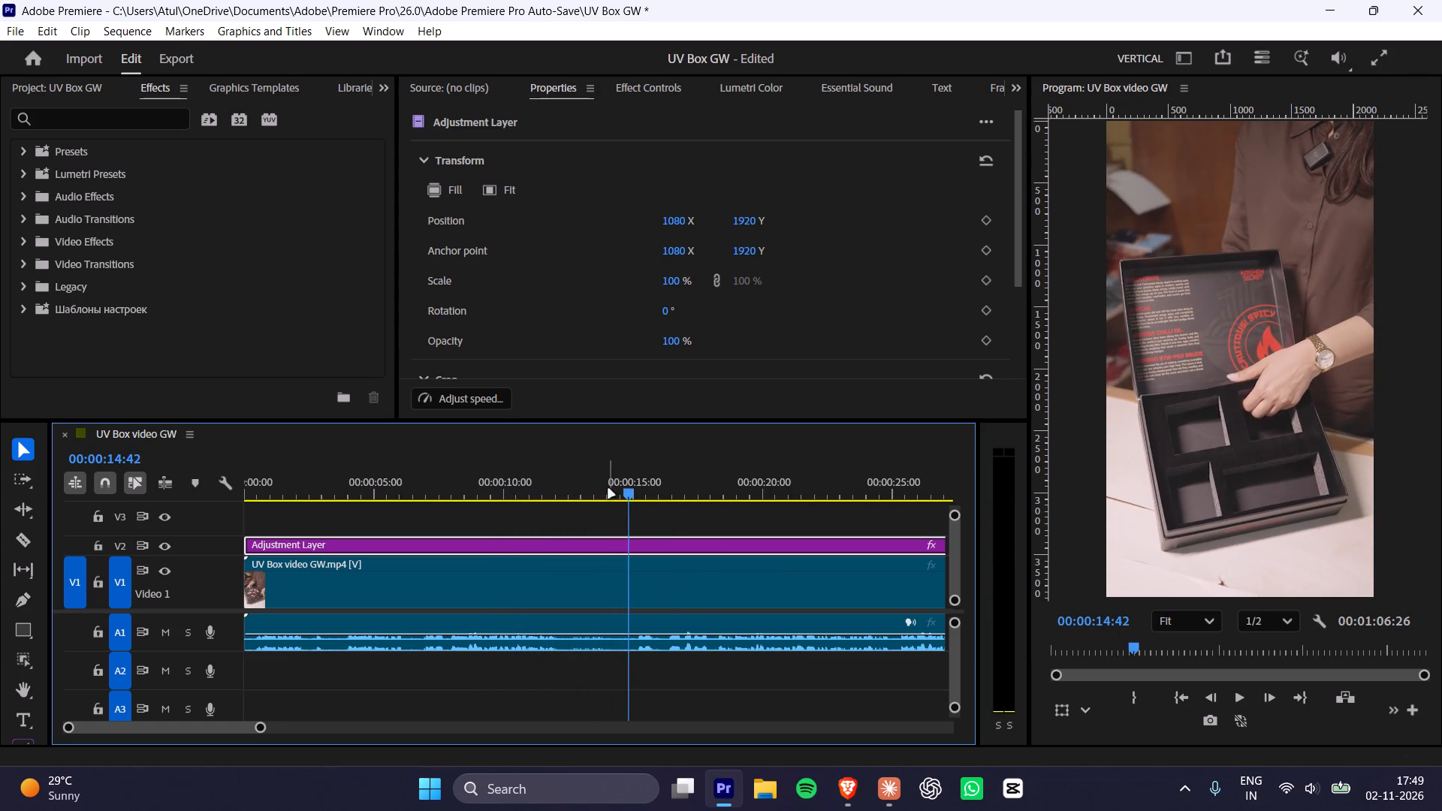
drag(594, 489, 23, 502)
key(space)
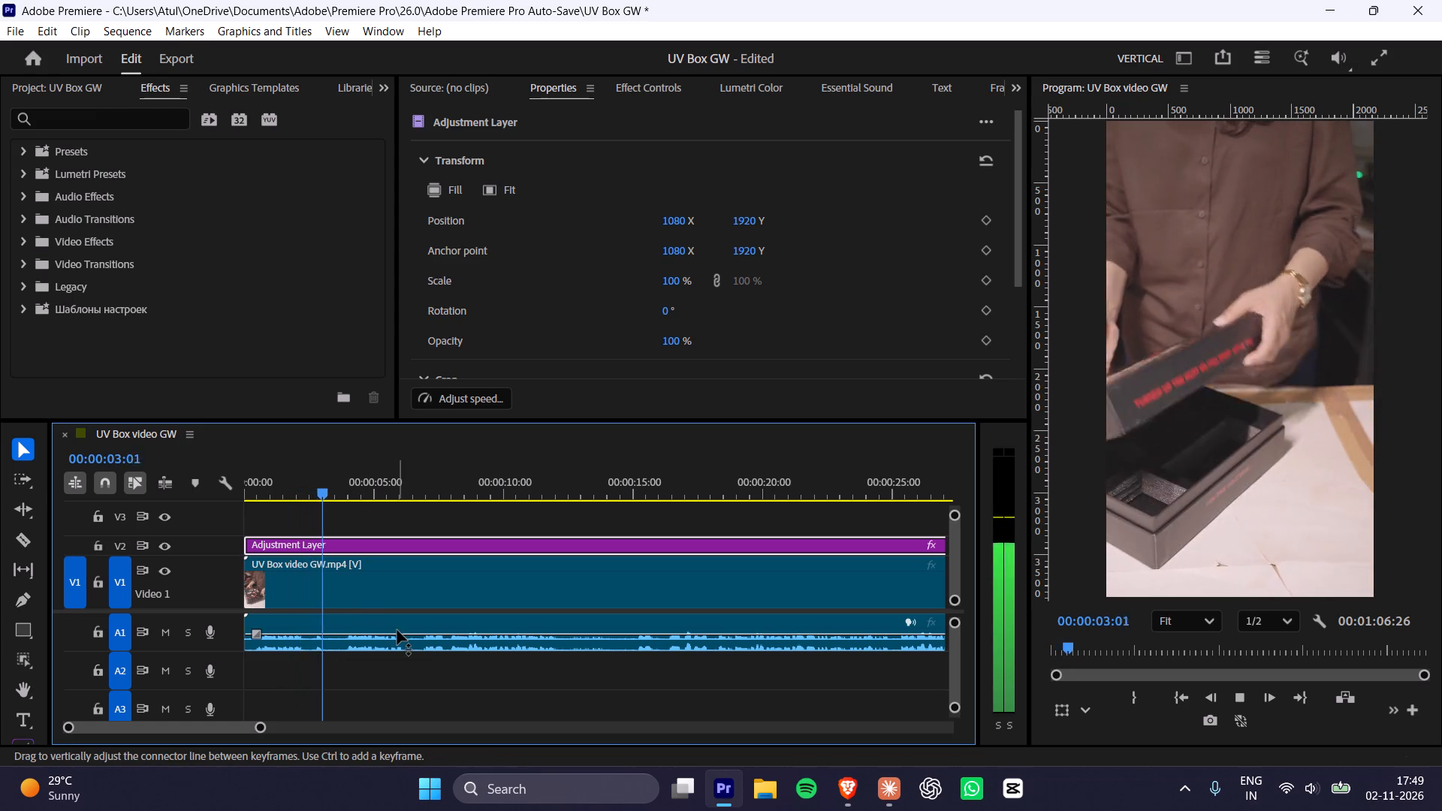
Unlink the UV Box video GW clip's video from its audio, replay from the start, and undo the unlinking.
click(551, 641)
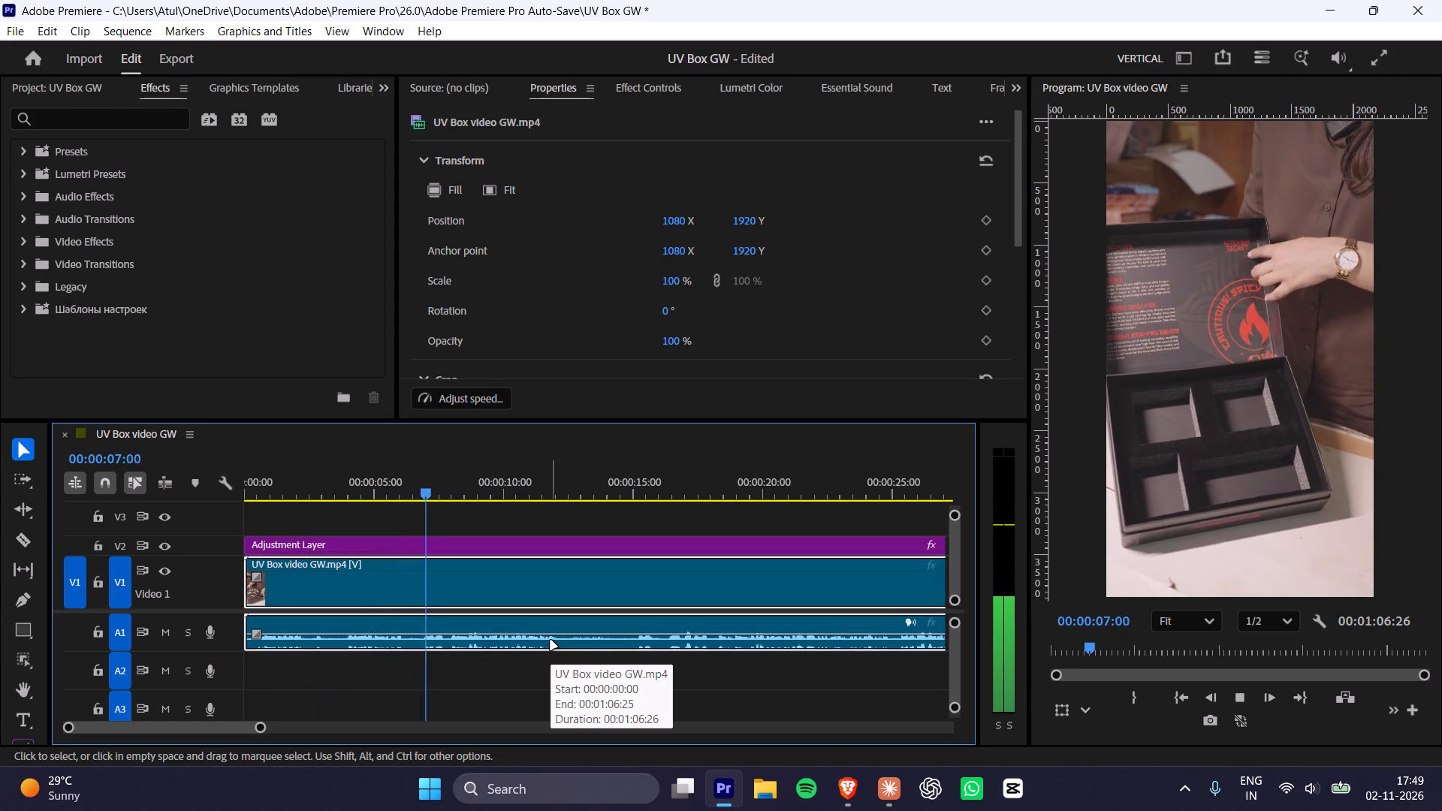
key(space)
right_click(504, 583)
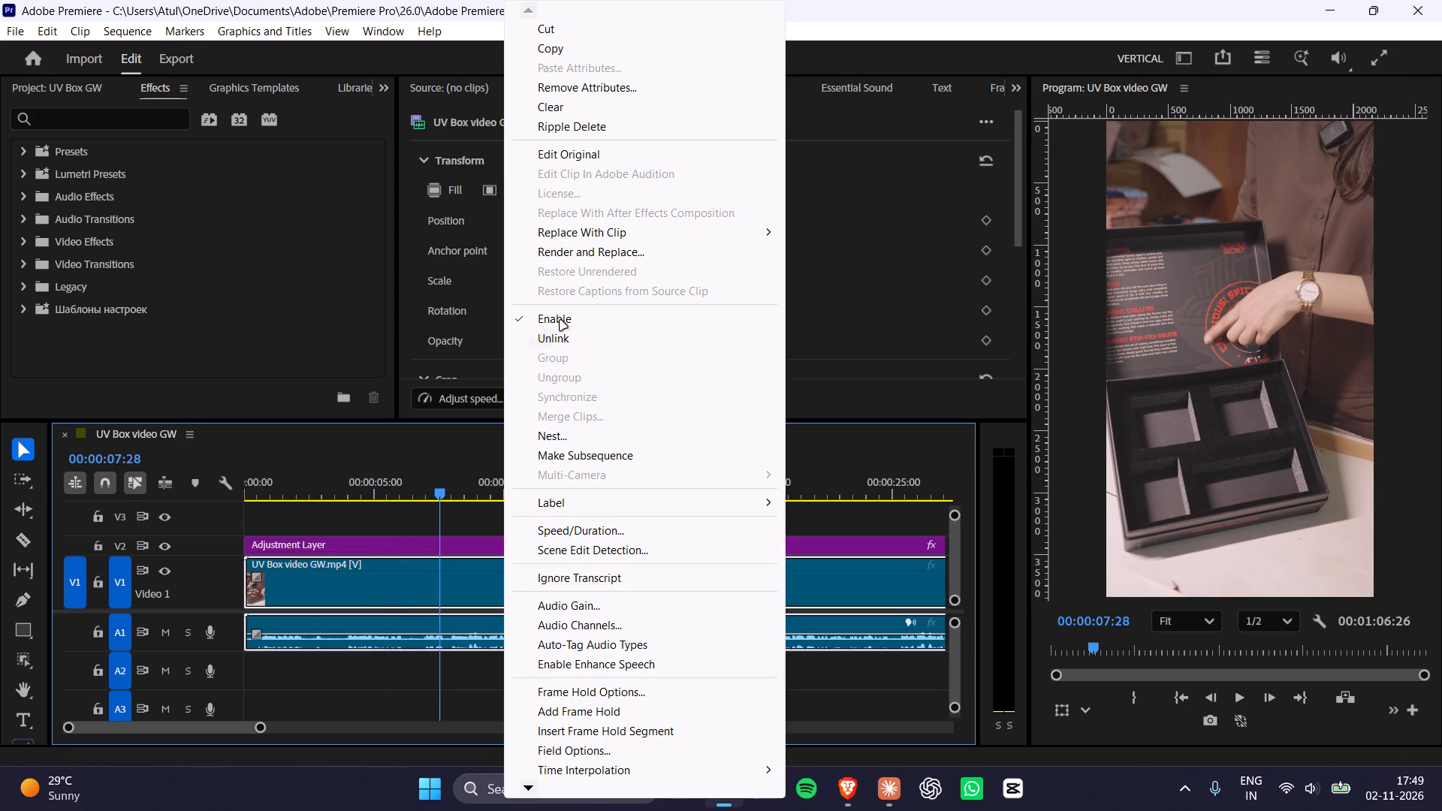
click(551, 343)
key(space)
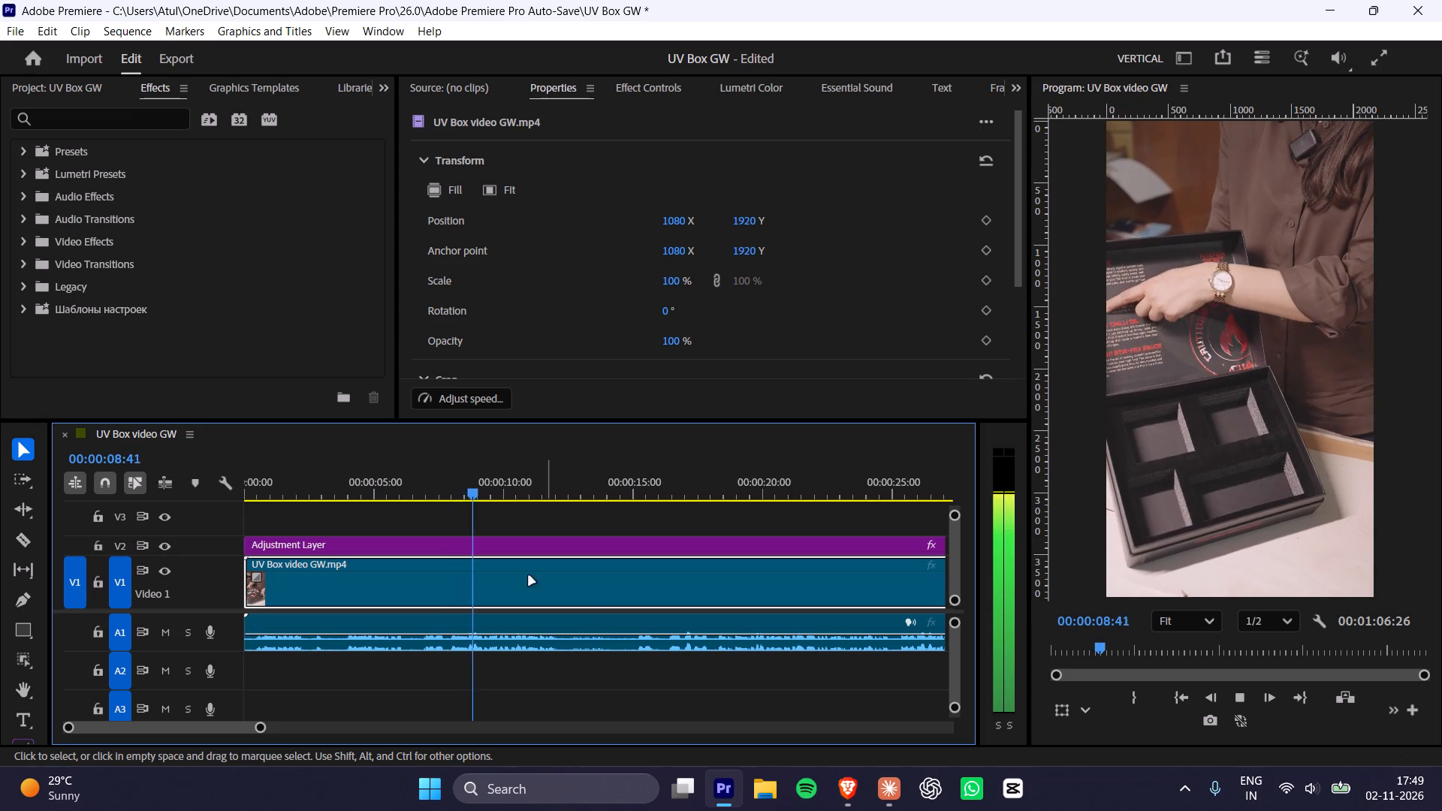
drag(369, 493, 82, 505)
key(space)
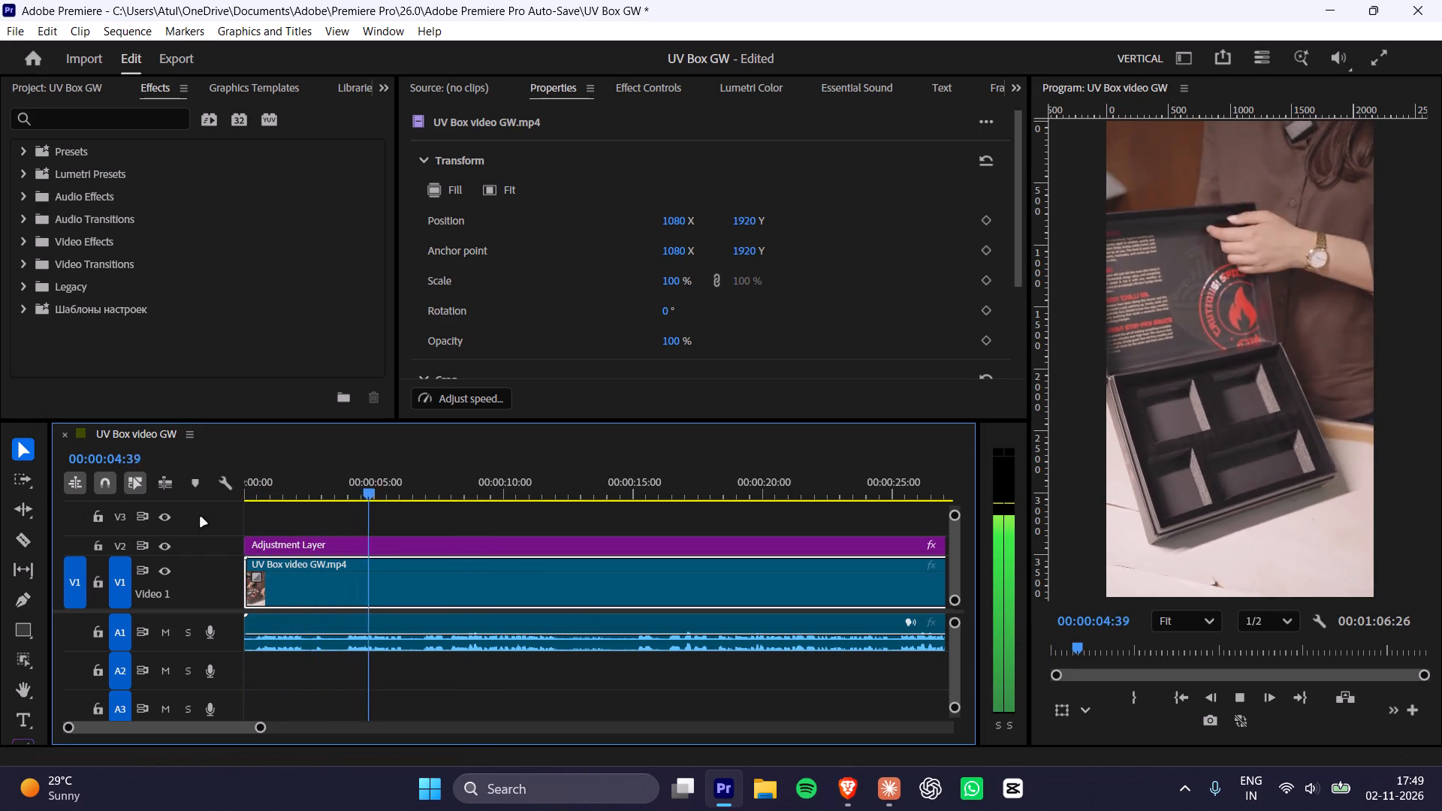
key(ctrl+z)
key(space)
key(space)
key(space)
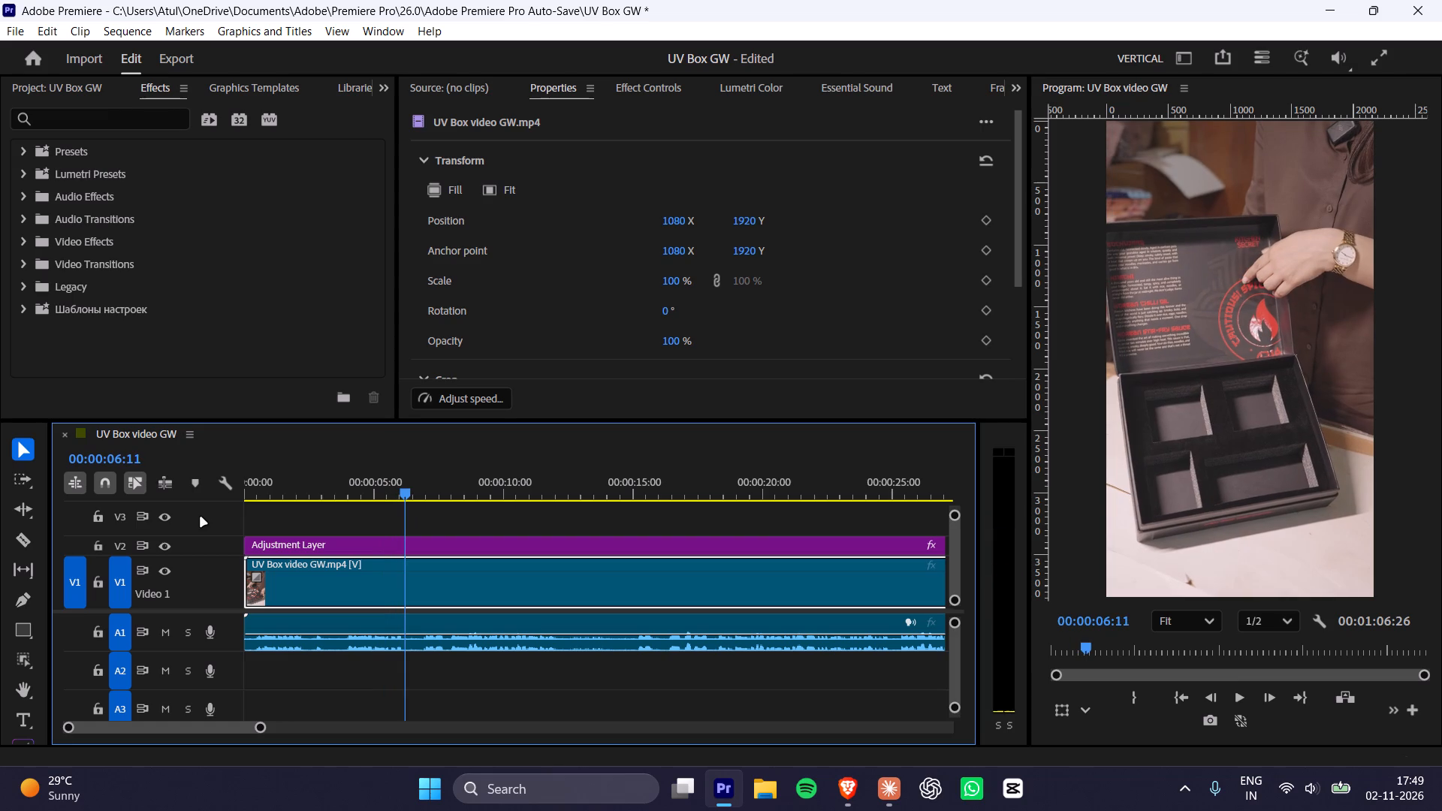
Undo the application of the Transform effect on the adjustment layer and clear the clip selection.
right_click(505, 591)
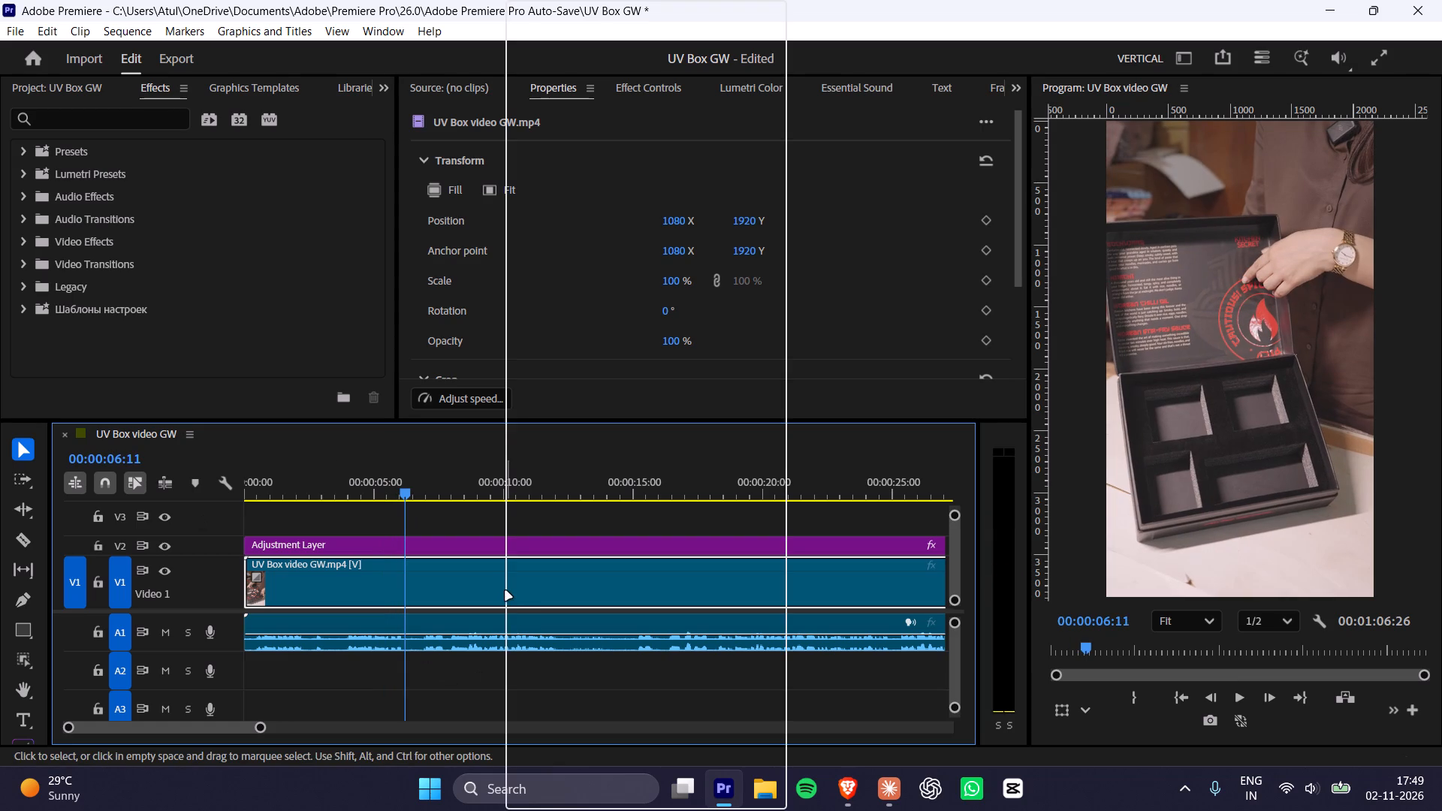
click(439, 571)
key(ctrl+z)
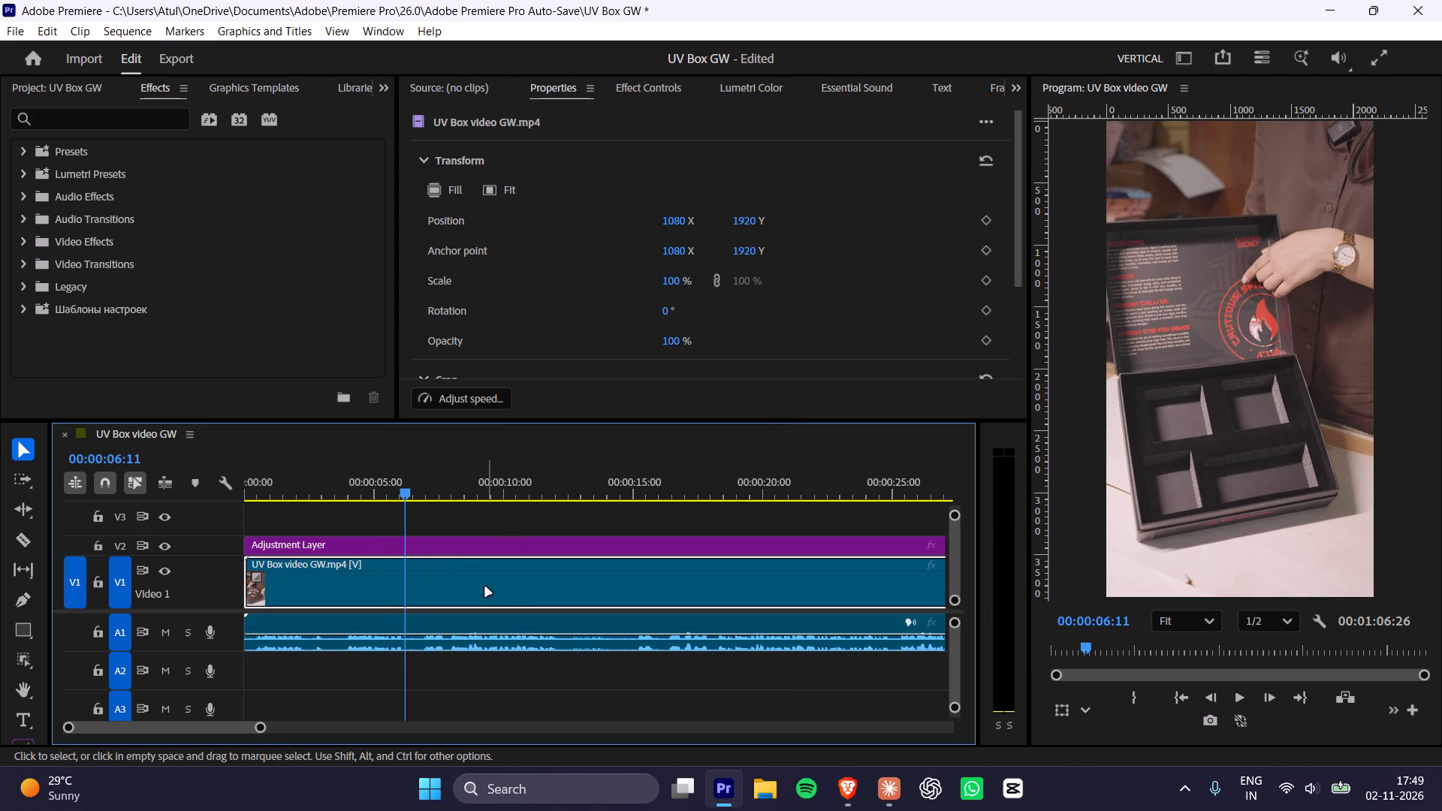
right_click(485, 587)
click(339, 653)
key(v)
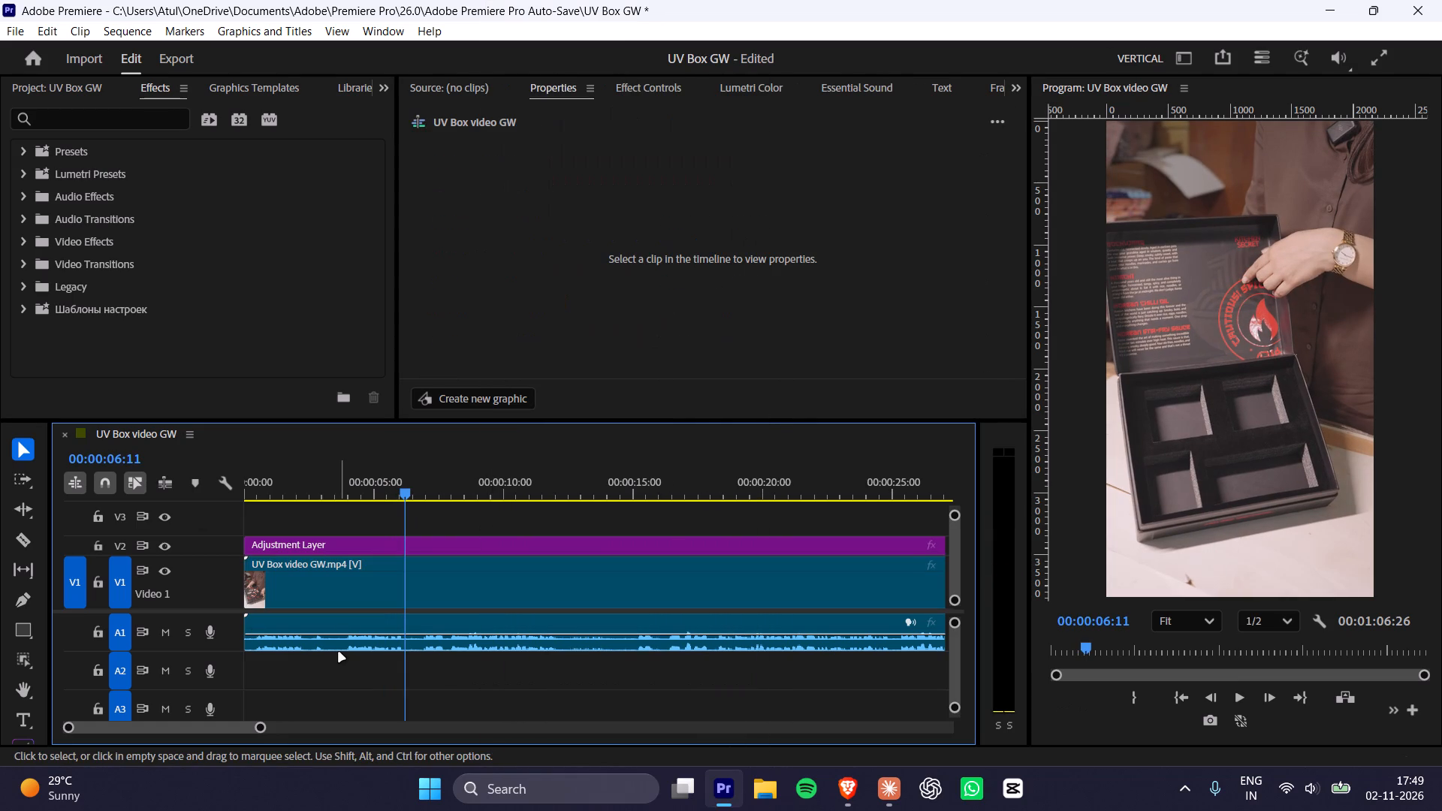
Play from the start to find the first cut point and split the UV Box video GW clip at 00:00:12:16.
drag(356, 487, 86, 514)
key(space)
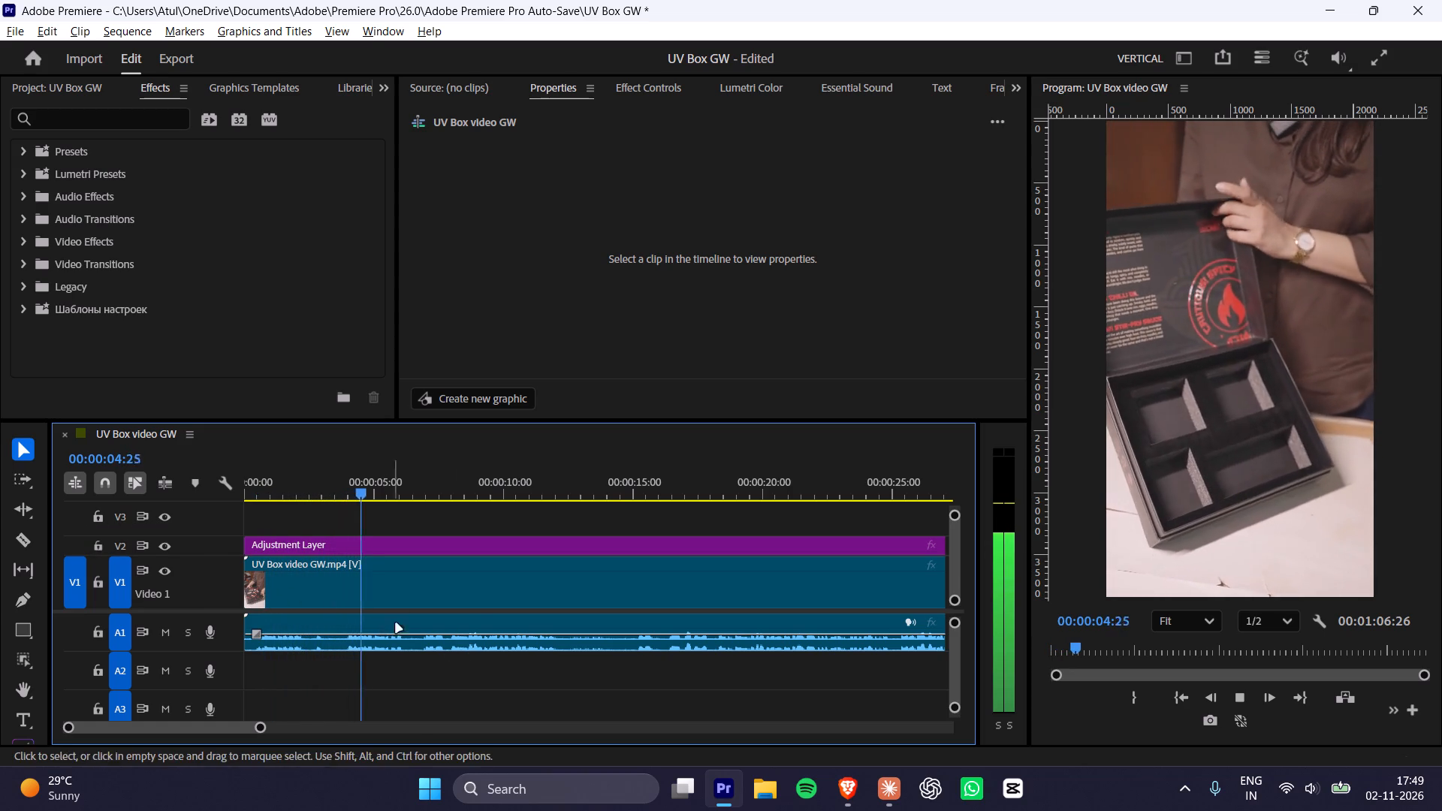
alt+scroll(461, 634, up, 4)
alt+scroll(482, 625, down, 3)
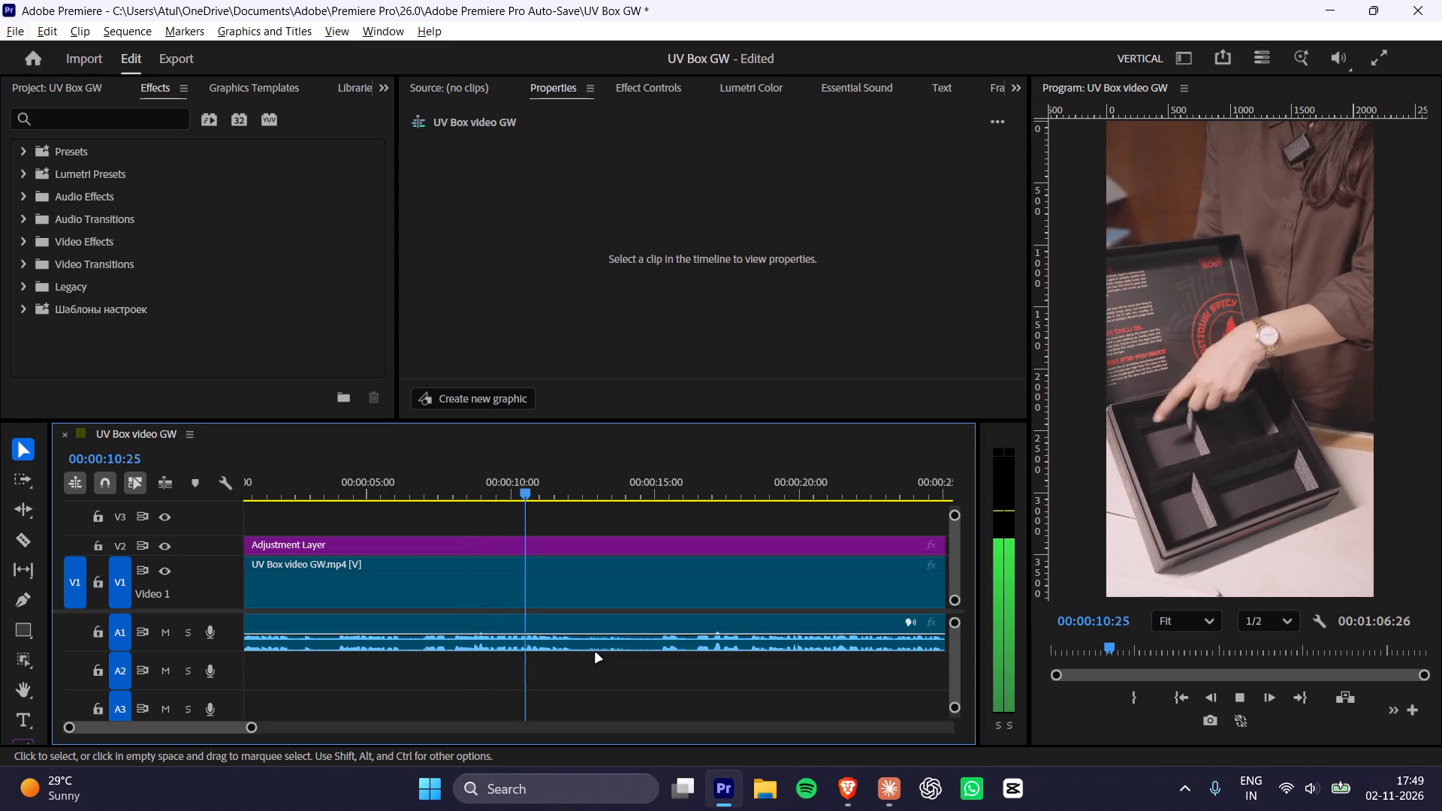
key(space)
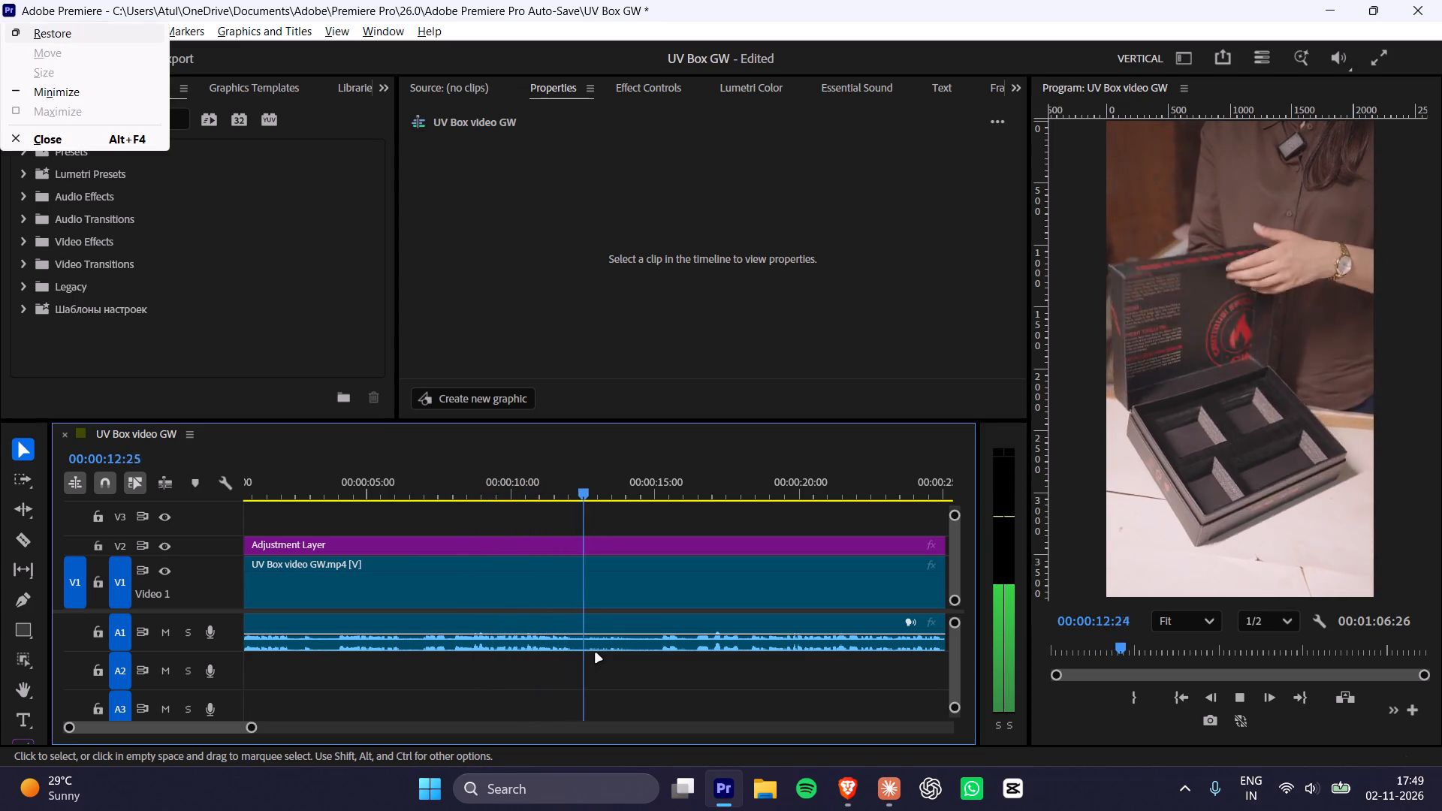
drag(621, 499, 581, 488)
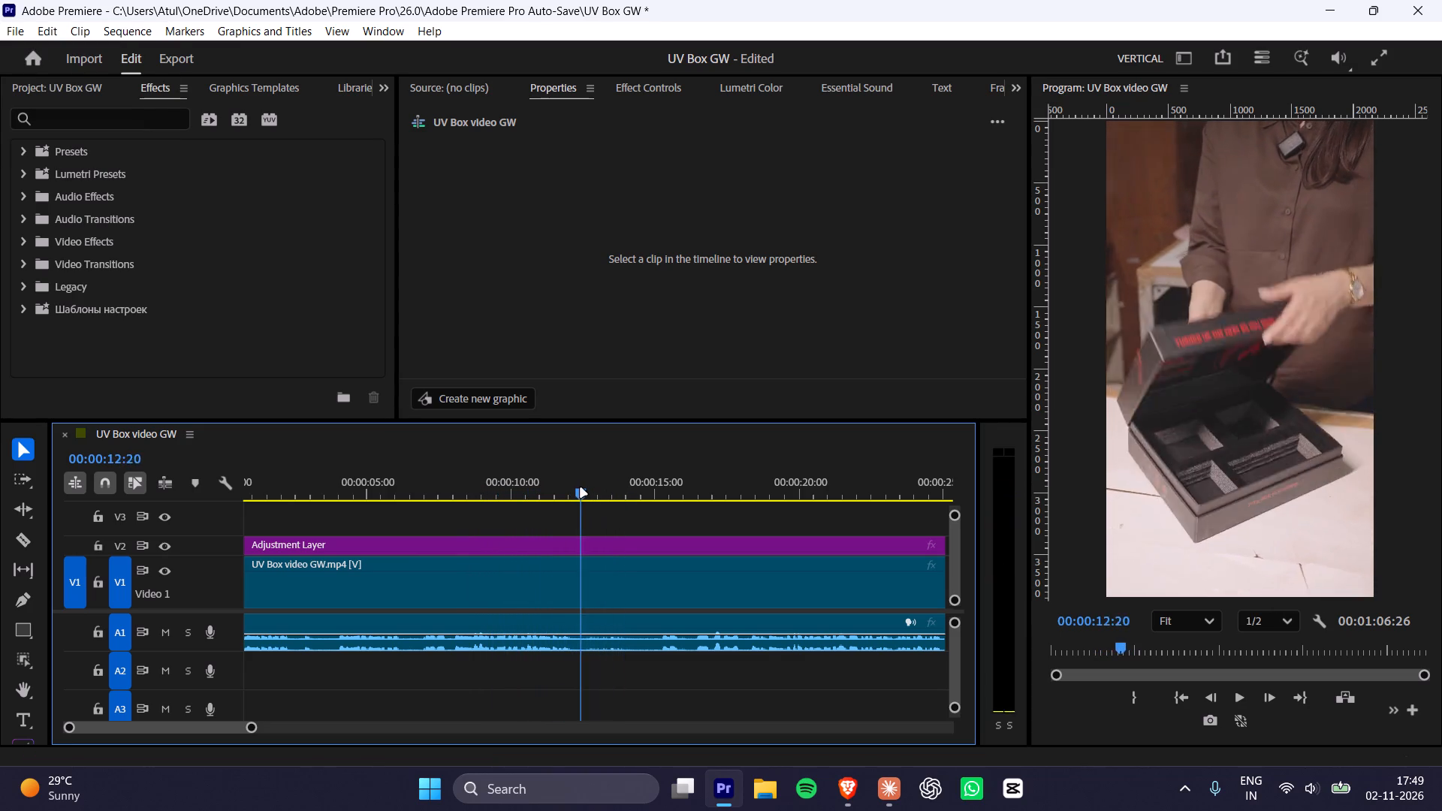
drag(581, 488, 552, 485)
key(space)
click(617, 631)
key(space)
key(space)
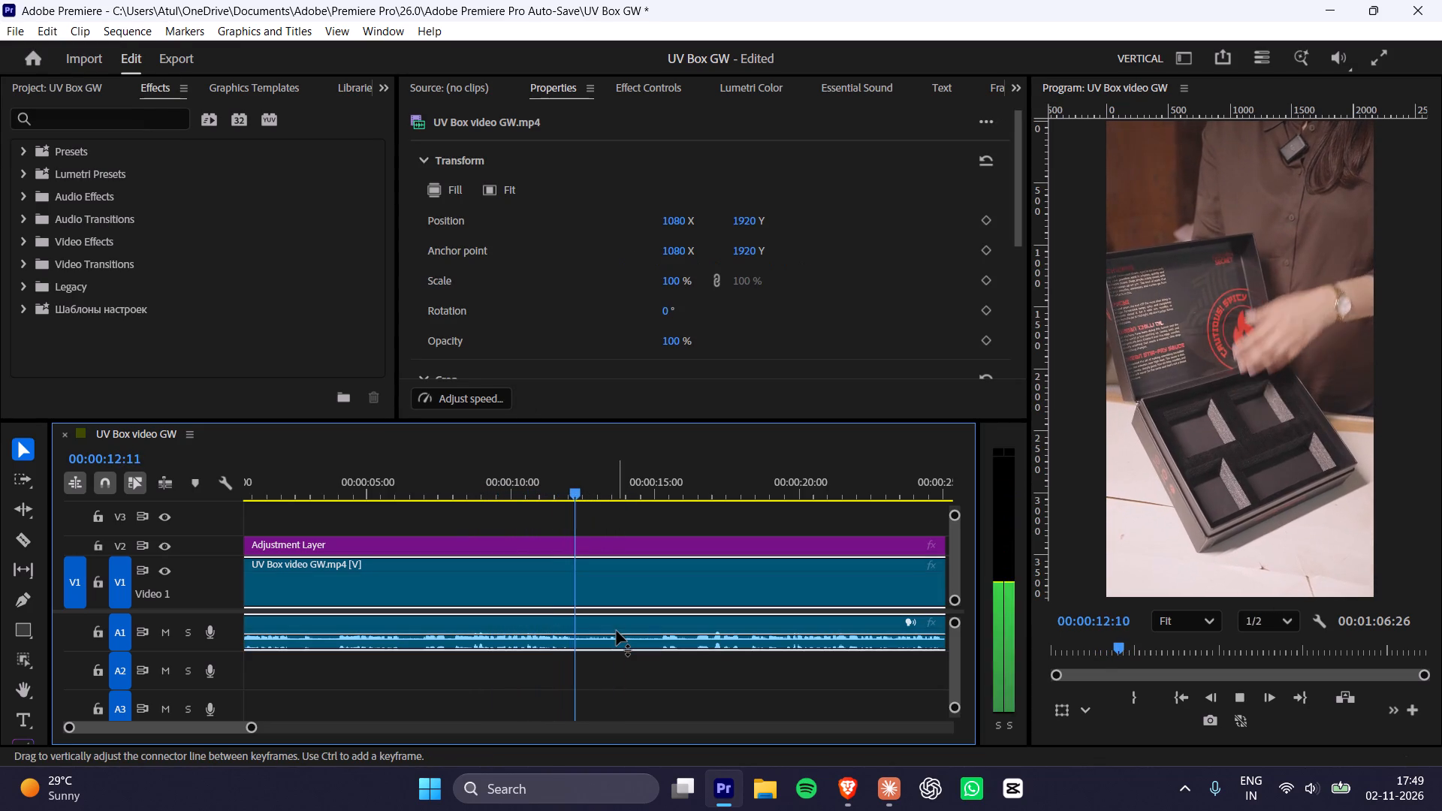
key(space)
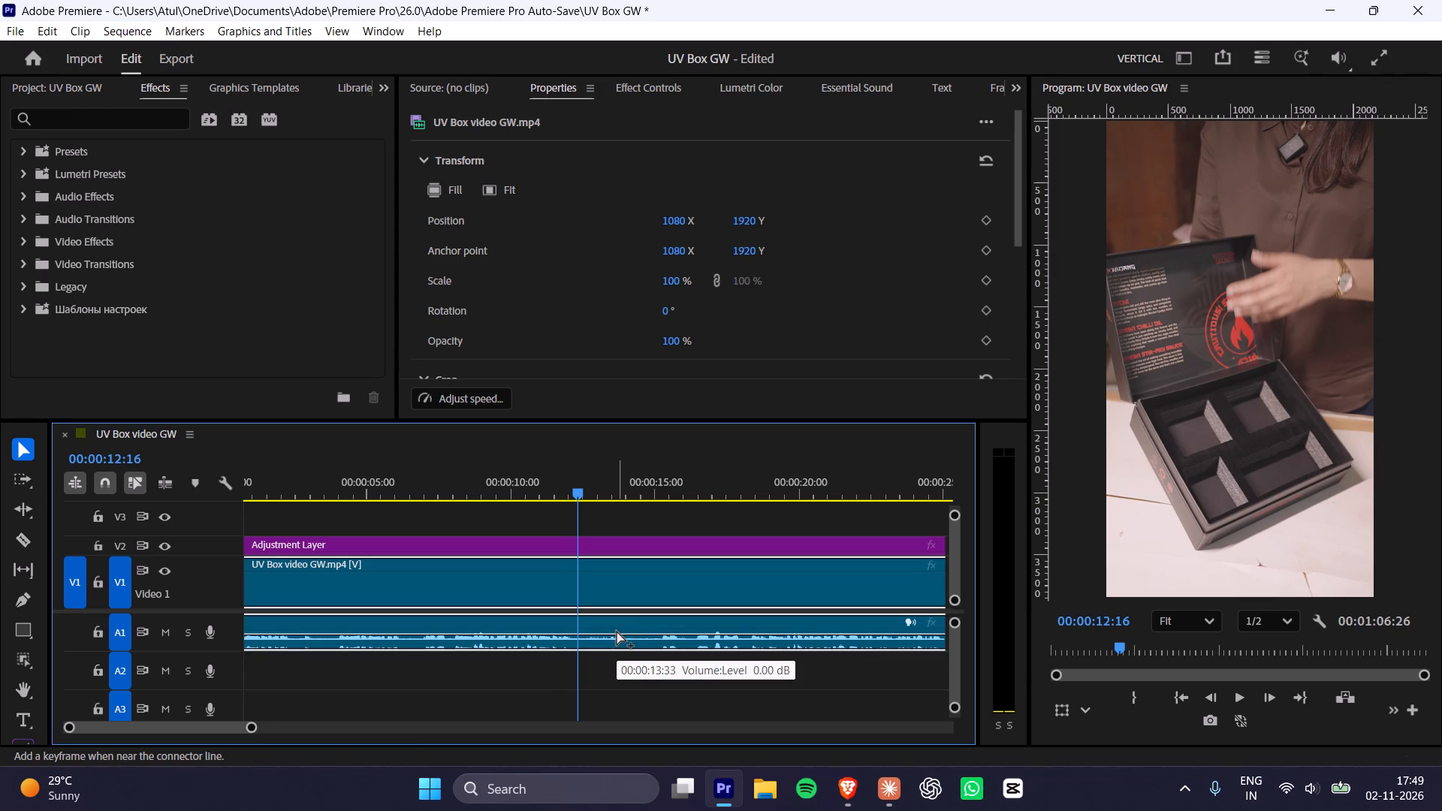
key(ctrl+b)
key(ctrl+k)
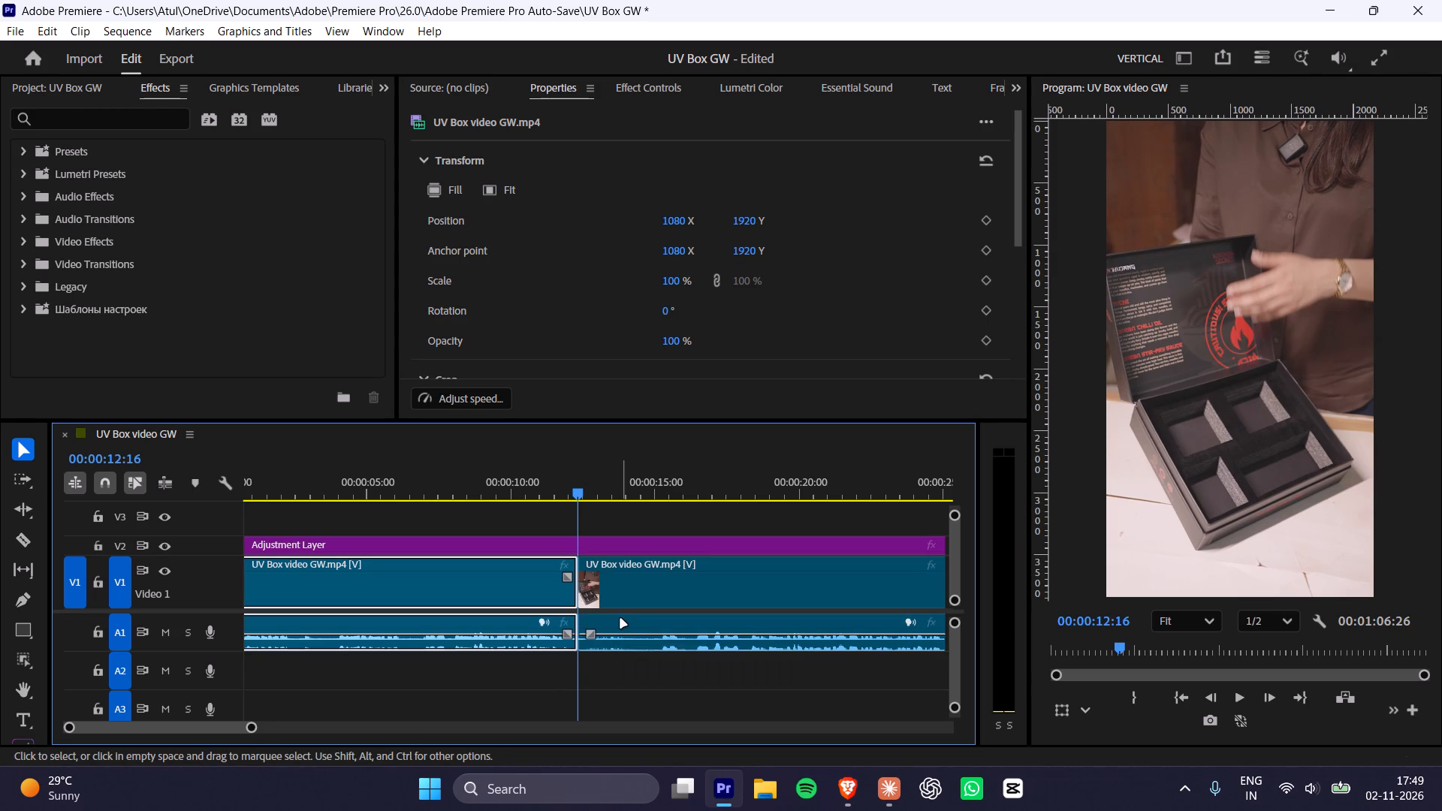
Play on from the first cut and split the second clip segment at 00:00:14:47.
key(space)
click(662, 593)
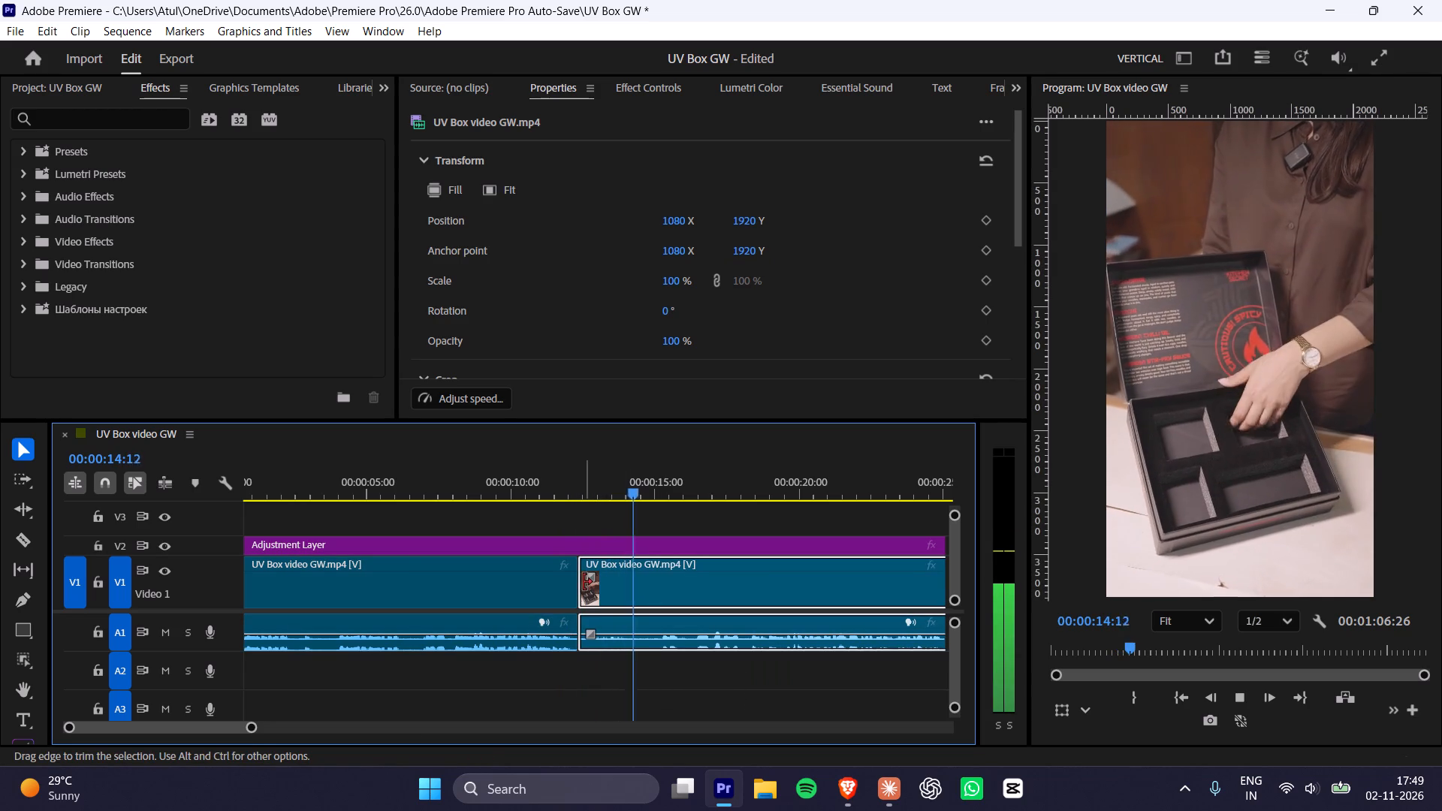
key(space)
key(ctrl+k)
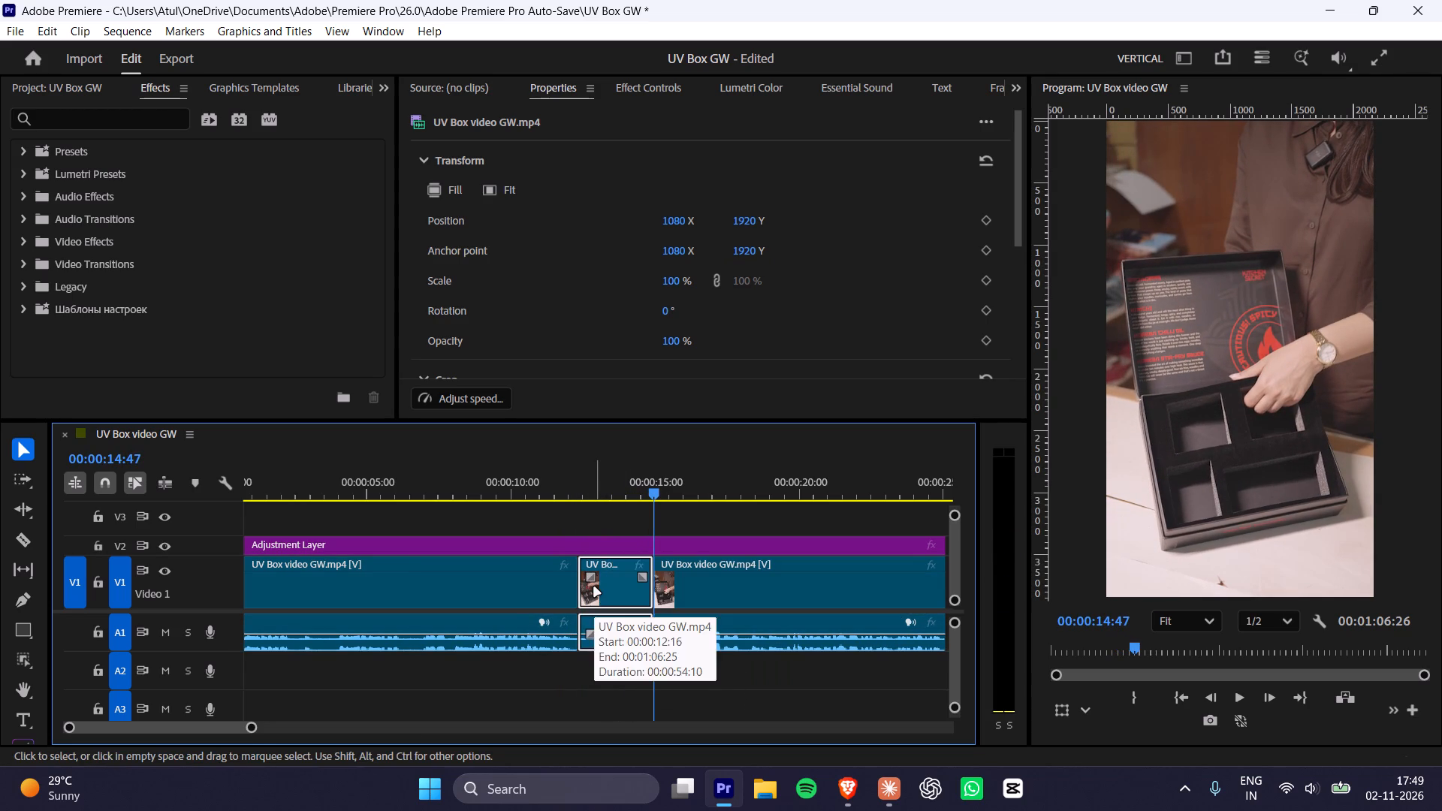
Delete the clip segment between 00:00:12:16 and 00:00:14:47 and close the gap it leaves.
click(611, 600)
key(Delete)
right_click(614, 595)
click(653, 607)
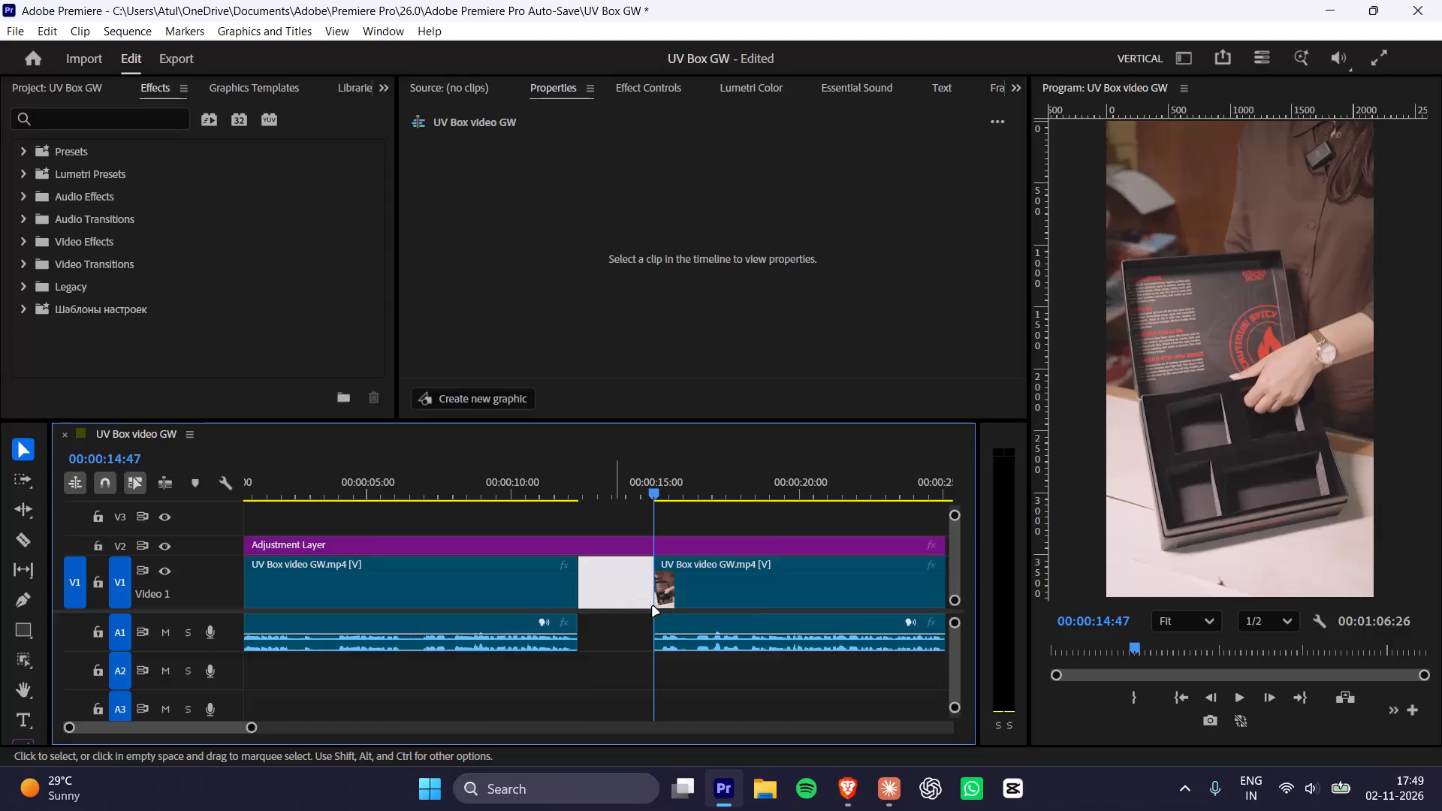
Play across the join near 00:00:12:16 and split the following video and audio clip at 00:00:13:14.
click(548, 481)
key(space)
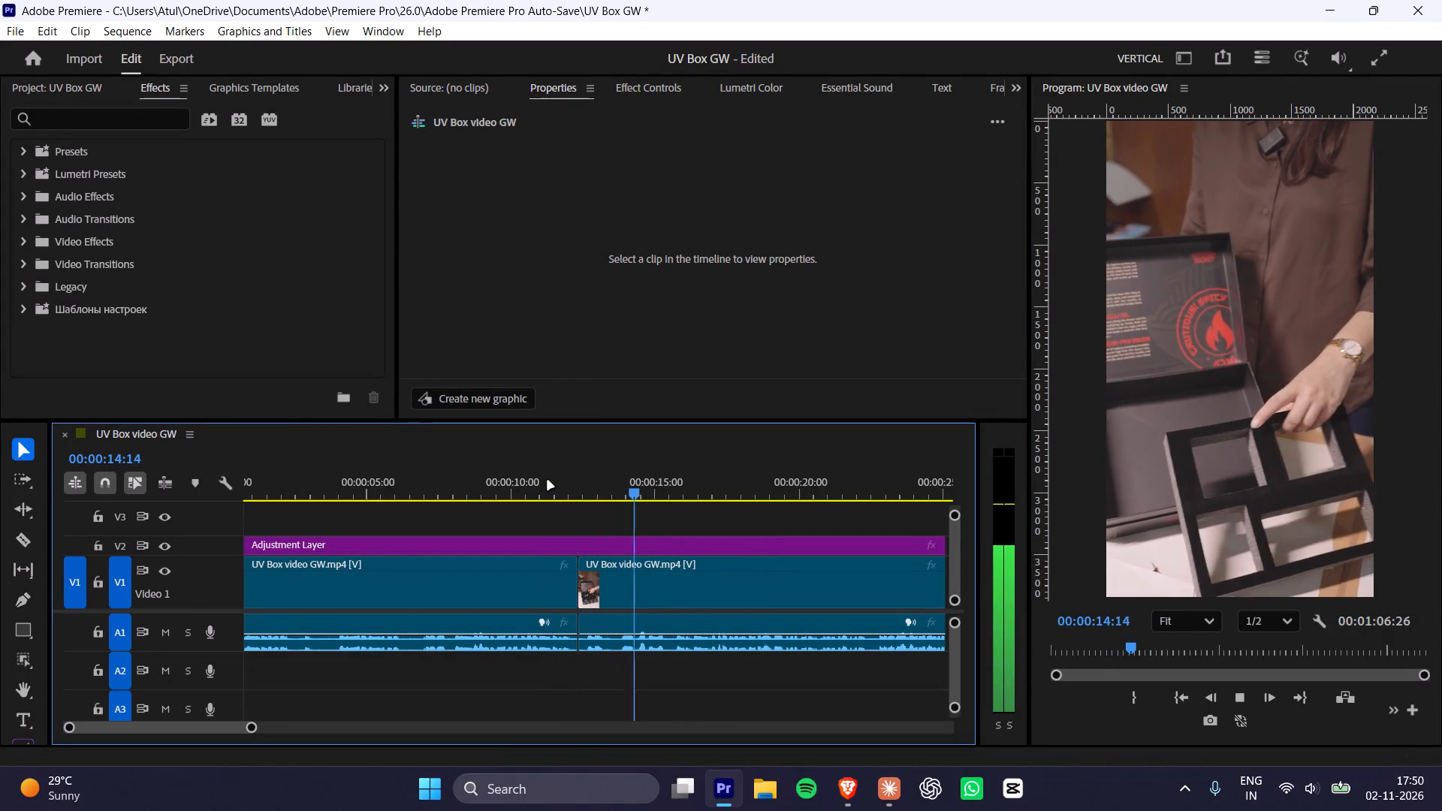
key(space)
click(596, 479)
alt+scroll(683, 616, up, 9)
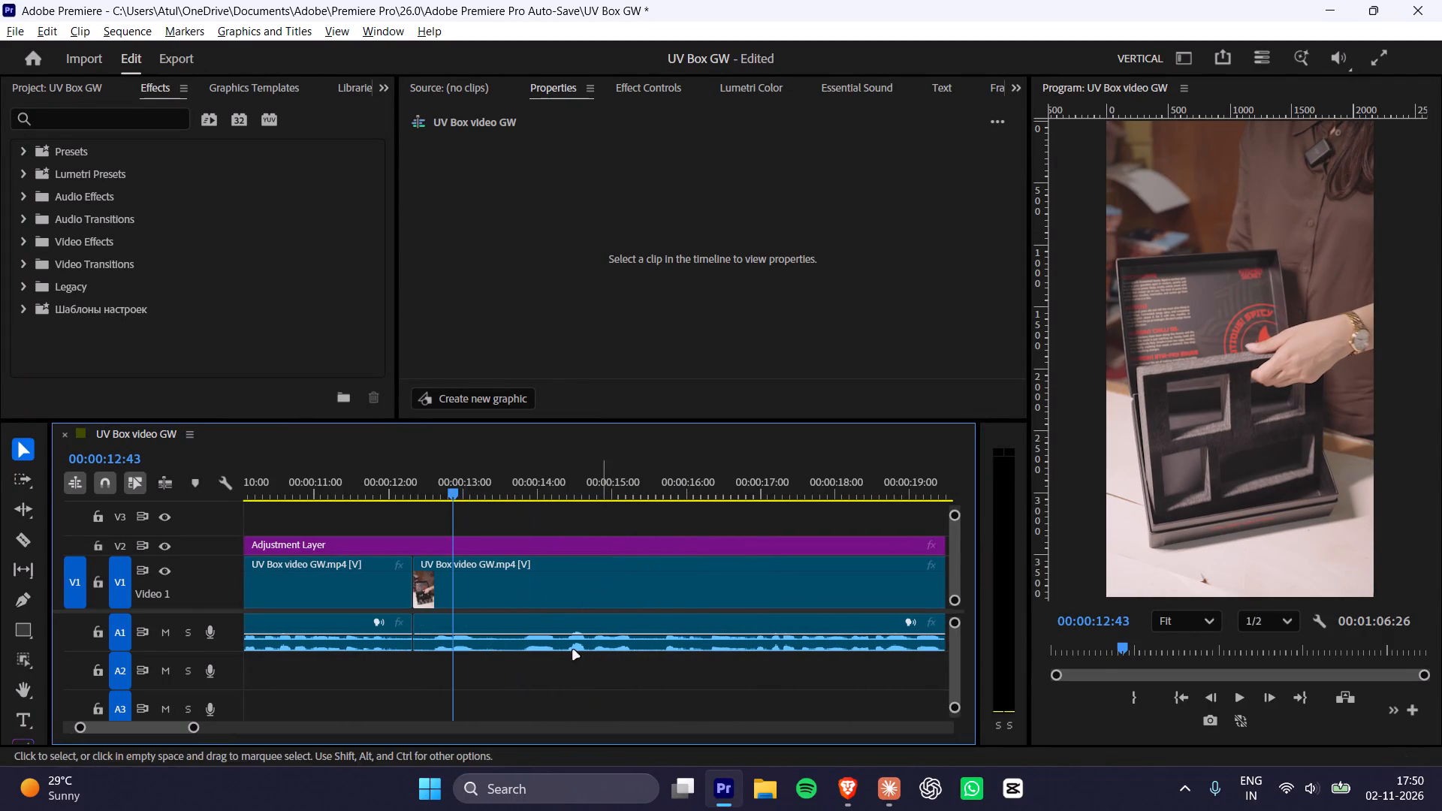
key(space)
key(space)
key(space)
key(space)
key(Right)
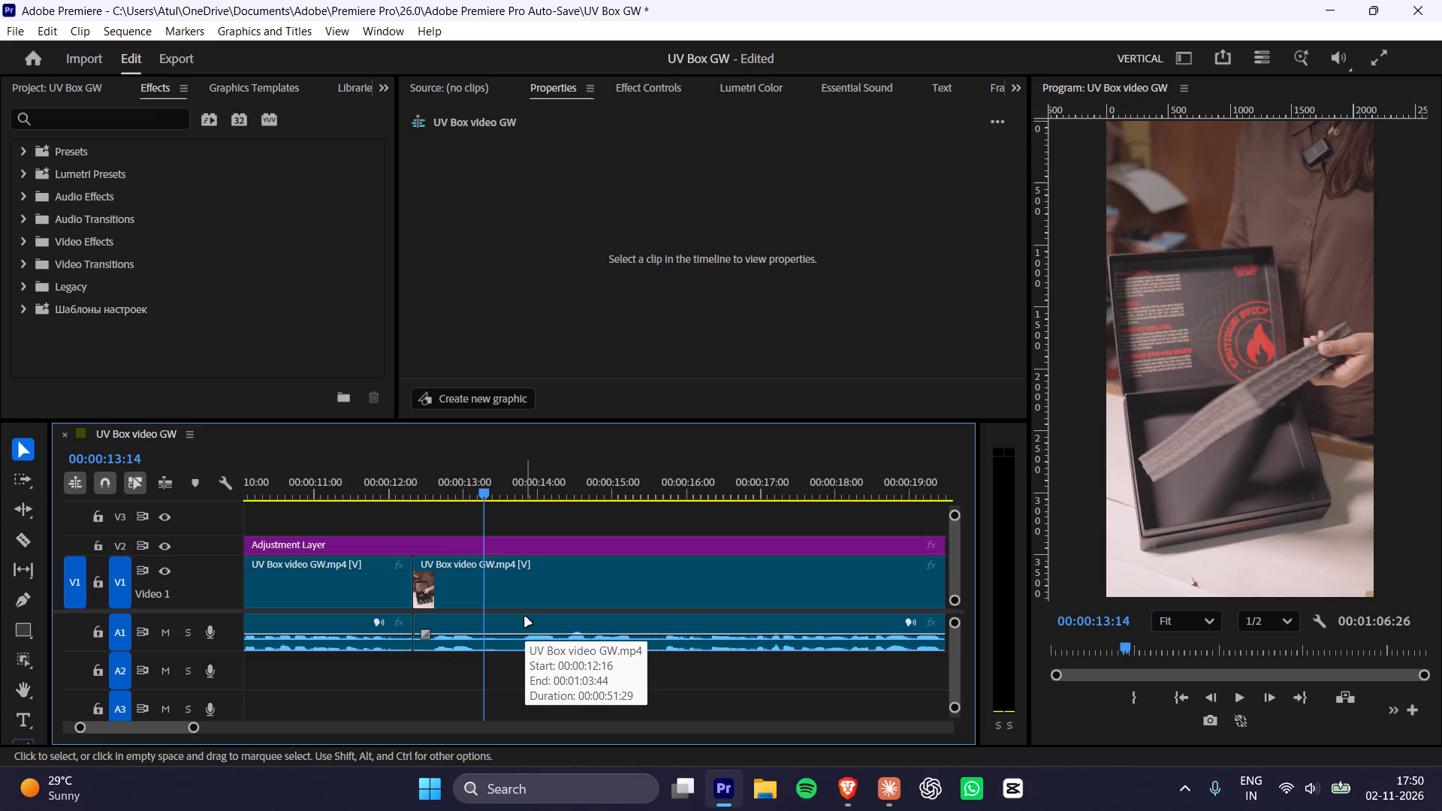
key(ctrl+k)
Trim the start of the clip after the 00:00:13:14 cut forward by 17 frames to 00:00:13:31.
key(Right)
key(Right)
key(Right)
key(Right)
key(Right)
key(Right)
key(Right)
key(Right)
key(Right)
key(Right)
key(Right)
key(Right)
key(Right)
key(Right)
key(Right)
key(Right)
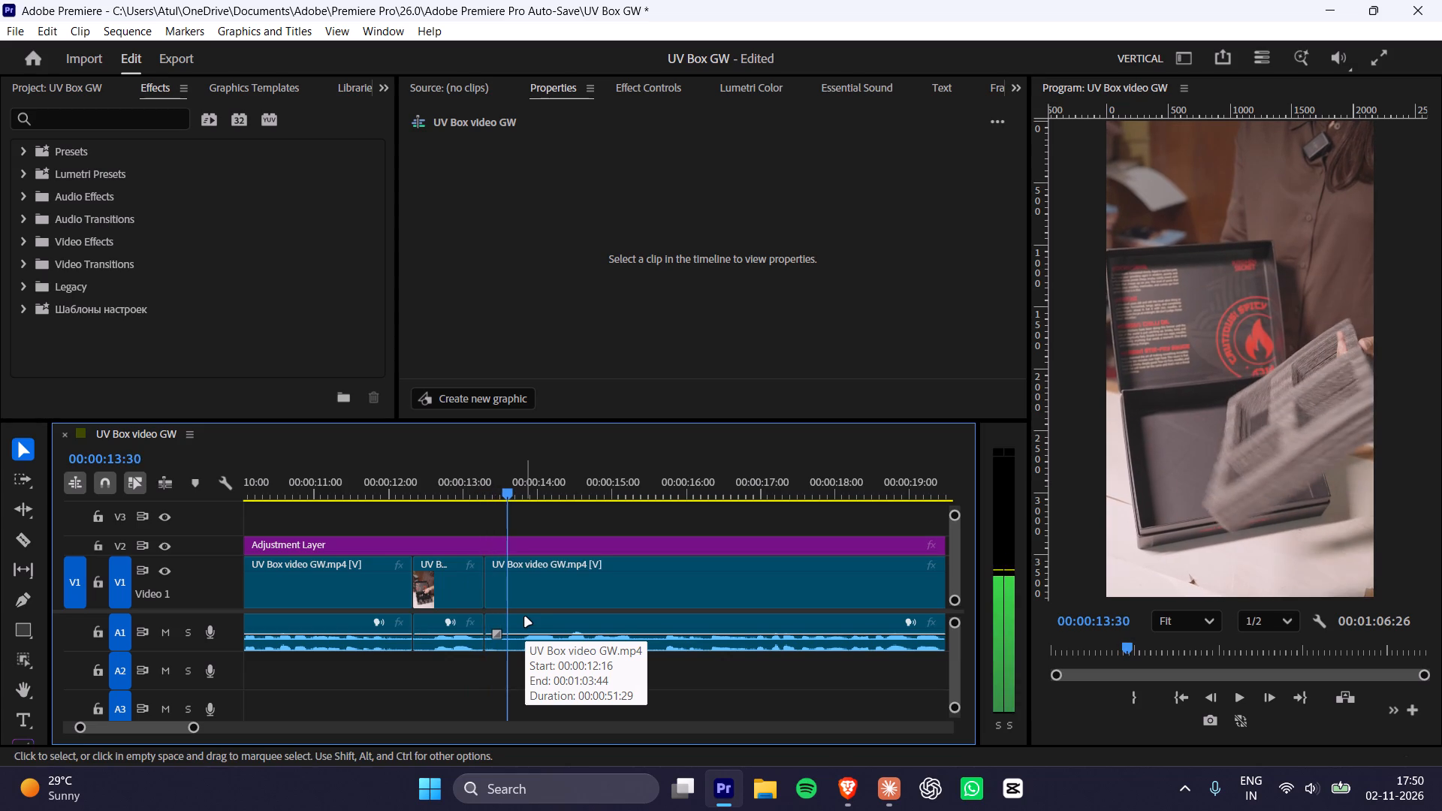
key(Right)
click(525, 617)
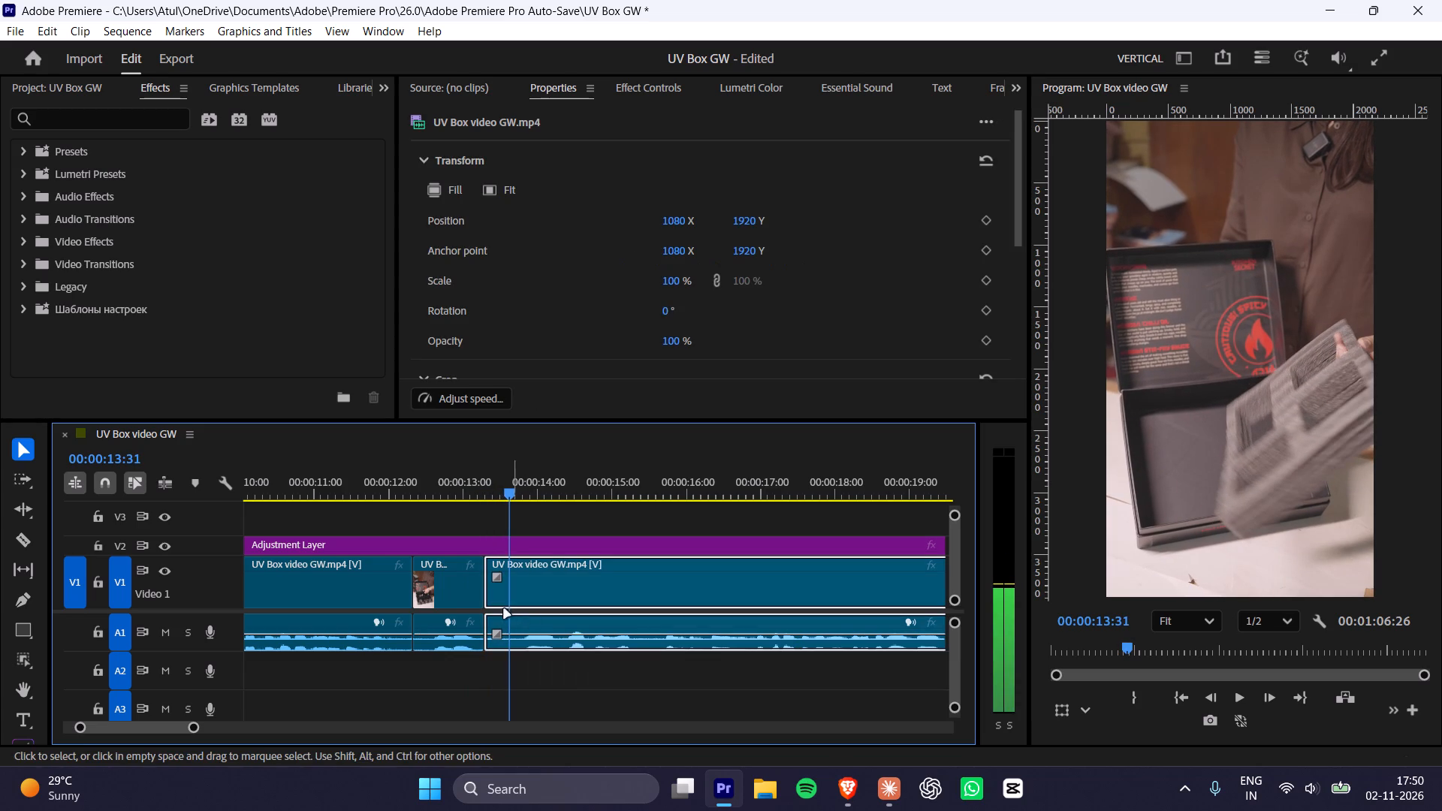
drag(487, 595, 512, 599)
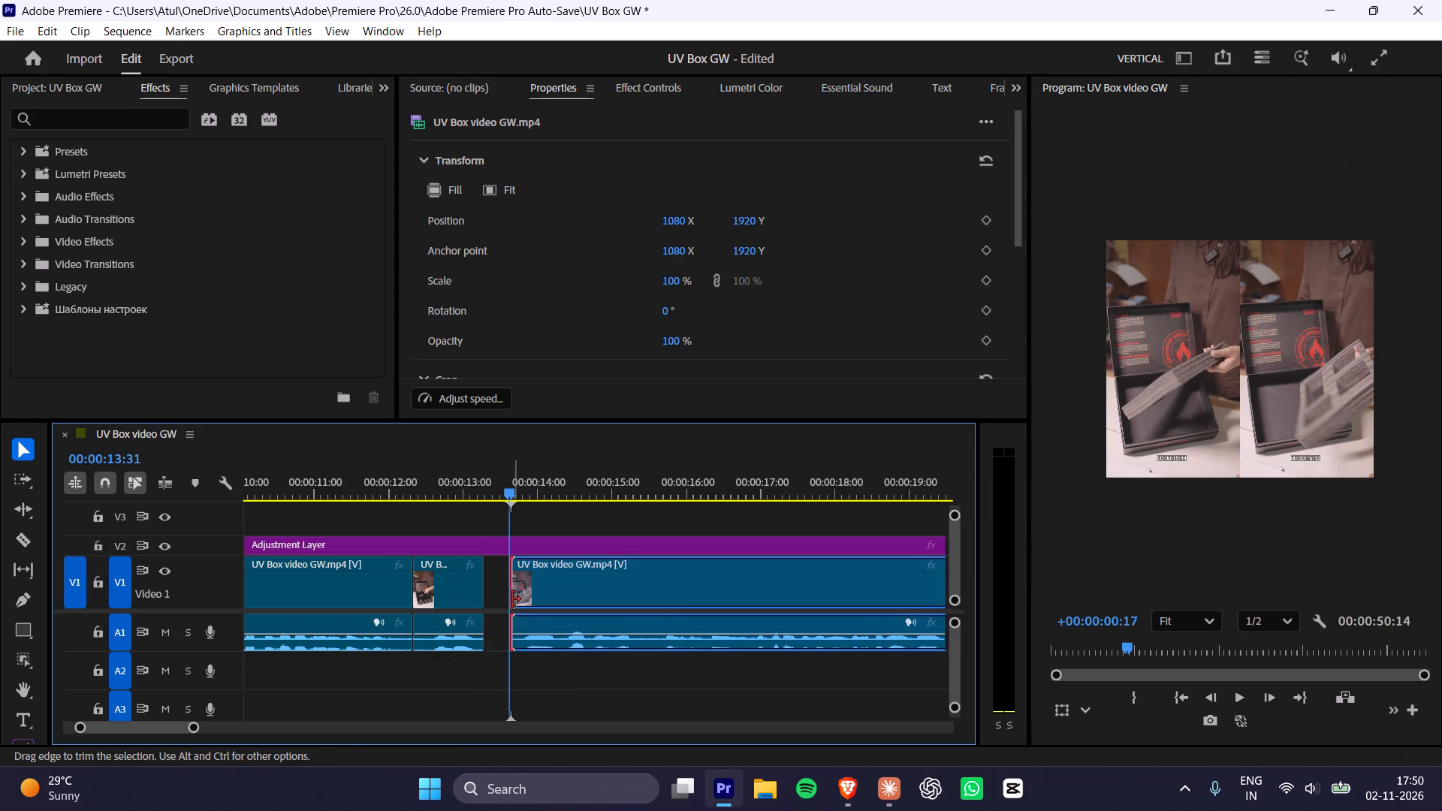
Move the trimmed clip back against the cut at 00:00:13:14 to close the gap before it.
click(523, 484)
click(510, 574)
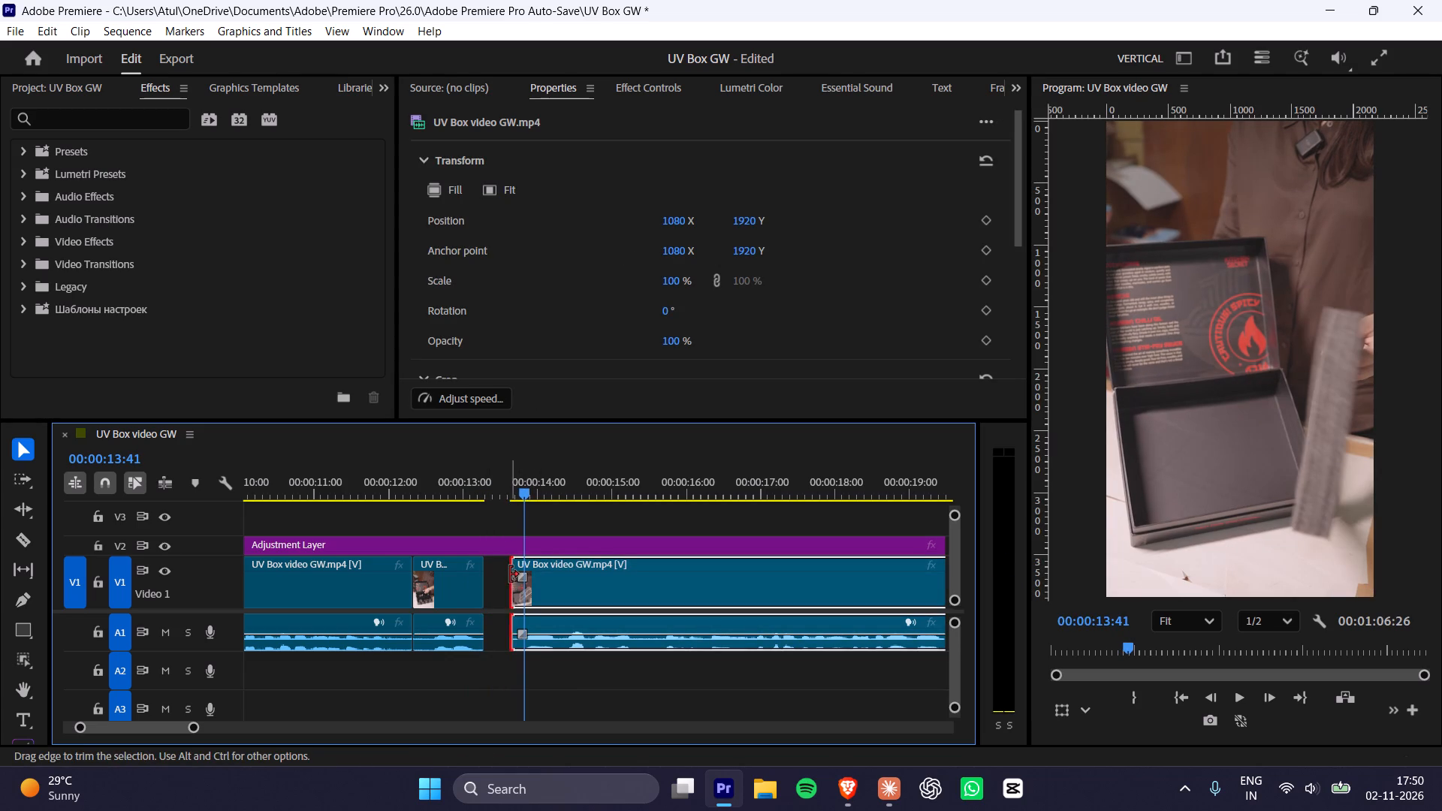
right_click(489, 569)
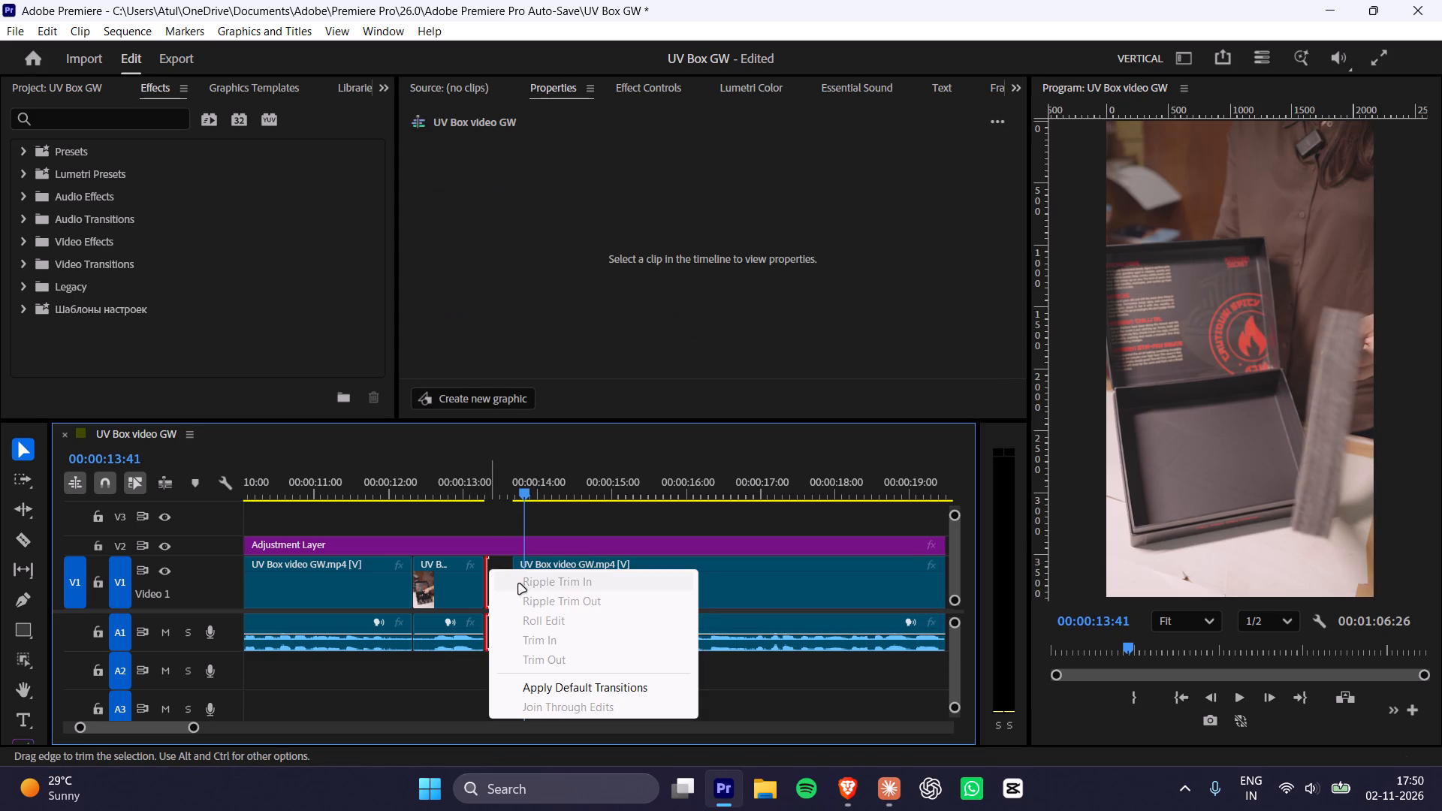
click(604, 562)
drag(609, 586, 582, 586)
Play across the join near 00:00:13:14 and review the box footage on to about 00:00:27:01.
click(454, 487)
key(space)
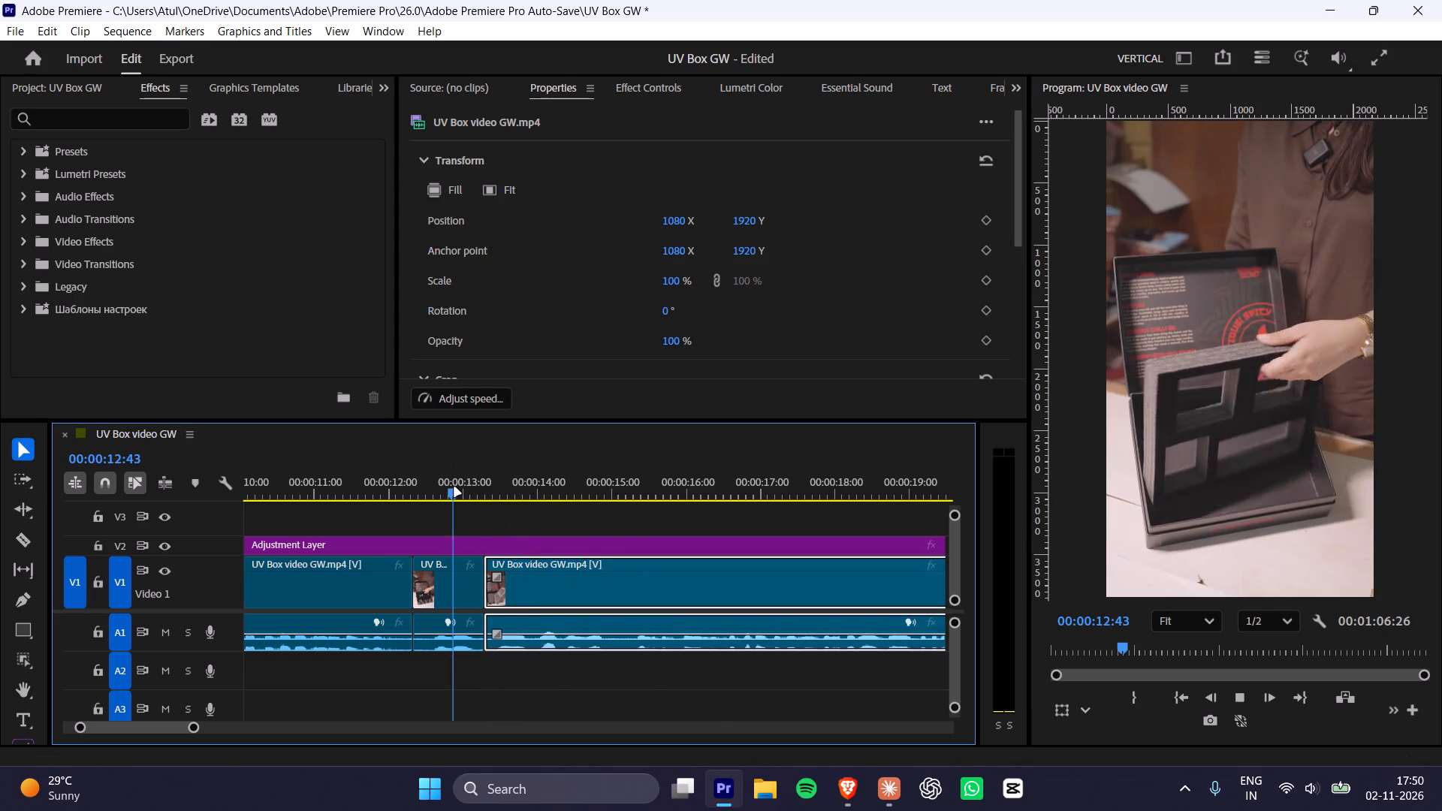
key(space)
key(space)
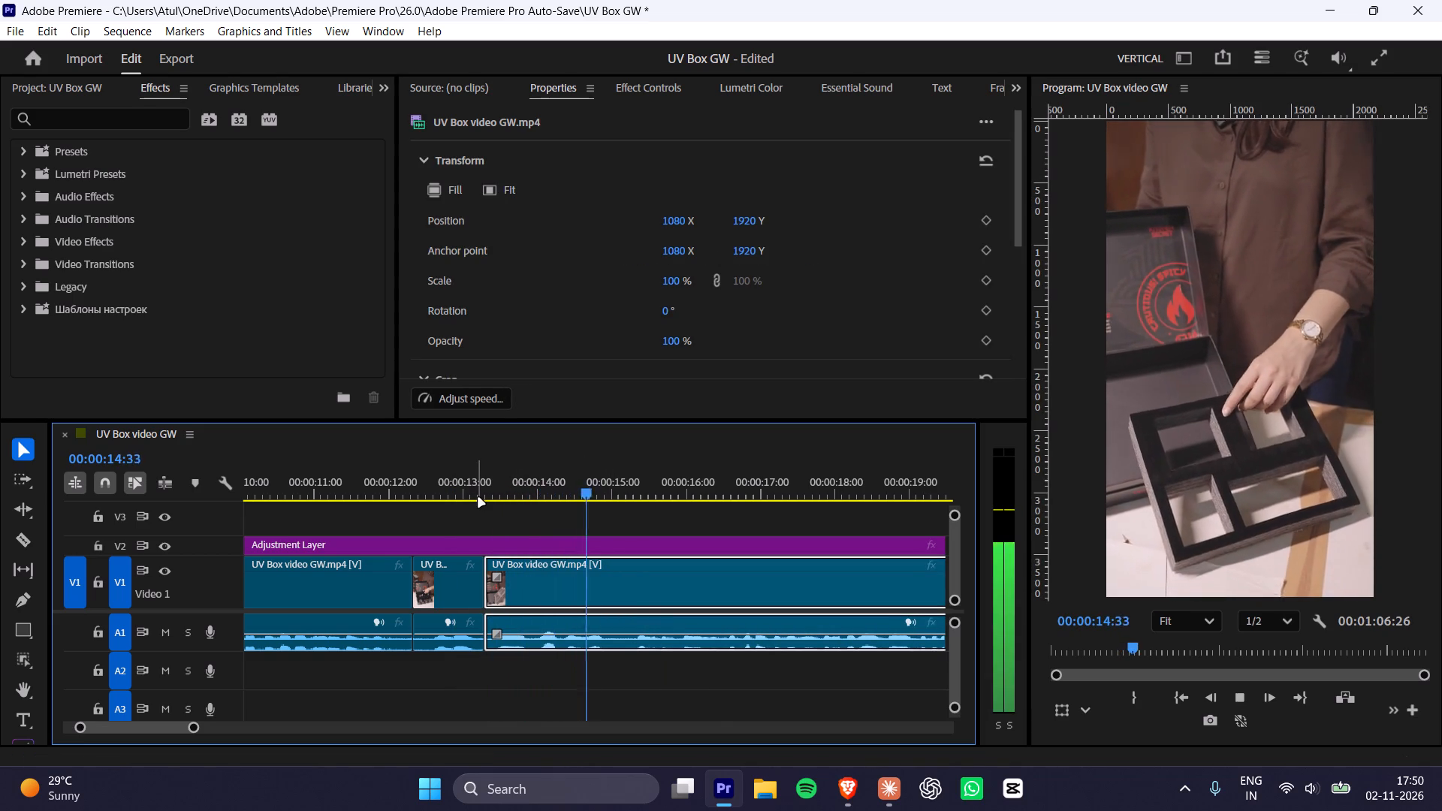
key(space)
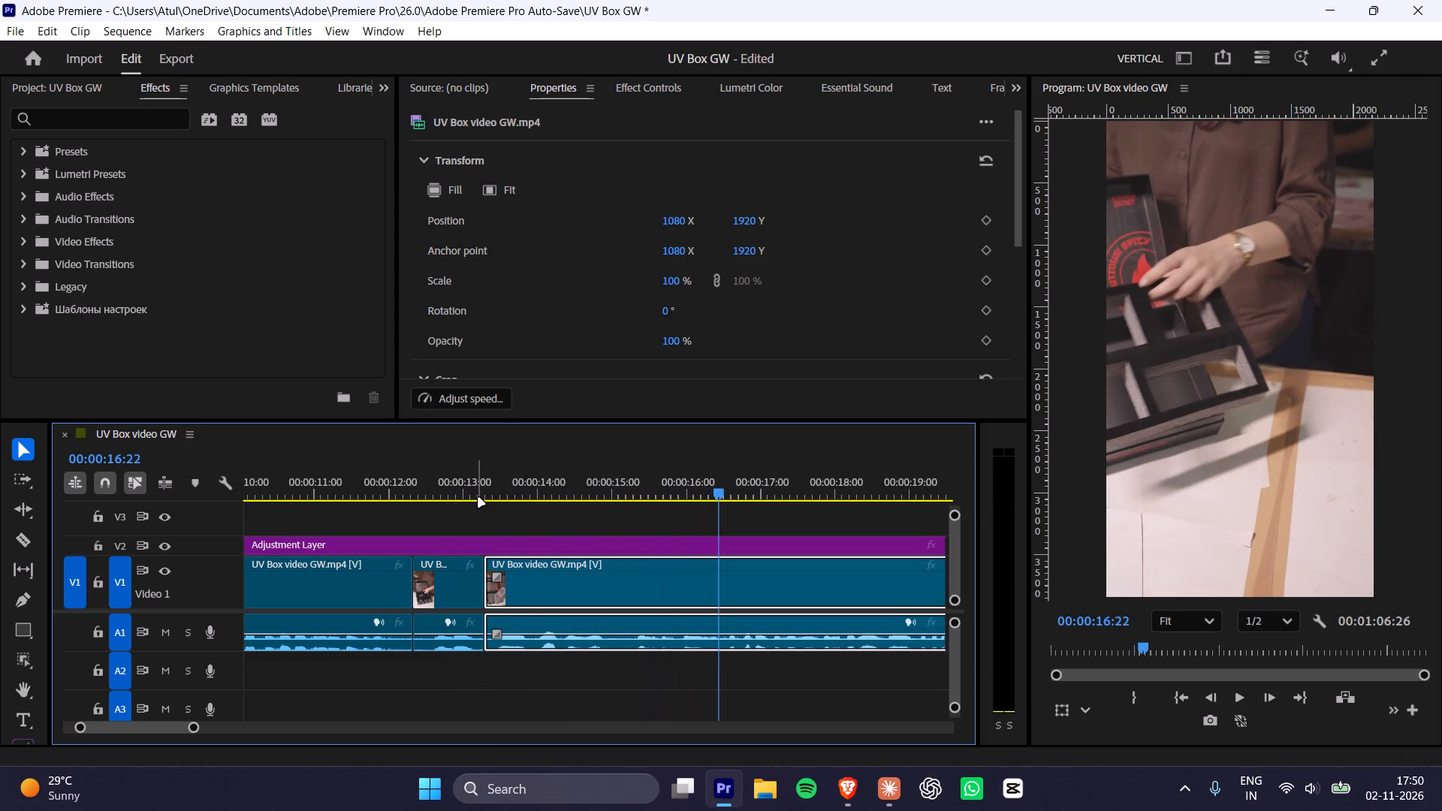
click(478, 498)
key(space)
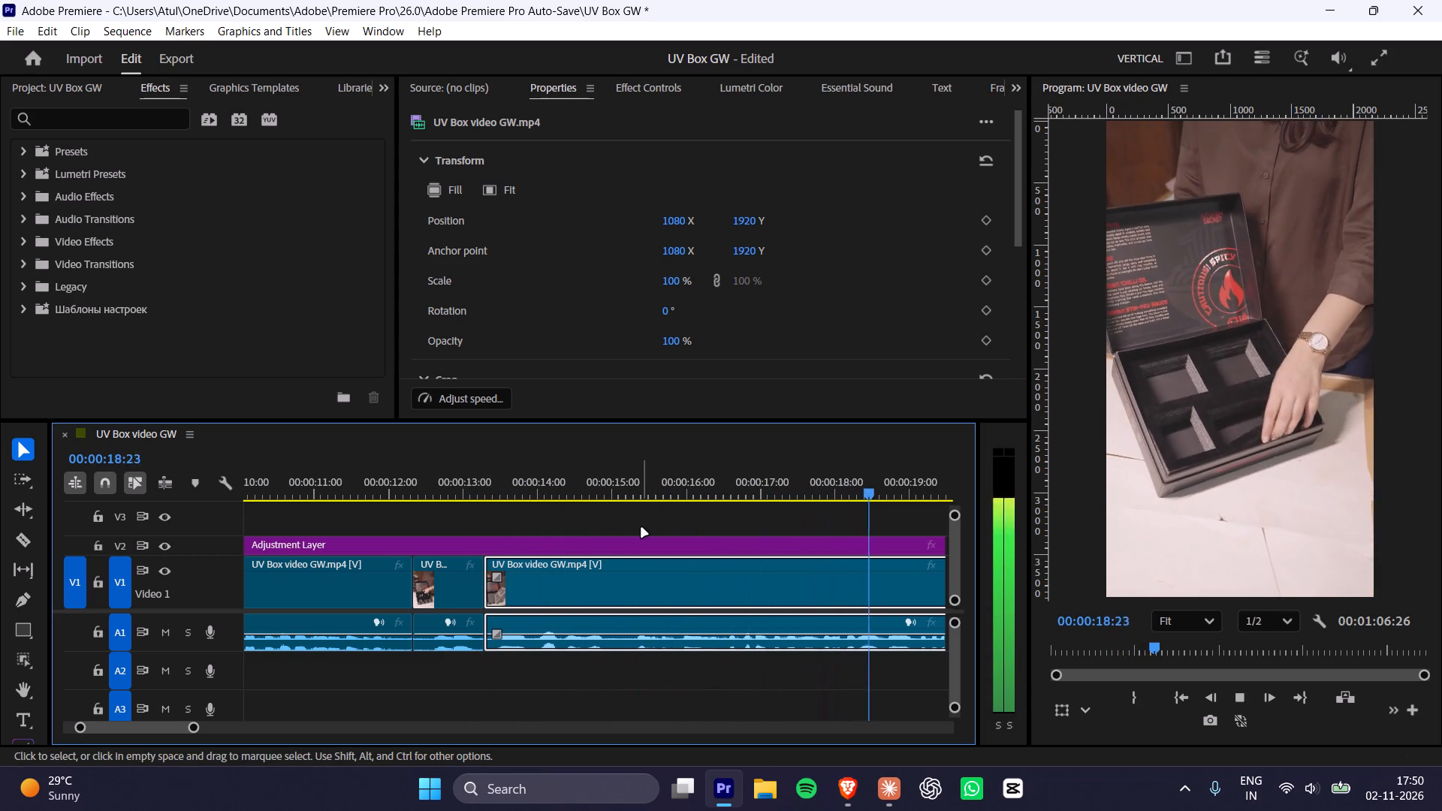
drag(364, 493, 307, 493)
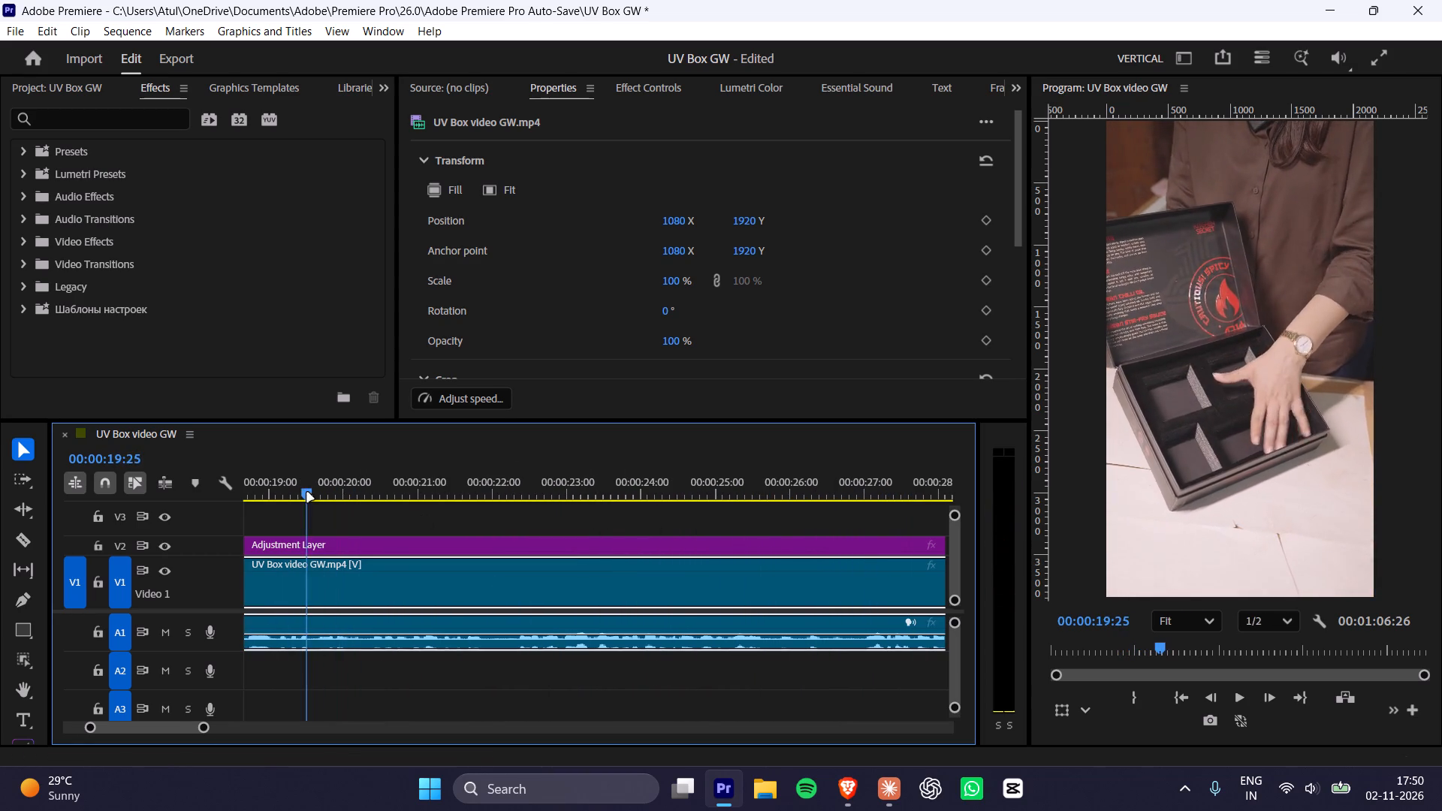
drag(307, 493, 305, 493)
alt+scroll(420, 574, down, 10)
key(space)
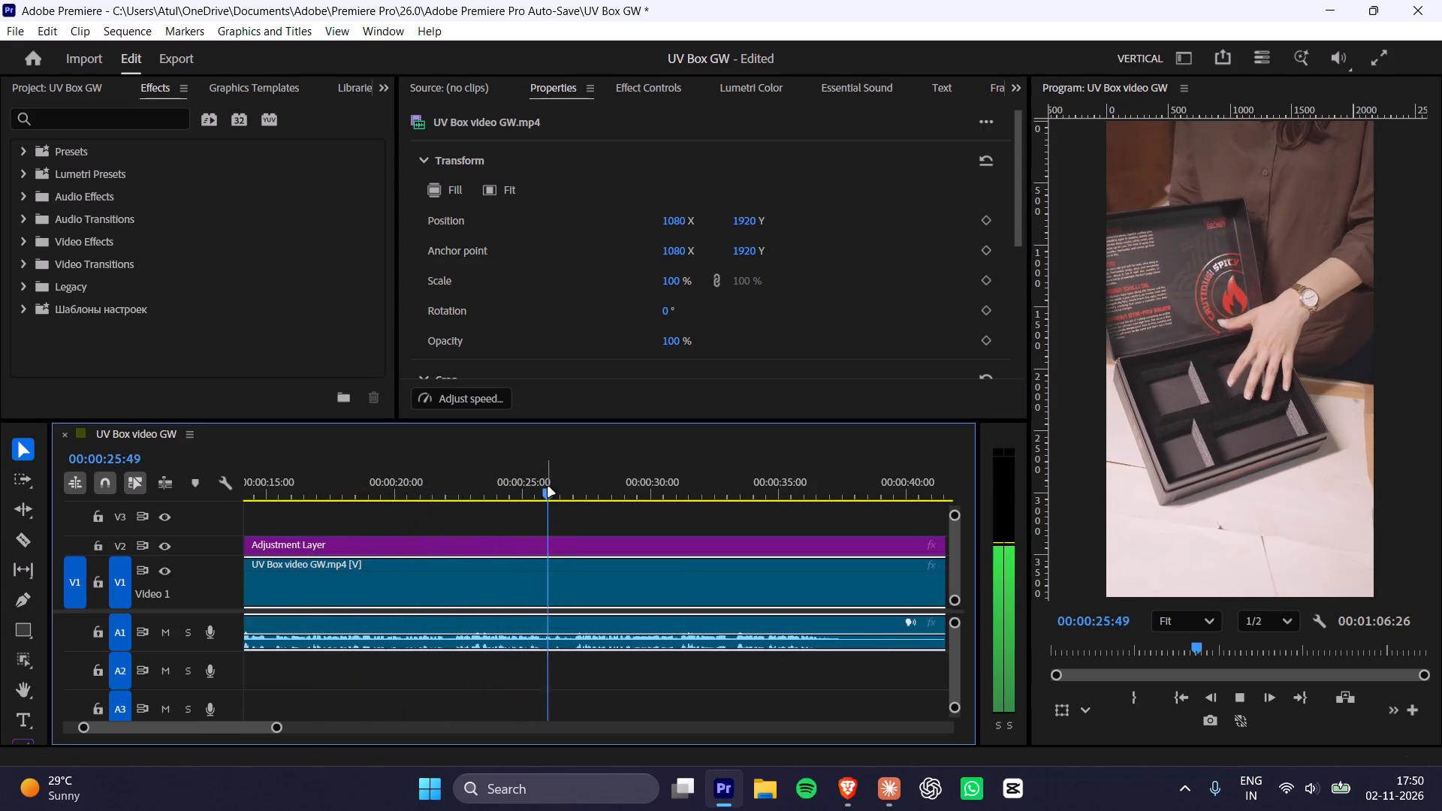
key(space)
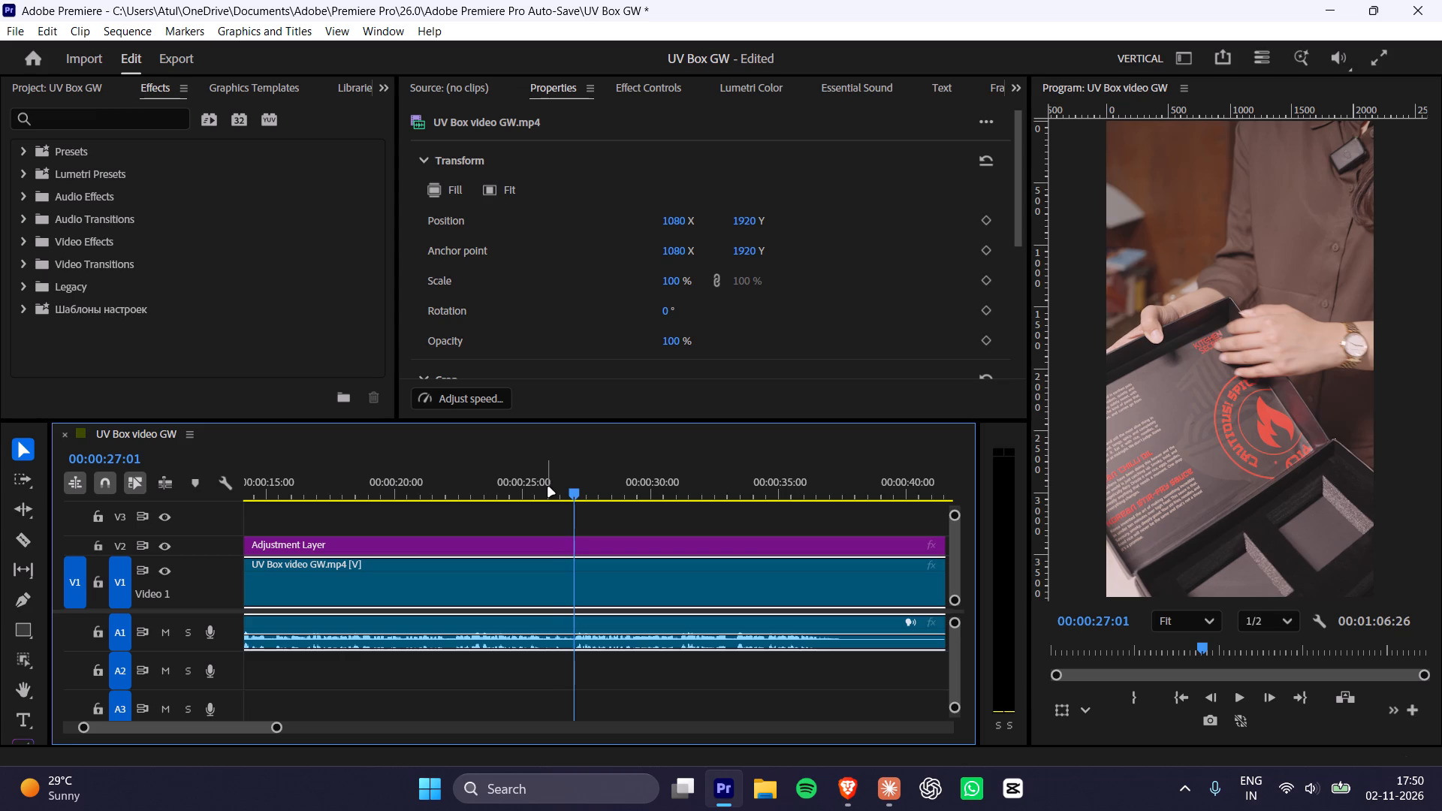
Find the jump near 00:00:27:00 frame by frame and split the video and audio clip at 00:00:26:49.
click(548, 487)
key(space)
key(space)
key(space)
key(space)
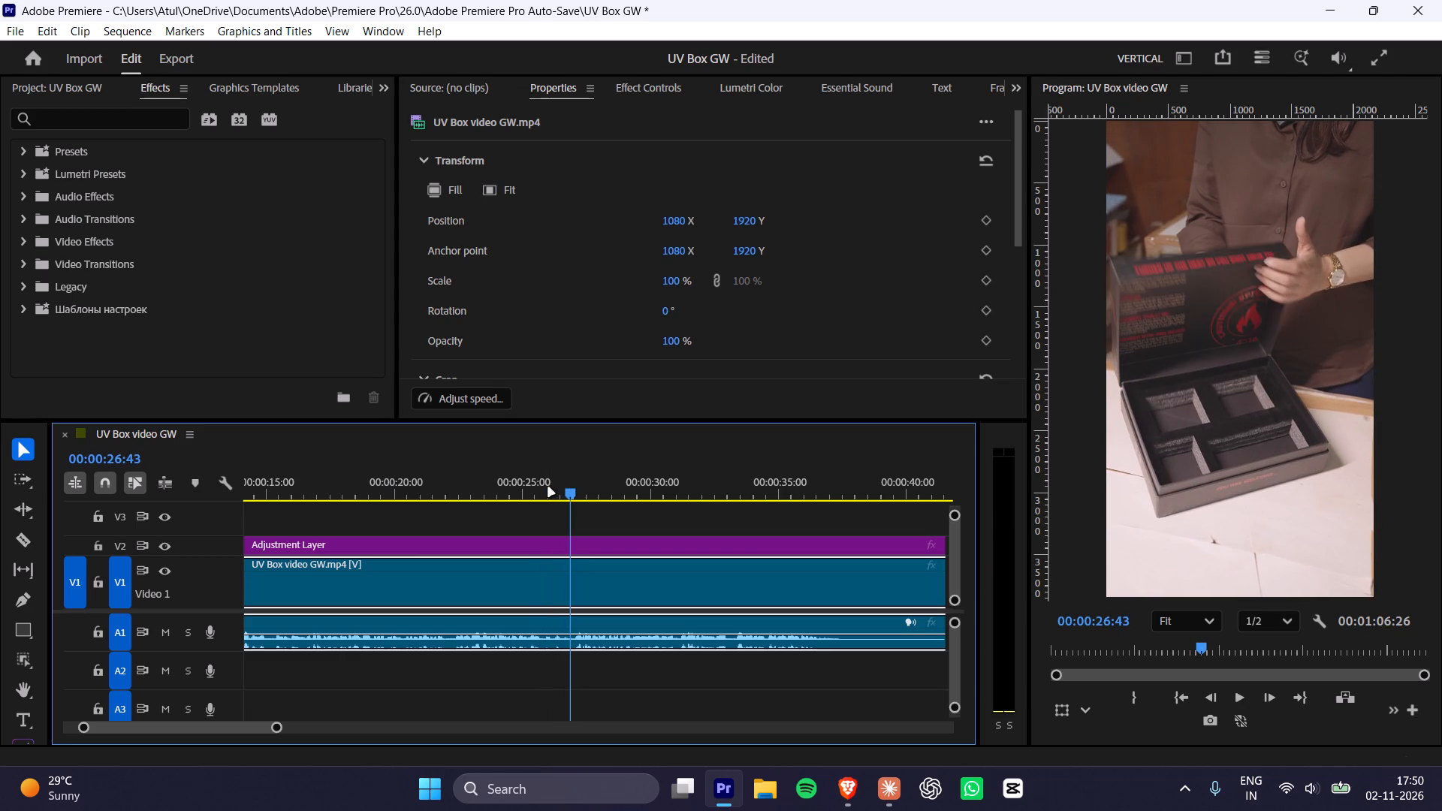
key(Right)
key(Right)
key(Right)
key(Right)
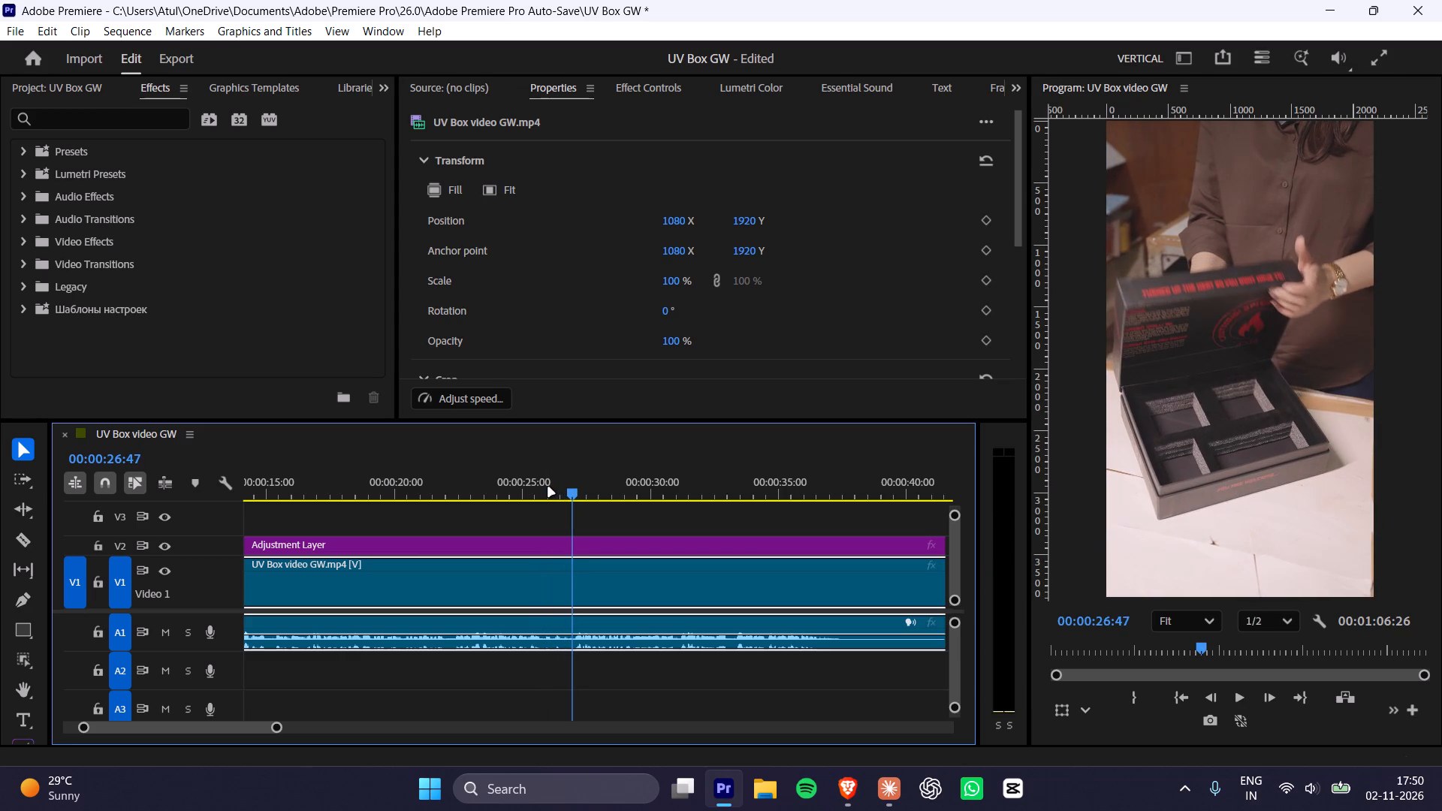
key(Right)
key(Right)
key(Right)
key(Left)
key(Right)
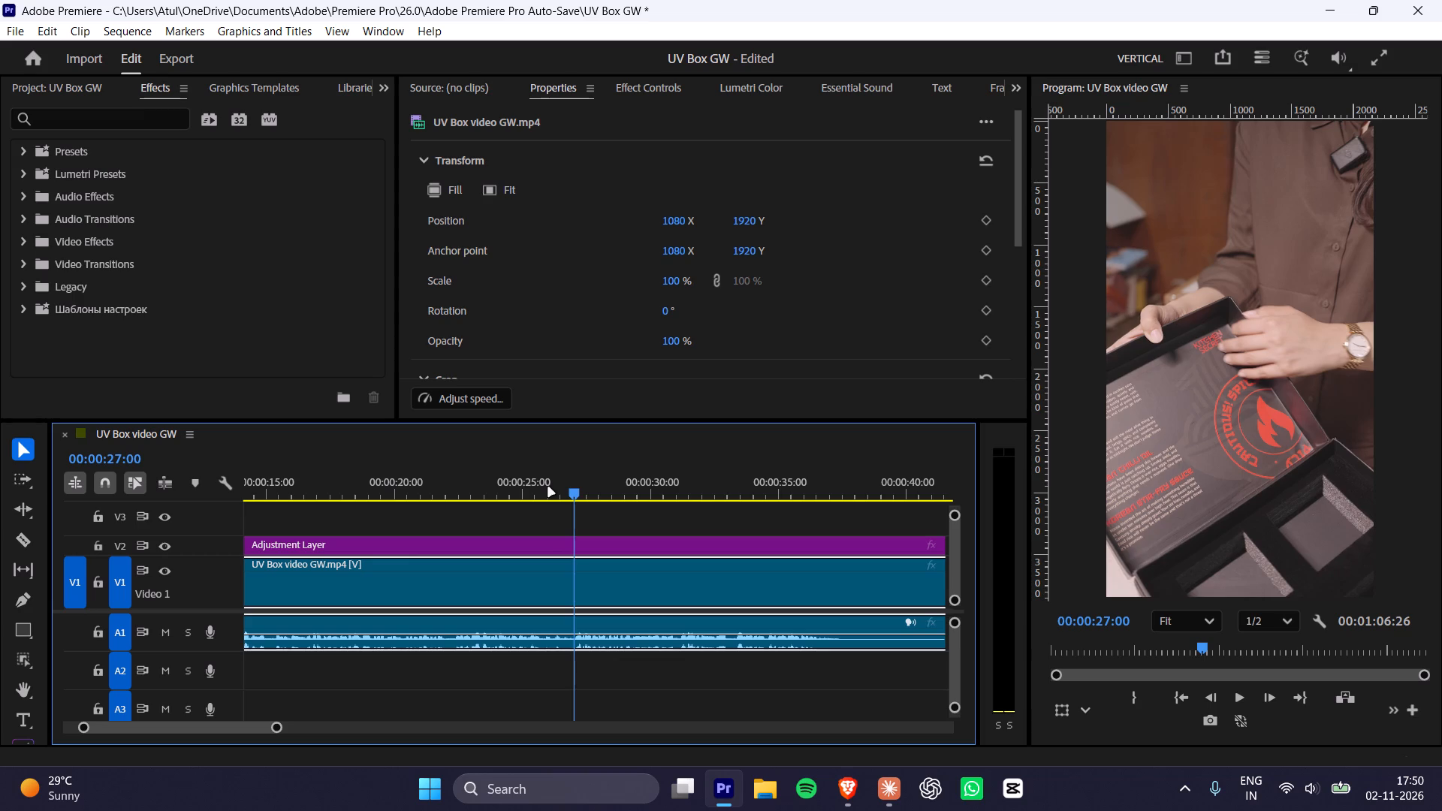
key(Left)
key(ctrl+k)
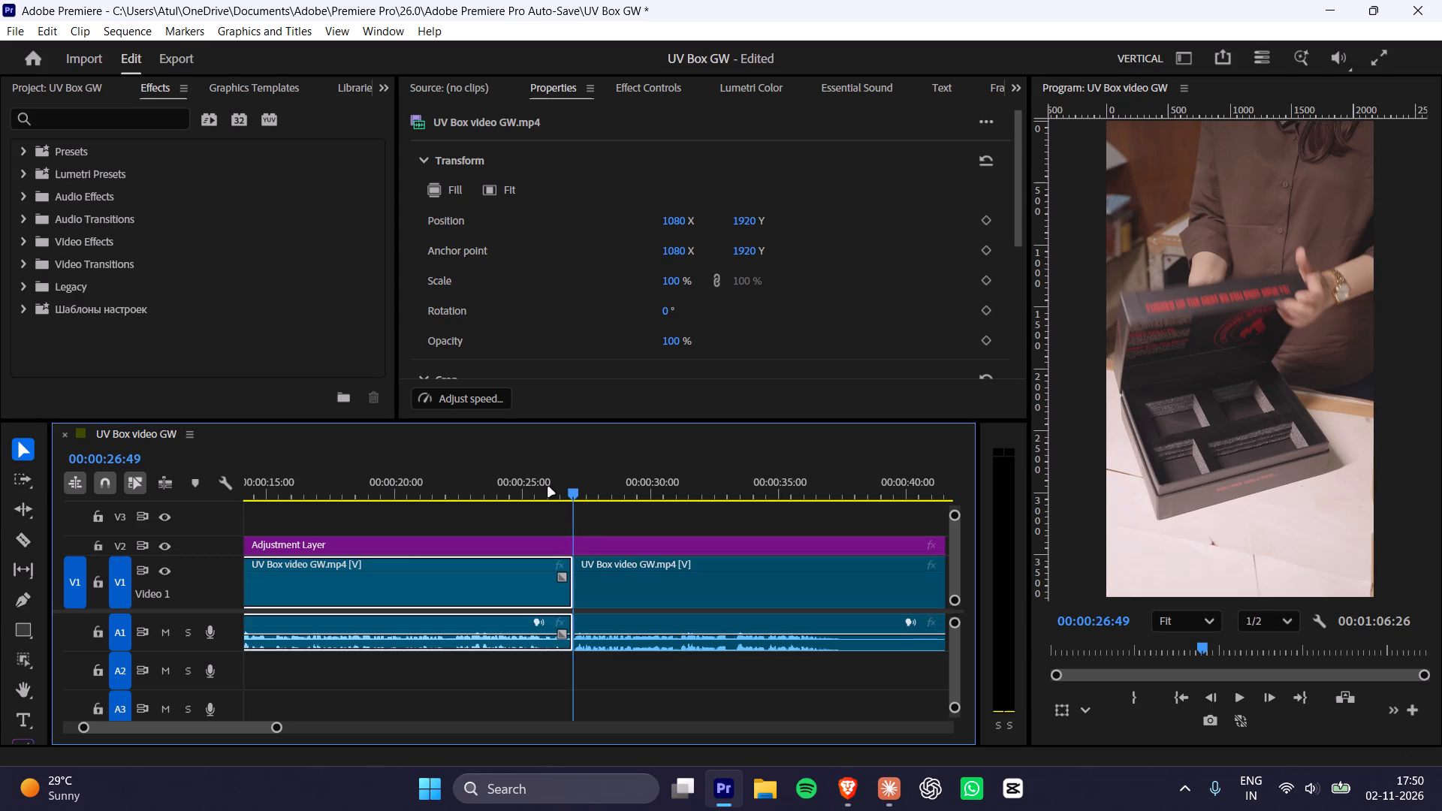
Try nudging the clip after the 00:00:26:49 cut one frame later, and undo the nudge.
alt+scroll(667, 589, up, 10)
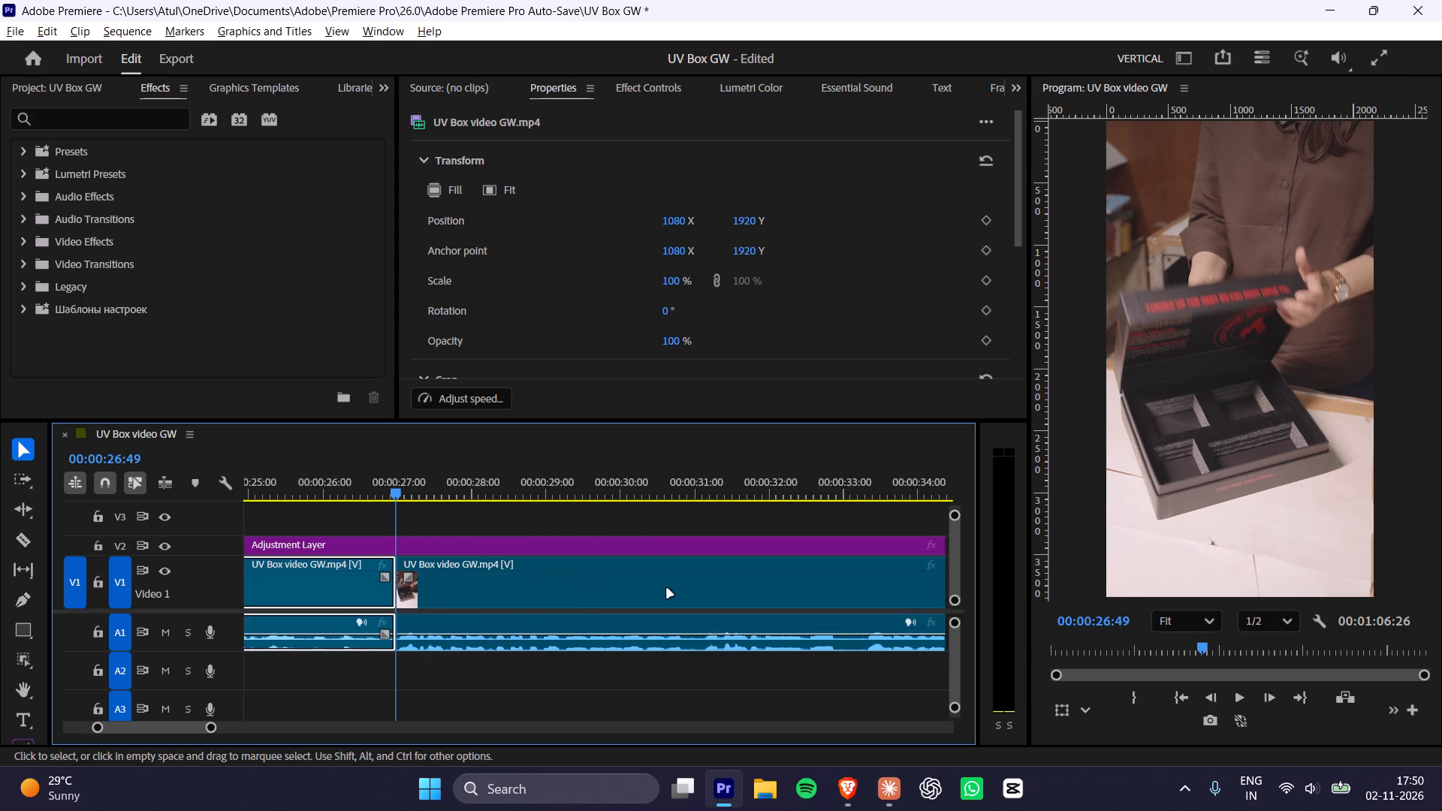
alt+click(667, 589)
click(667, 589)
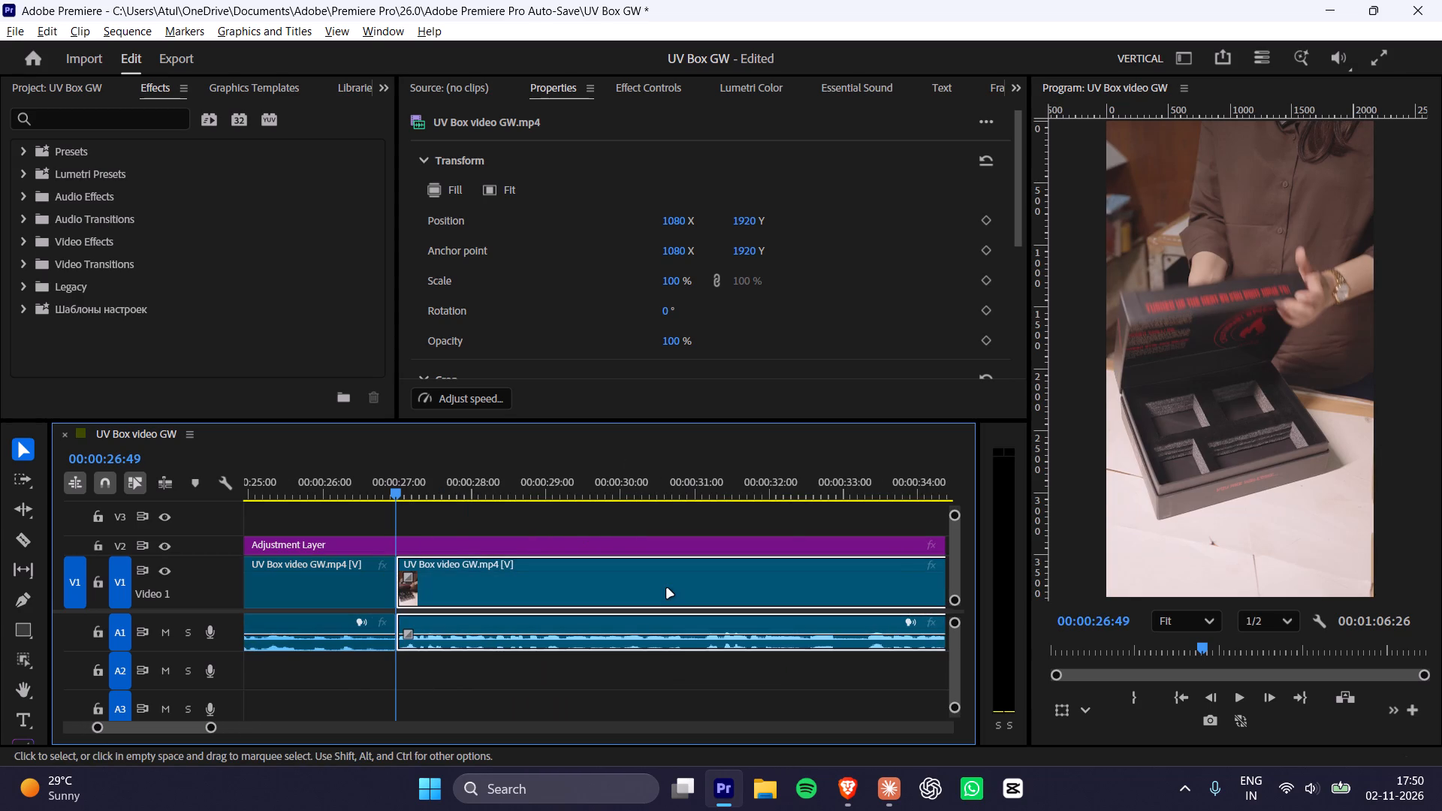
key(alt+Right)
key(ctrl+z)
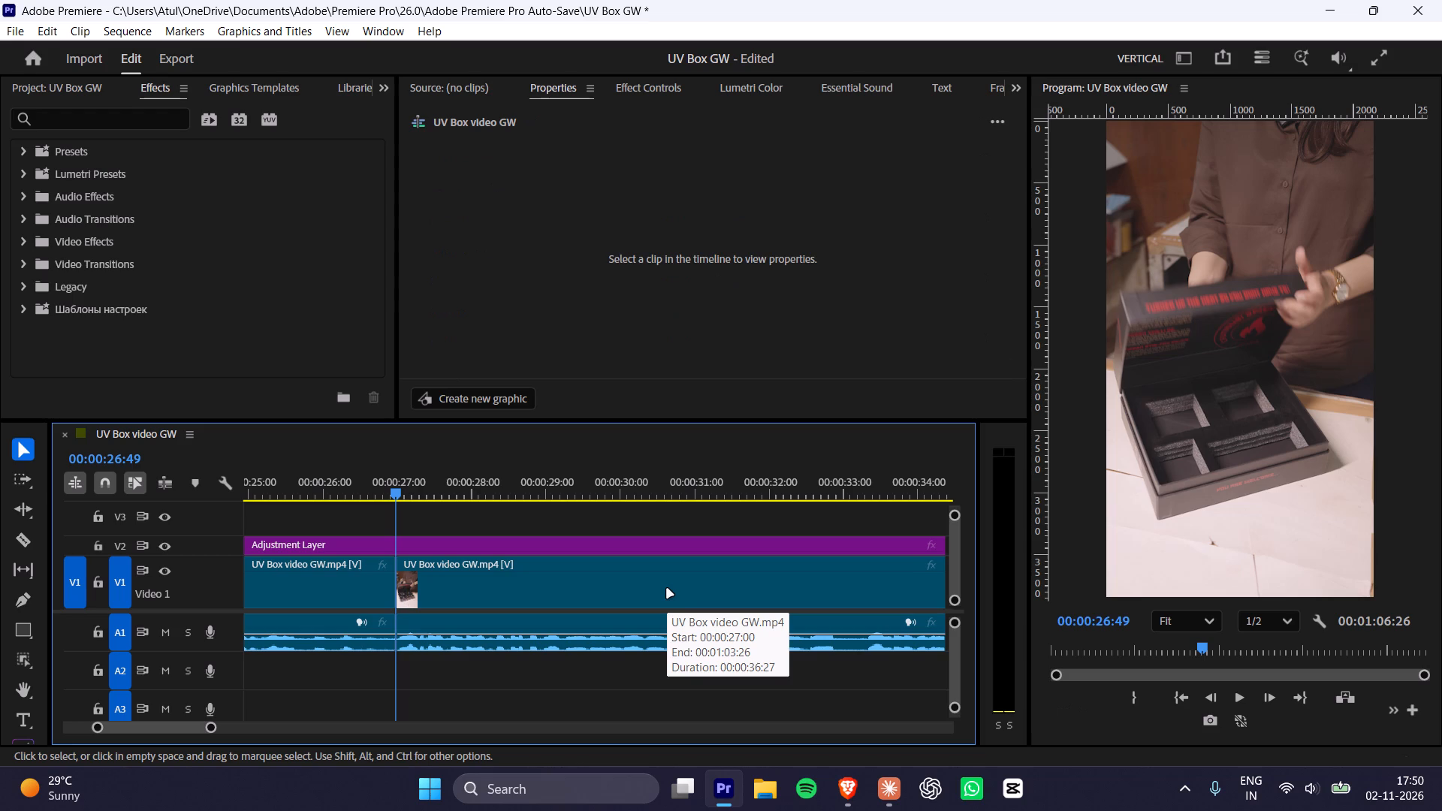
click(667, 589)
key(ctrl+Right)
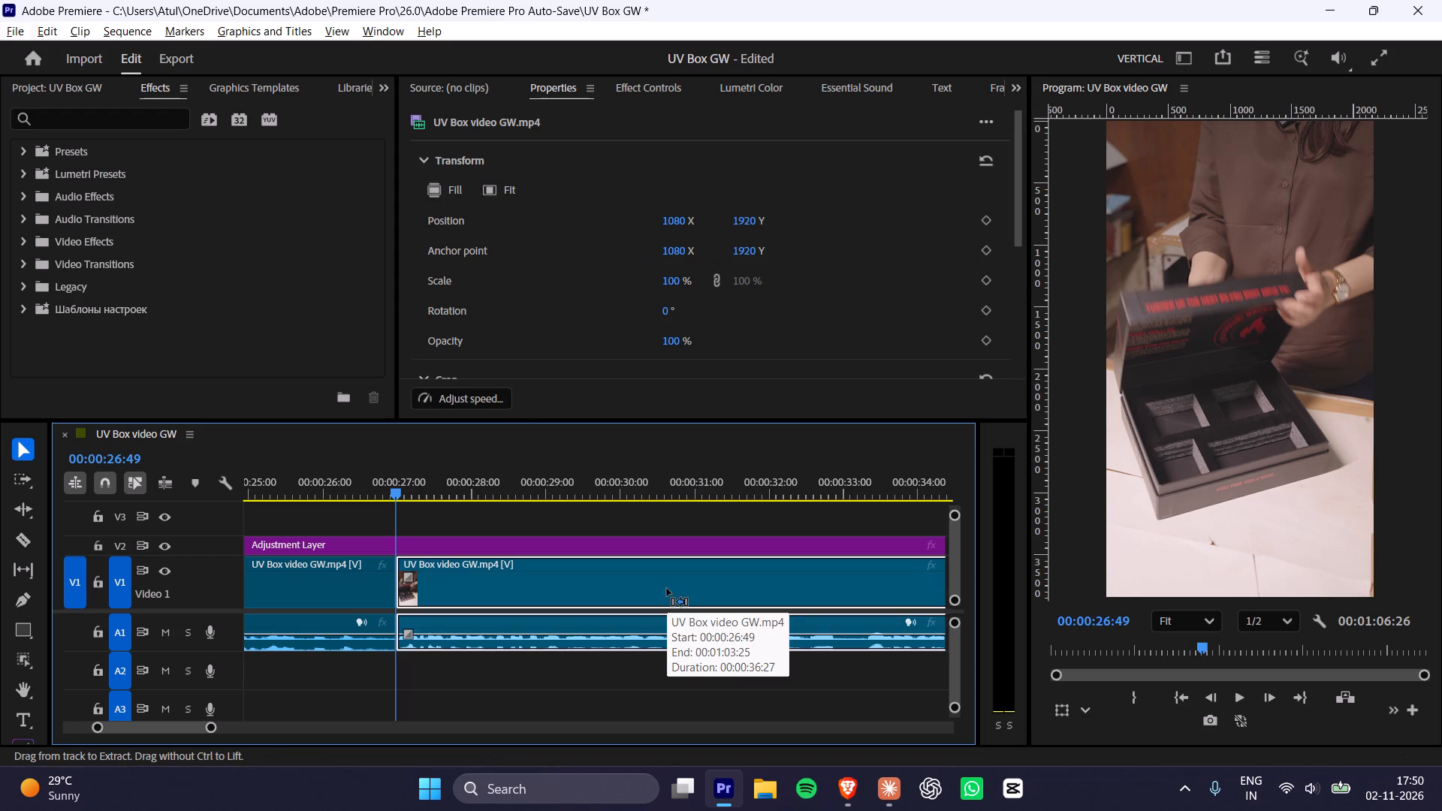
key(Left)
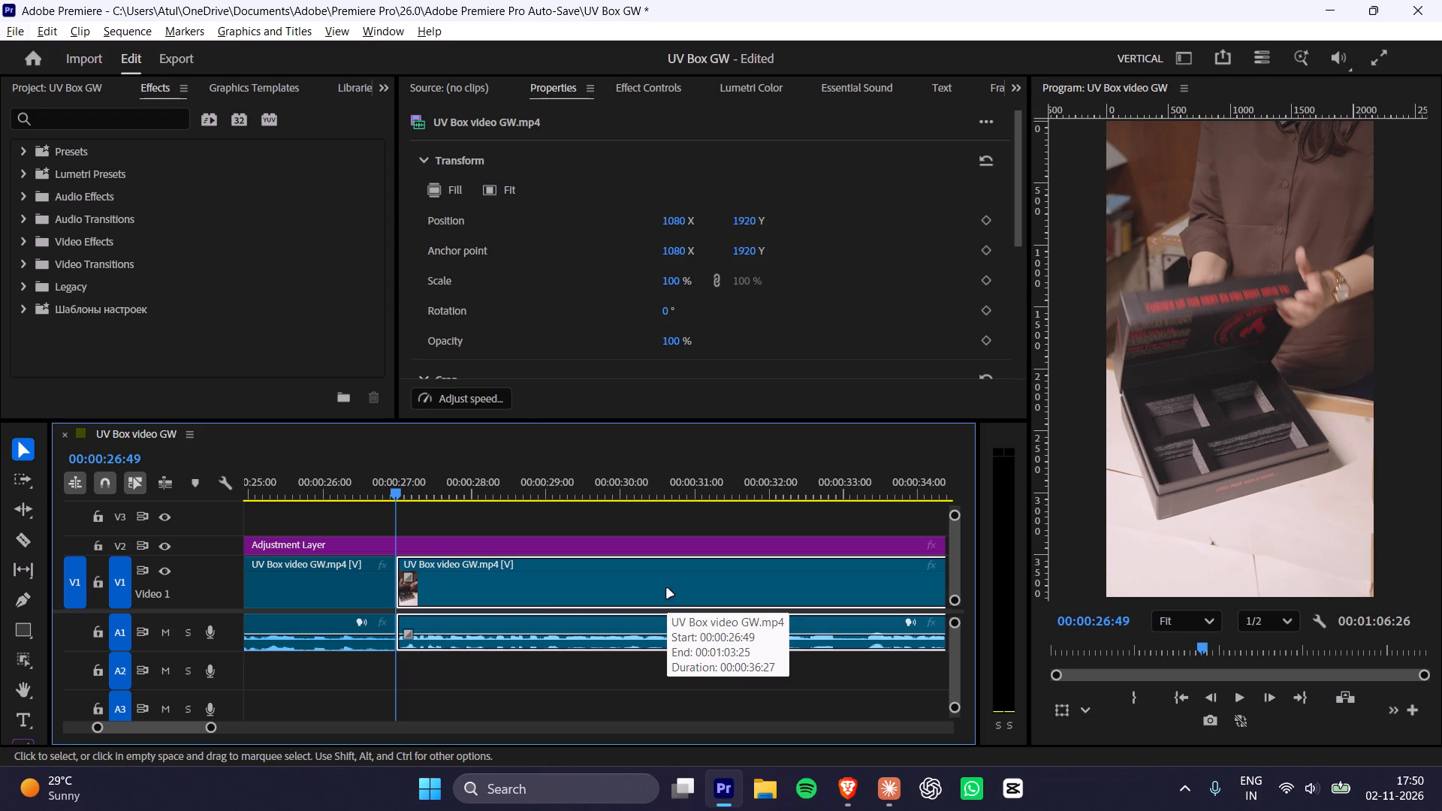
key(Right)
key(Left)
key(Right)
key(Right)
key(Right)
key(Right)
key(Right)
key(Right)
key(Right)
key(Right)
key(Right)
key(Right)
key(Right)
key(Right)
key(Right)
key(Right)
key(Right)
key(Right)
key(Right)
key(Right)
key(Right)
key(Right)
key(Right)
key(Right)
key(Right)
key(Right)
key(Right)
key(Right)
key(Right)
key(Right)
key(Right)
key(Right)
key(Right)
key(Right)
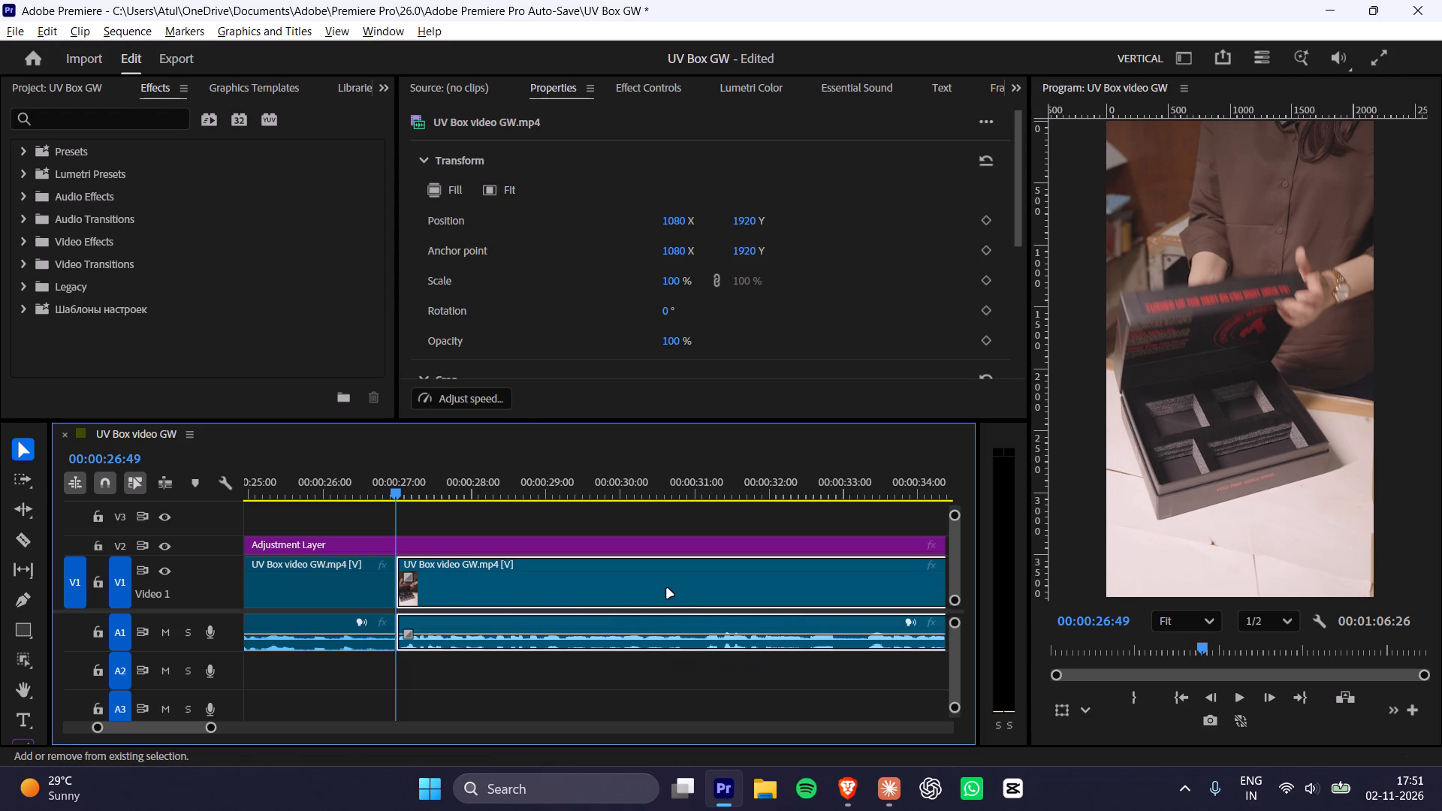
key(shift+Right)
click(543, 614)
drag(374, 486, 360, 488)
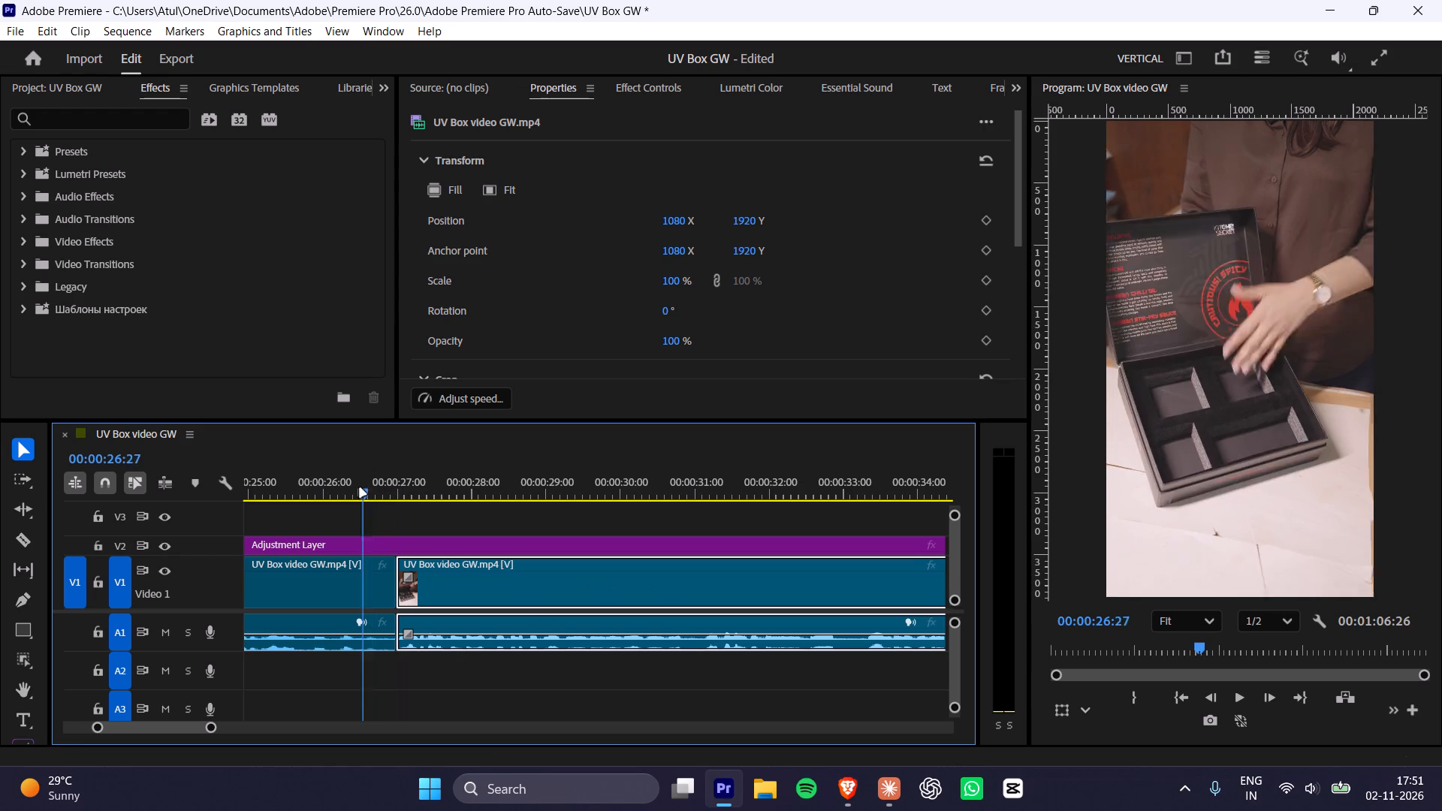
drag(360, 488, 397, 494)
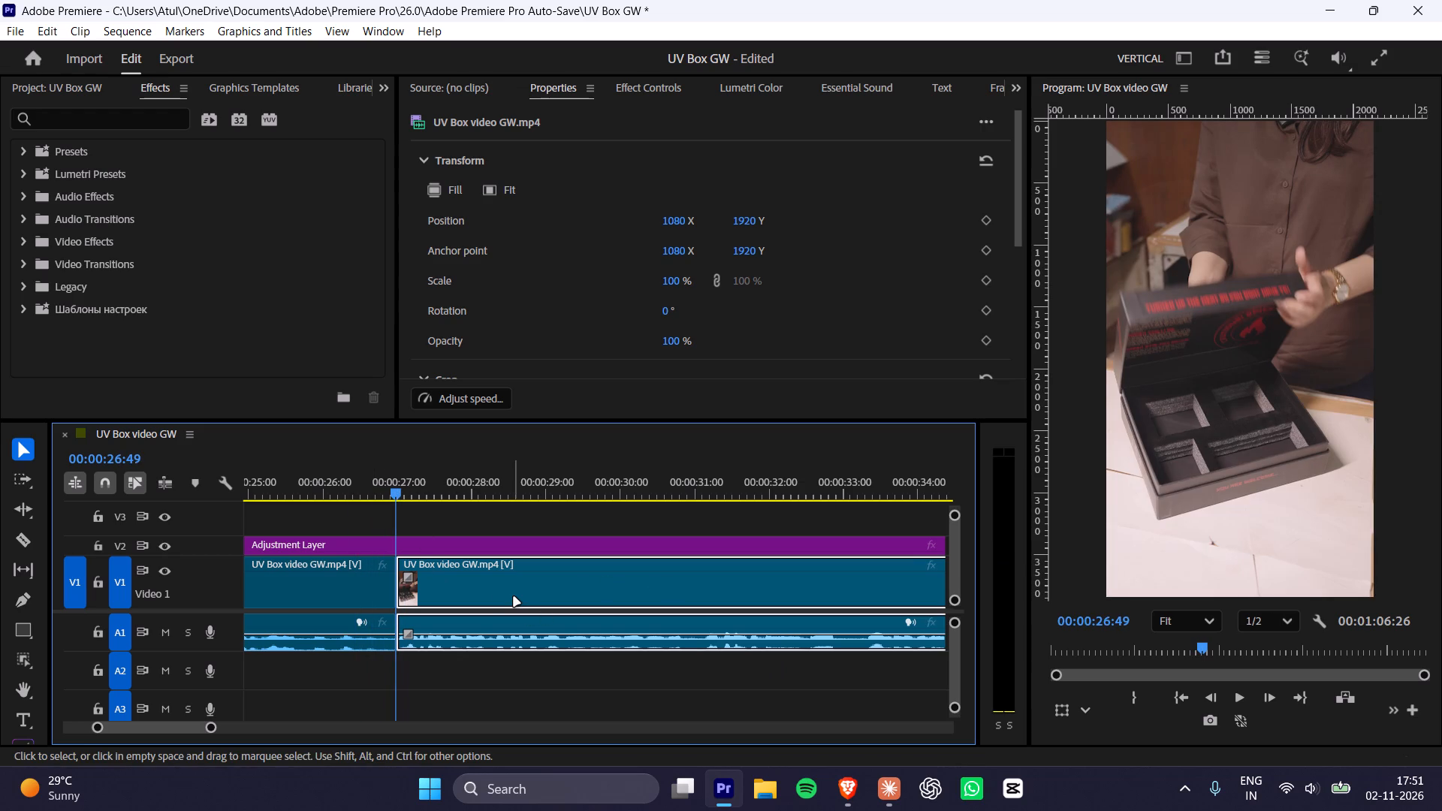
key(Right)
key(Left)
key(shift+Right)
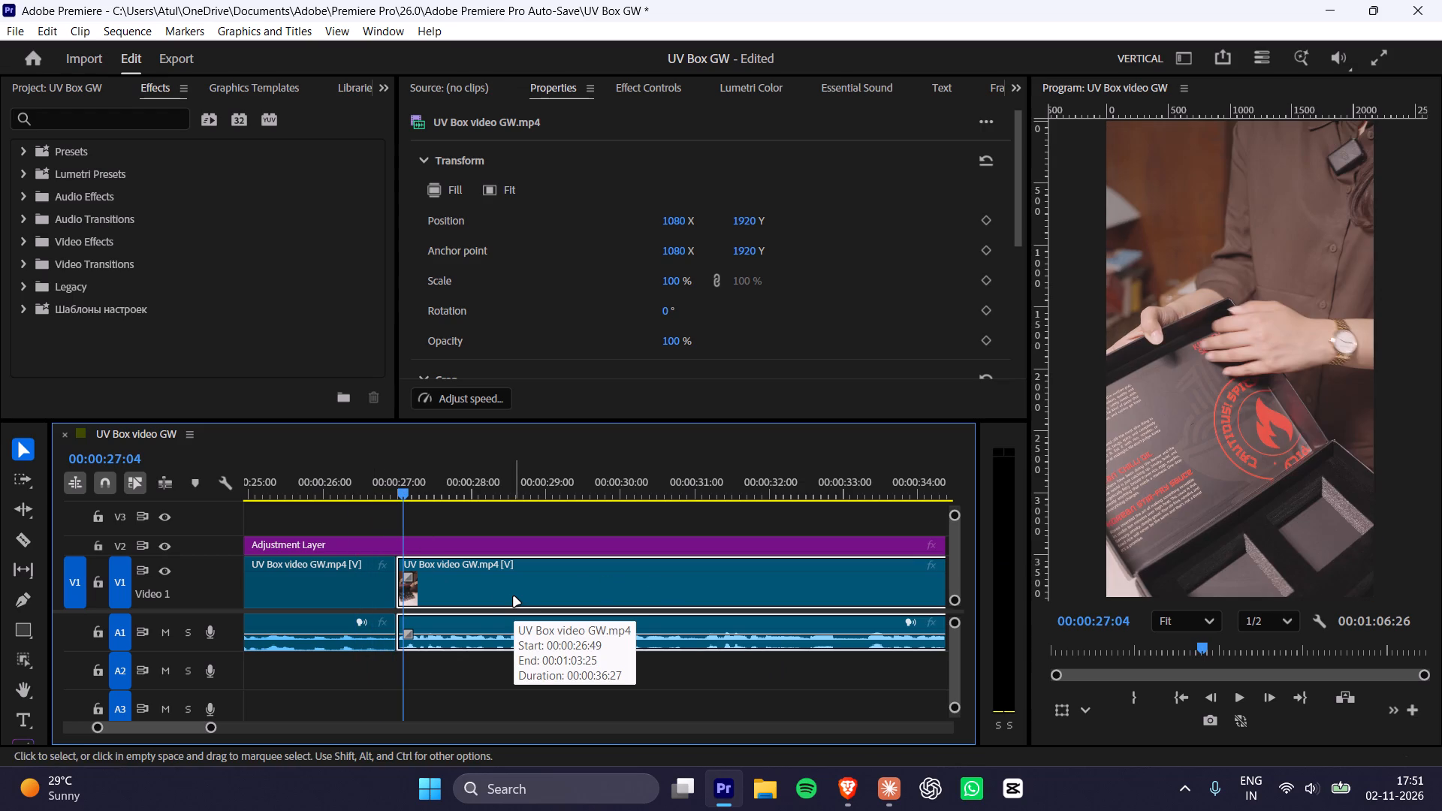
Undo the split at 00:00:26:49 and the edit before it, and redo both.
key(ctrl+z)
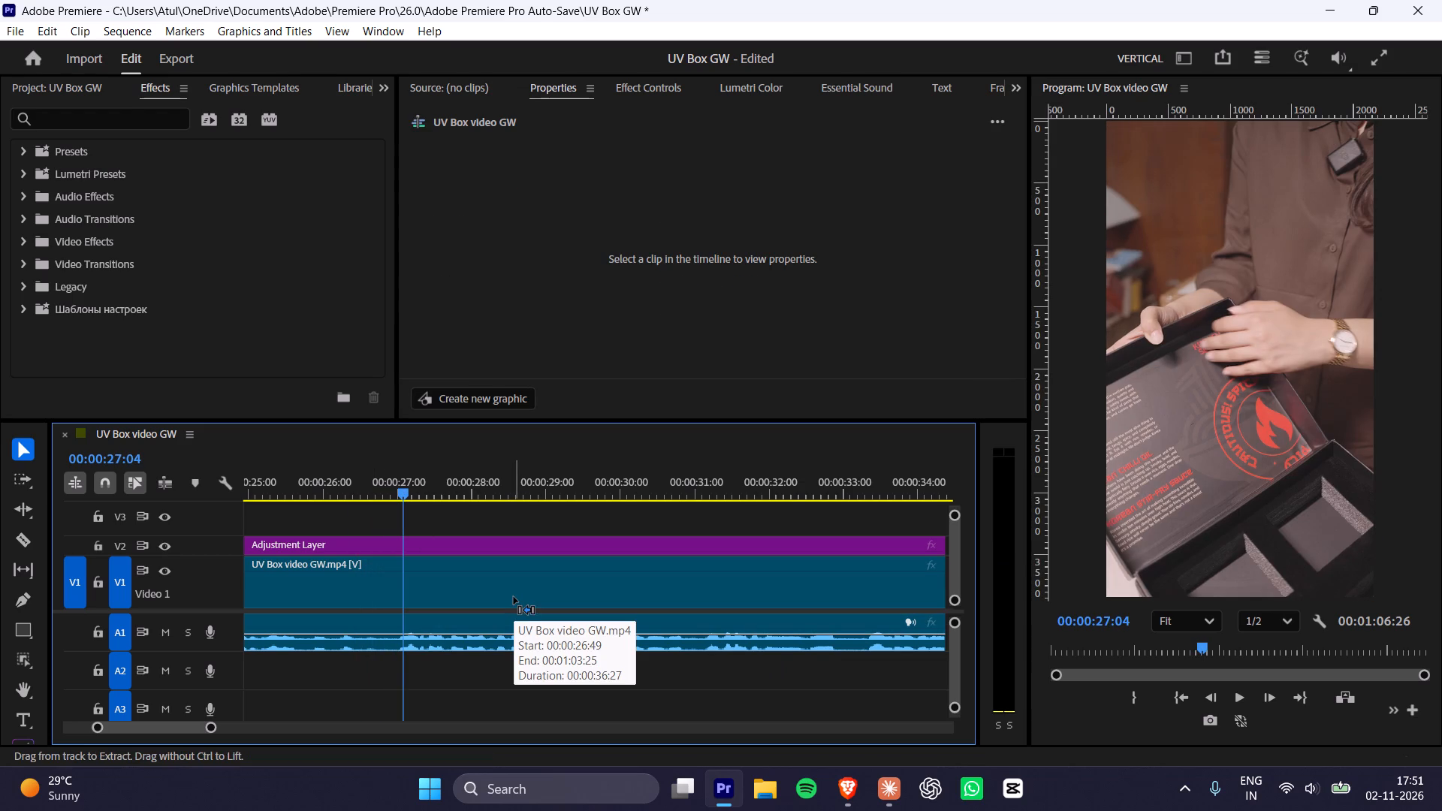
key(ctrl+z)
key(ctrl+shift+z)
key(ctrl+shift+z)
Cut the single frame between 00:00:26:49 and 00:00:27:00 out of the following clip and close the gap.
key(Left)
key(Left)
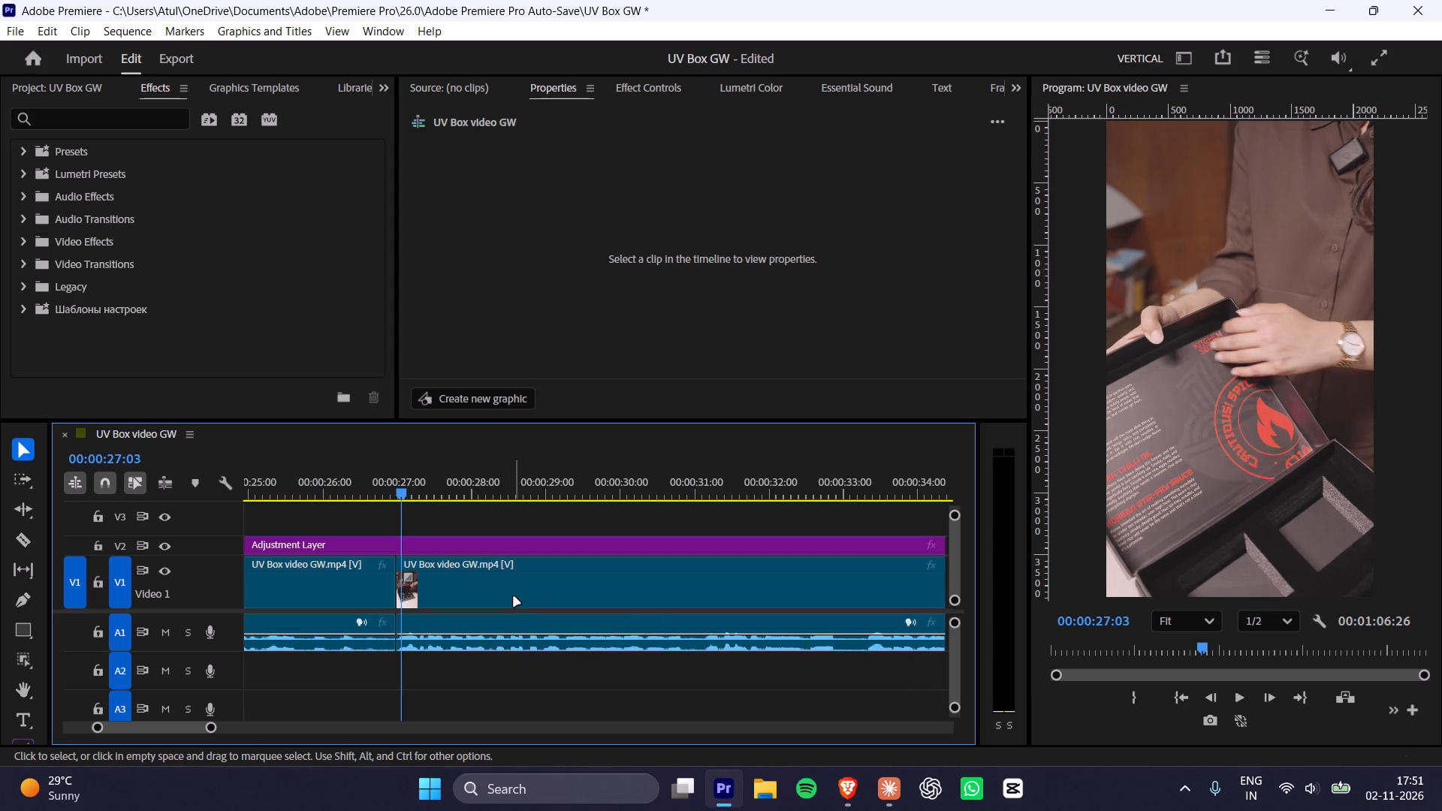
key(Left)
key(Left)
key(Left)
key(Right)
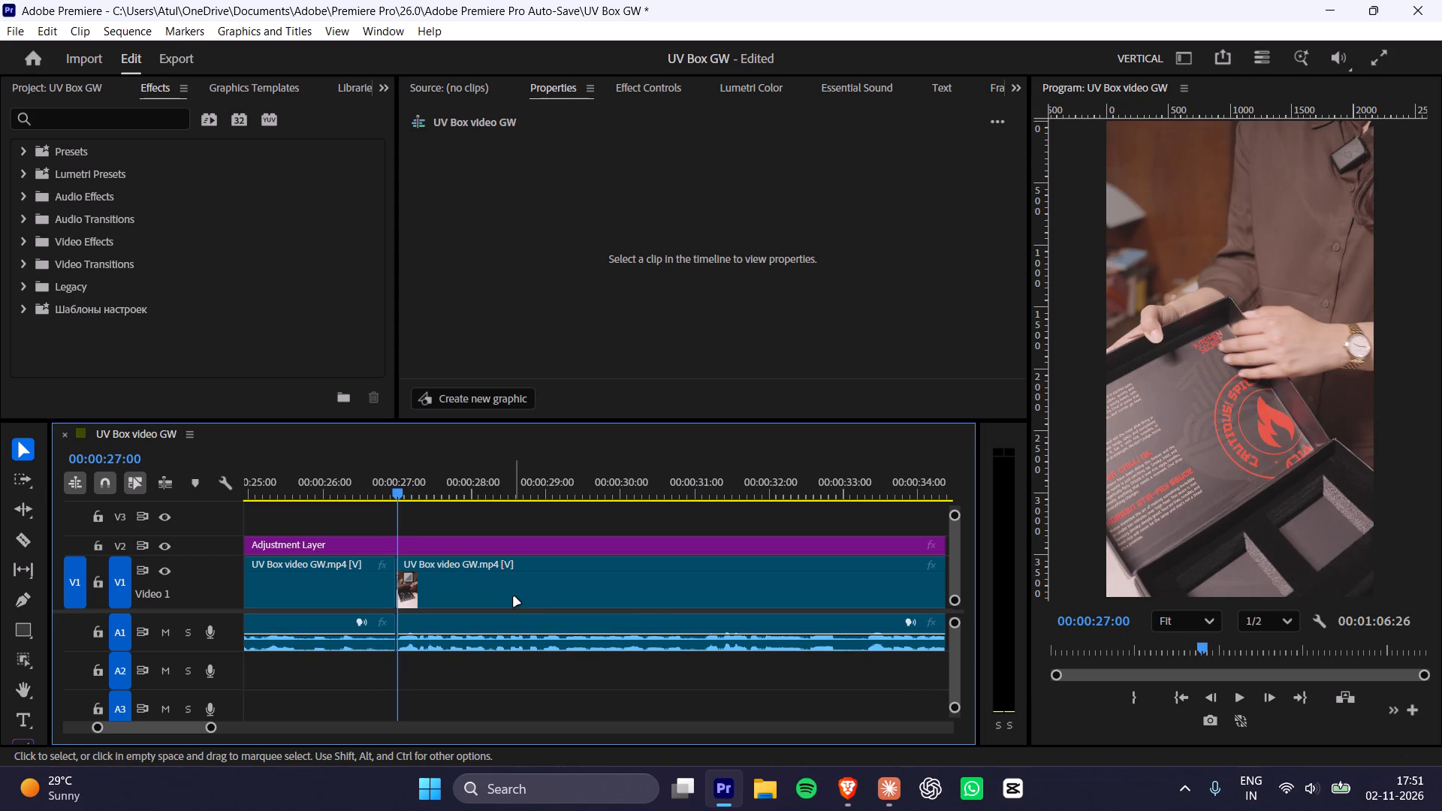
click(514, 597)
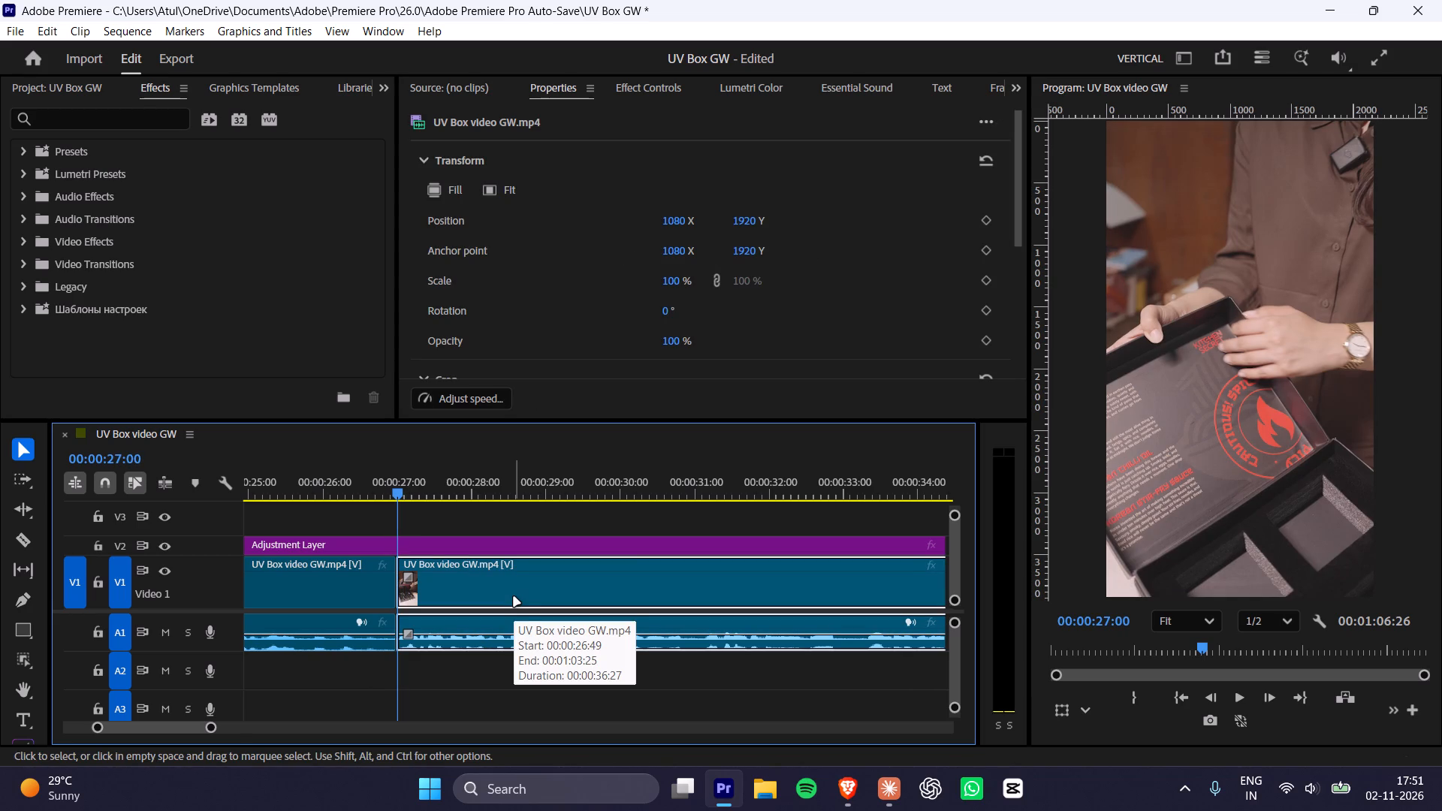
key(ctrl+k)
key(Delete)
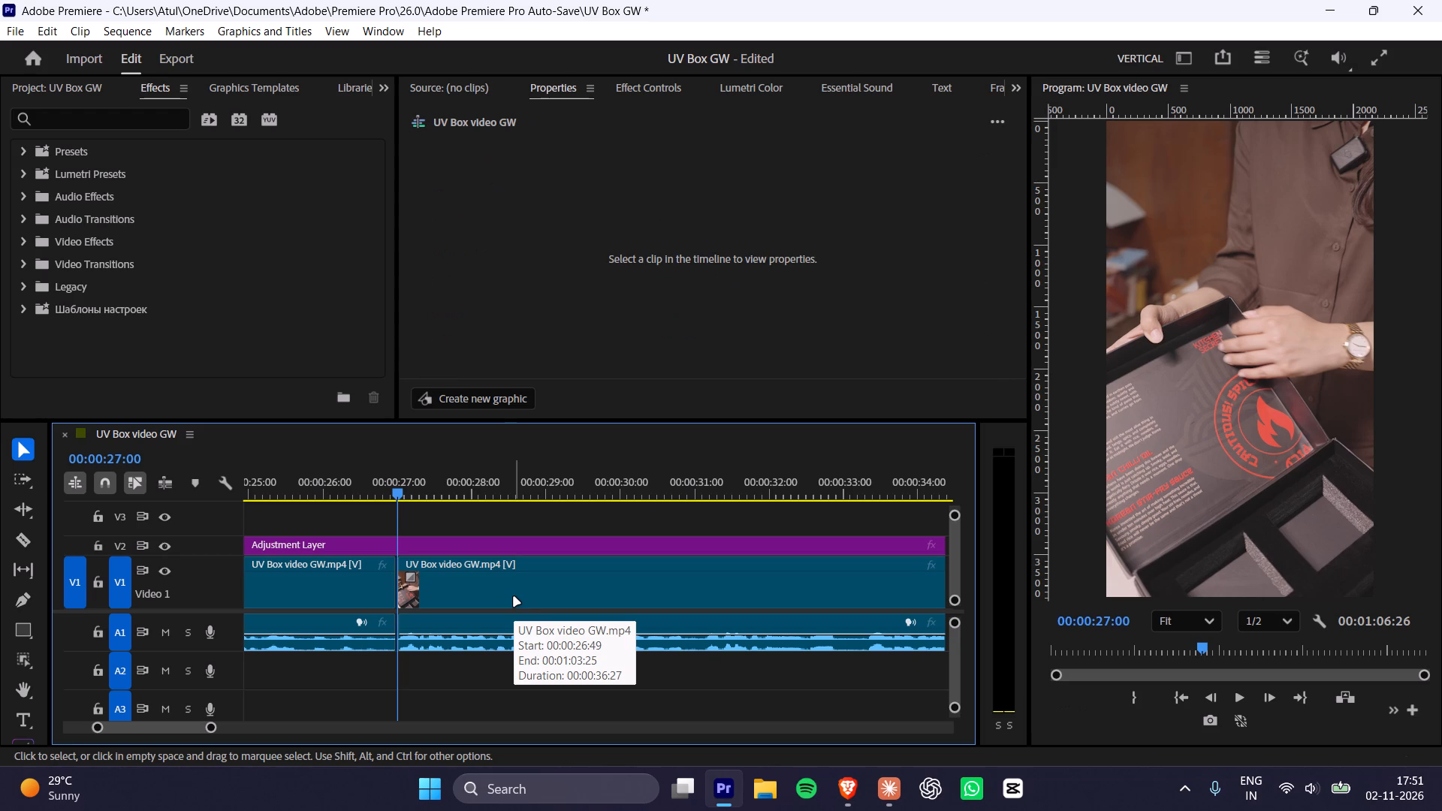
click(478, 579)
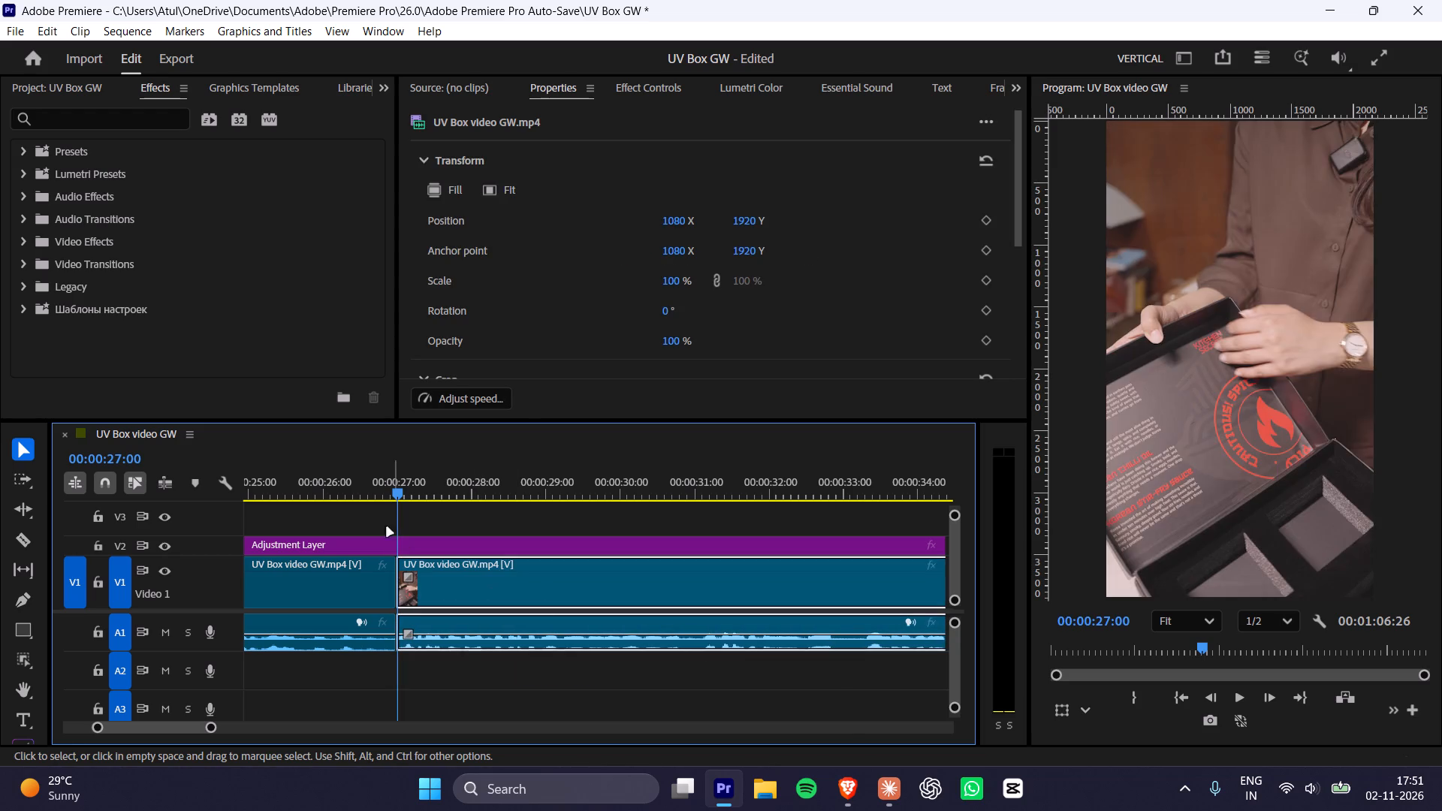
Play back the footage across the 00:00:26:49 cut several times to check how smoothly the two clips join.
click(333, 474)
key(space)
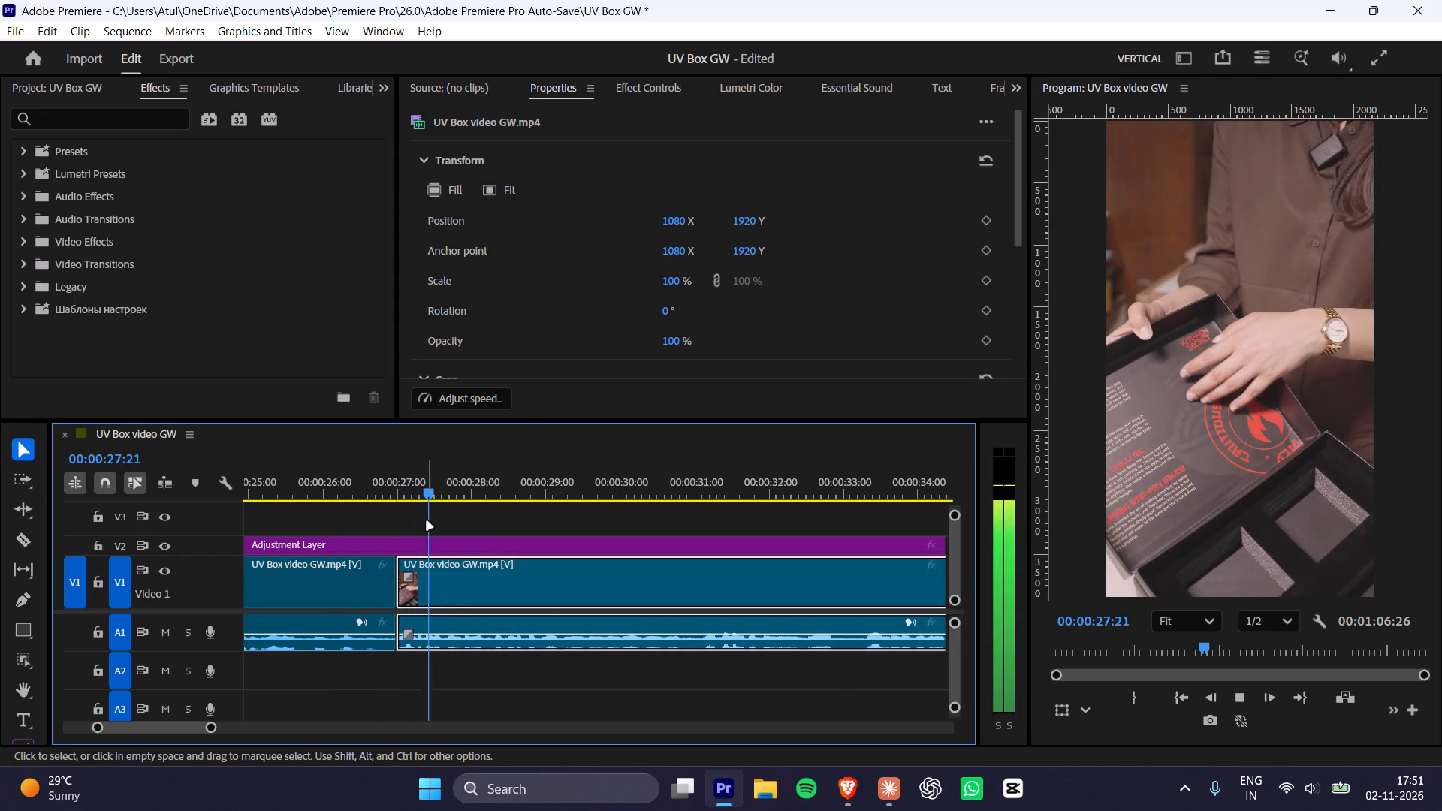
key(space)
alt+scroll(454, 581, up, 11)
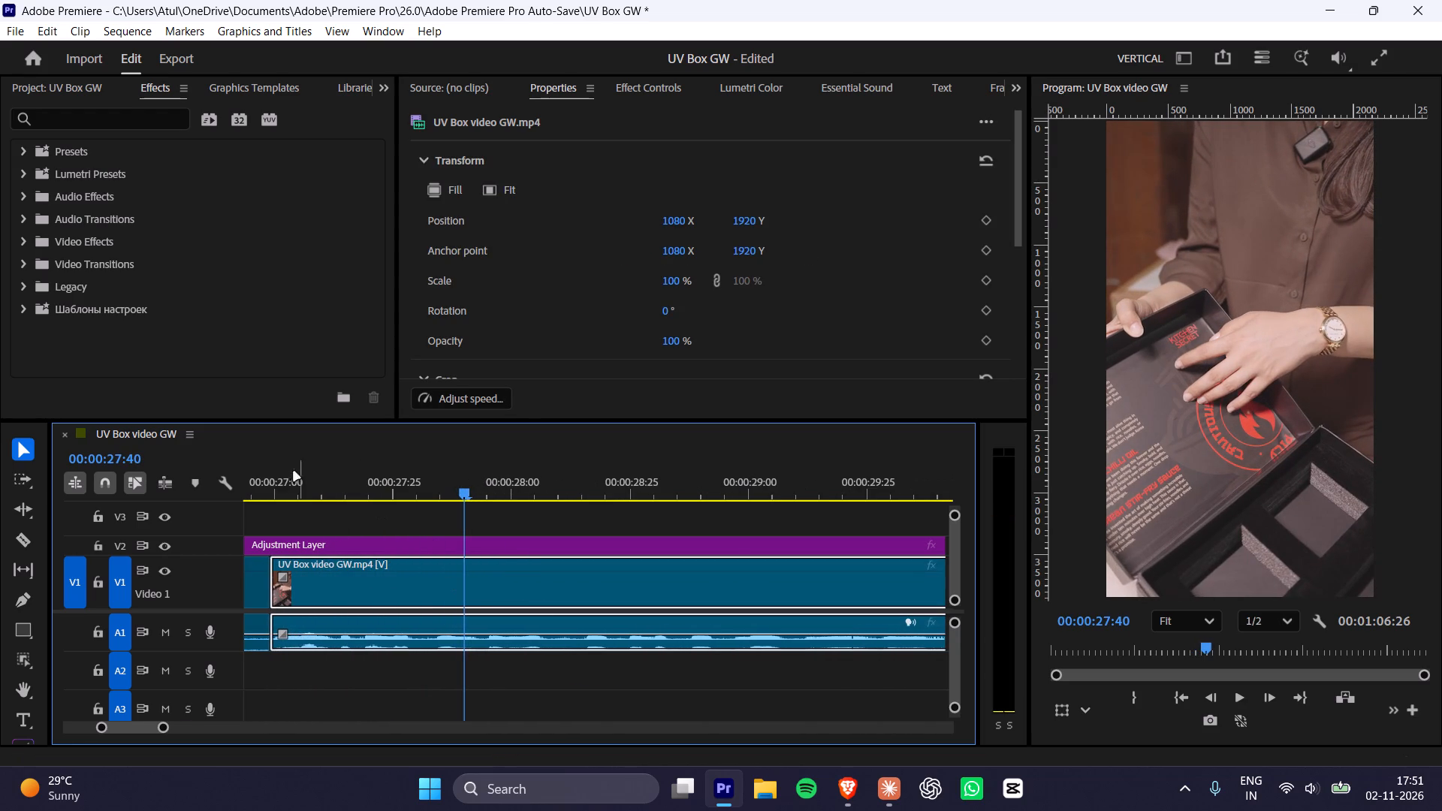
click(267, 480)
key(space)
key(space)
drag(267, 480, 279, 492)
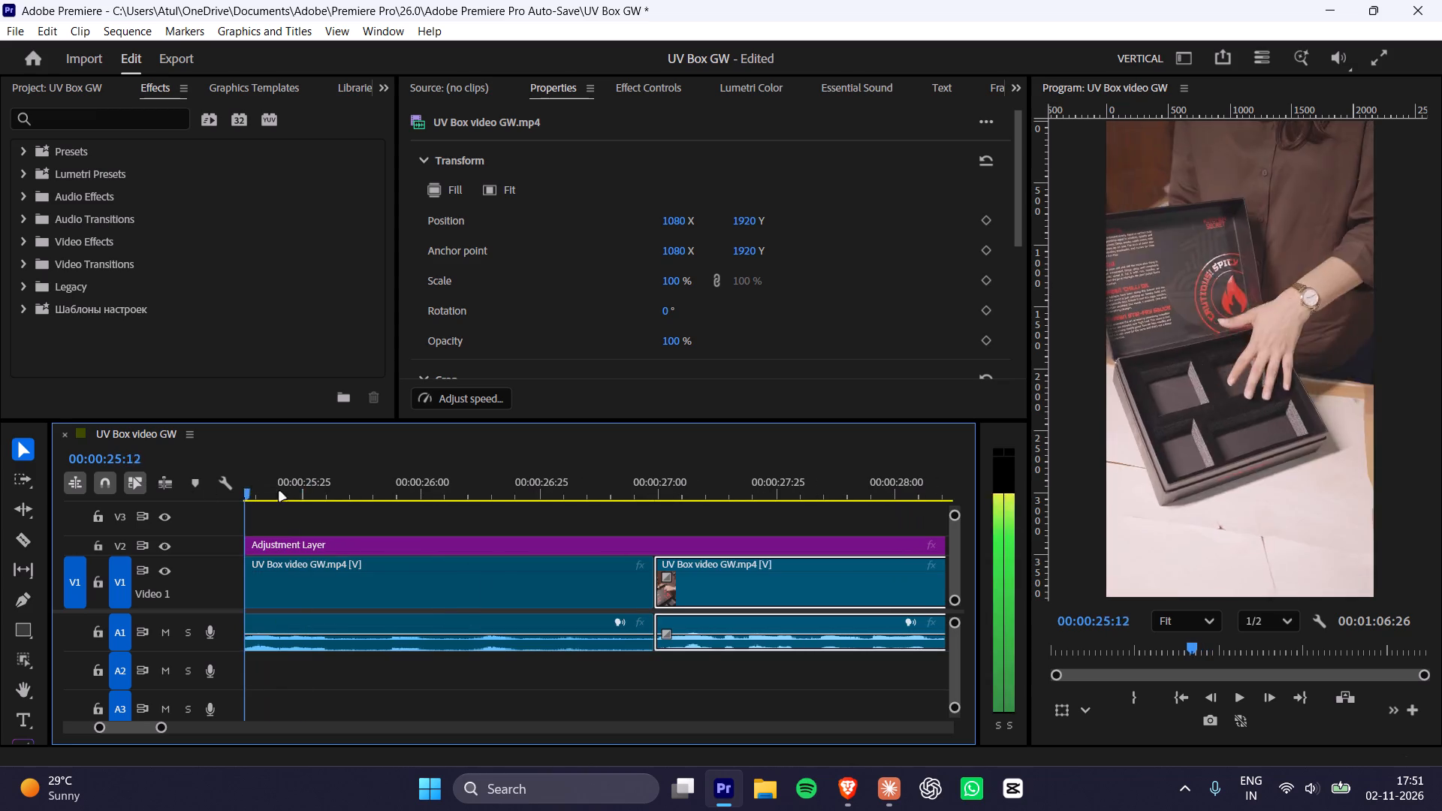
drag(279, 492, 656, 535)
key(space)
key(space)
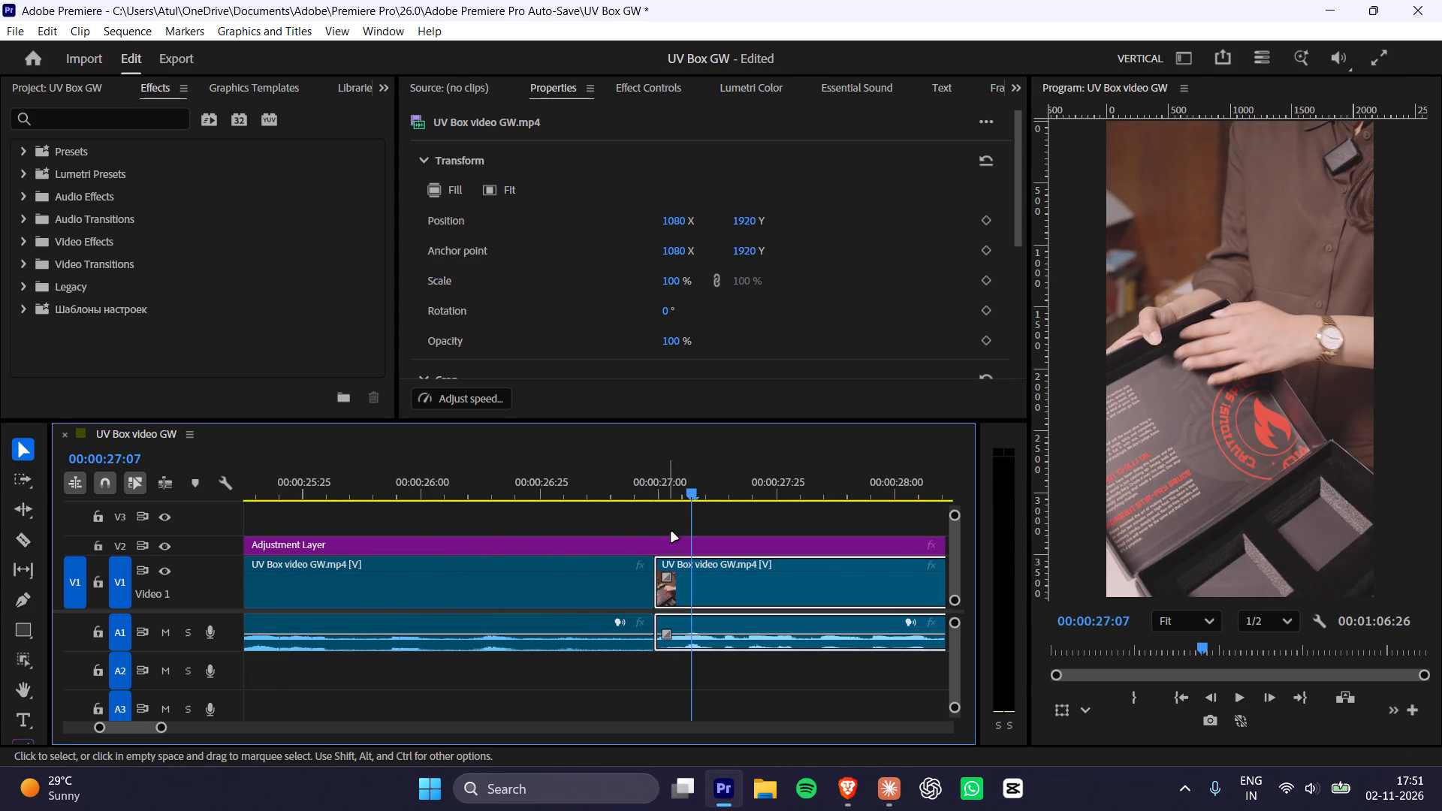
click(662, 489)
click(662, 489)
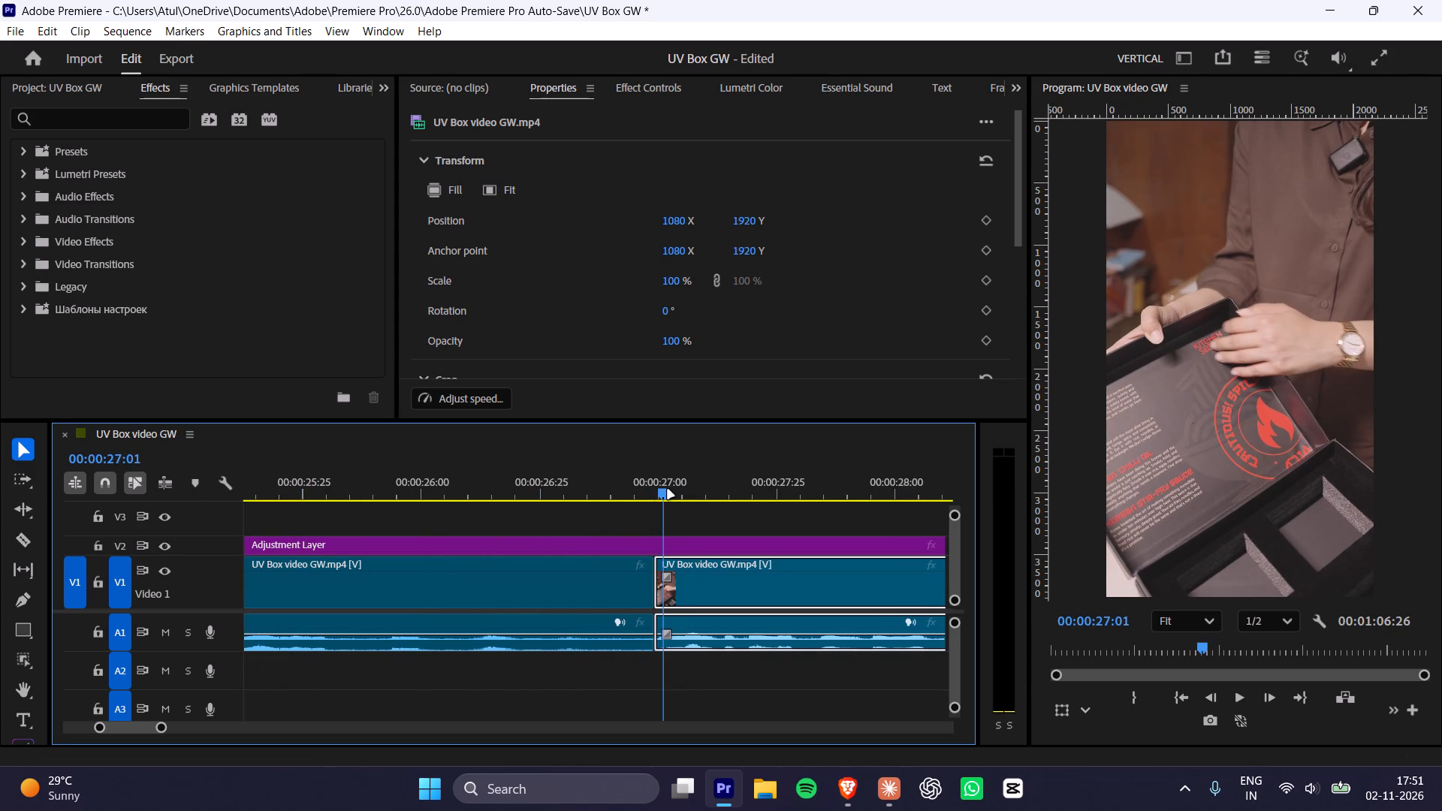
alt+scroll(690, 568, up, 9)
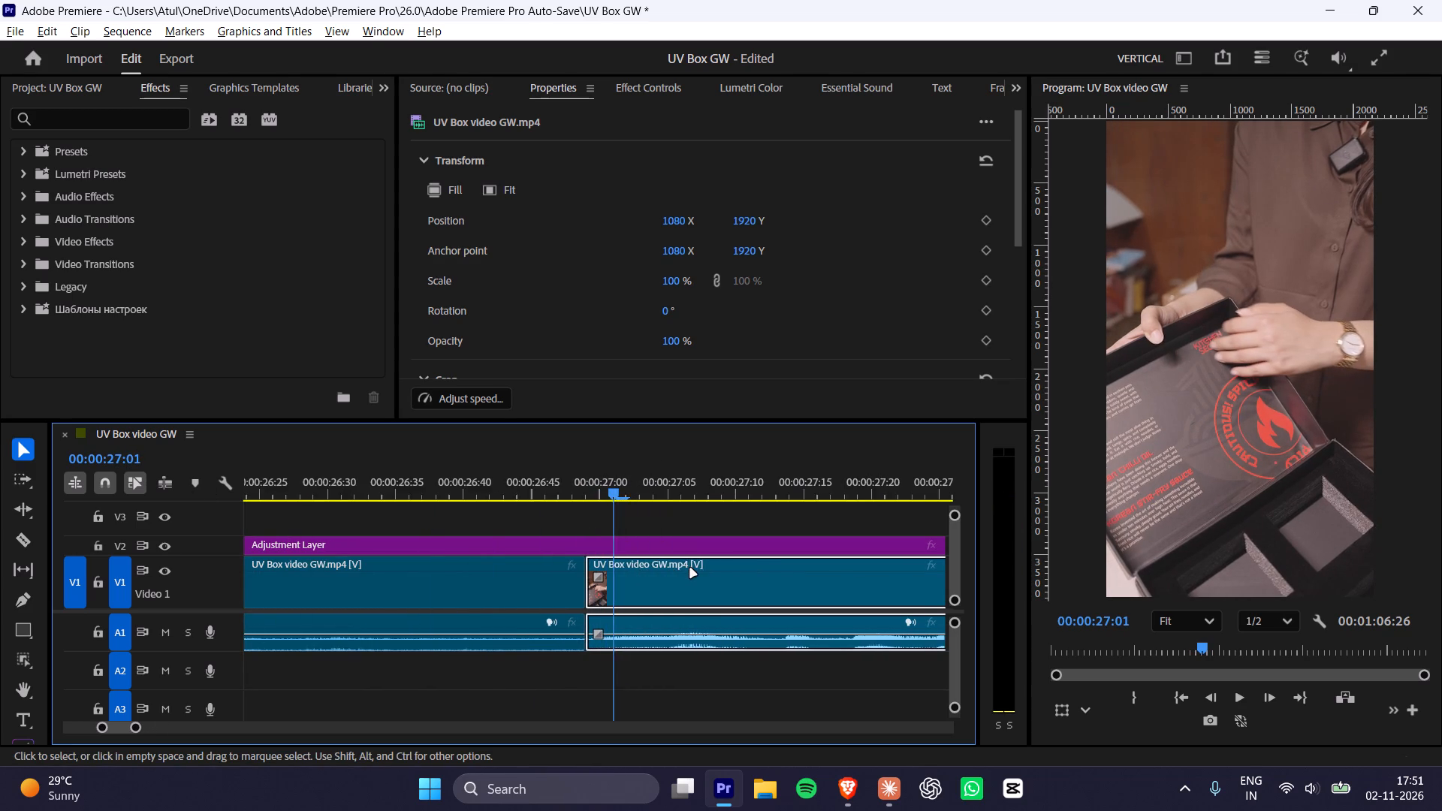
alt+scroll(690, 568, up, 3)
key(space)
key(space)
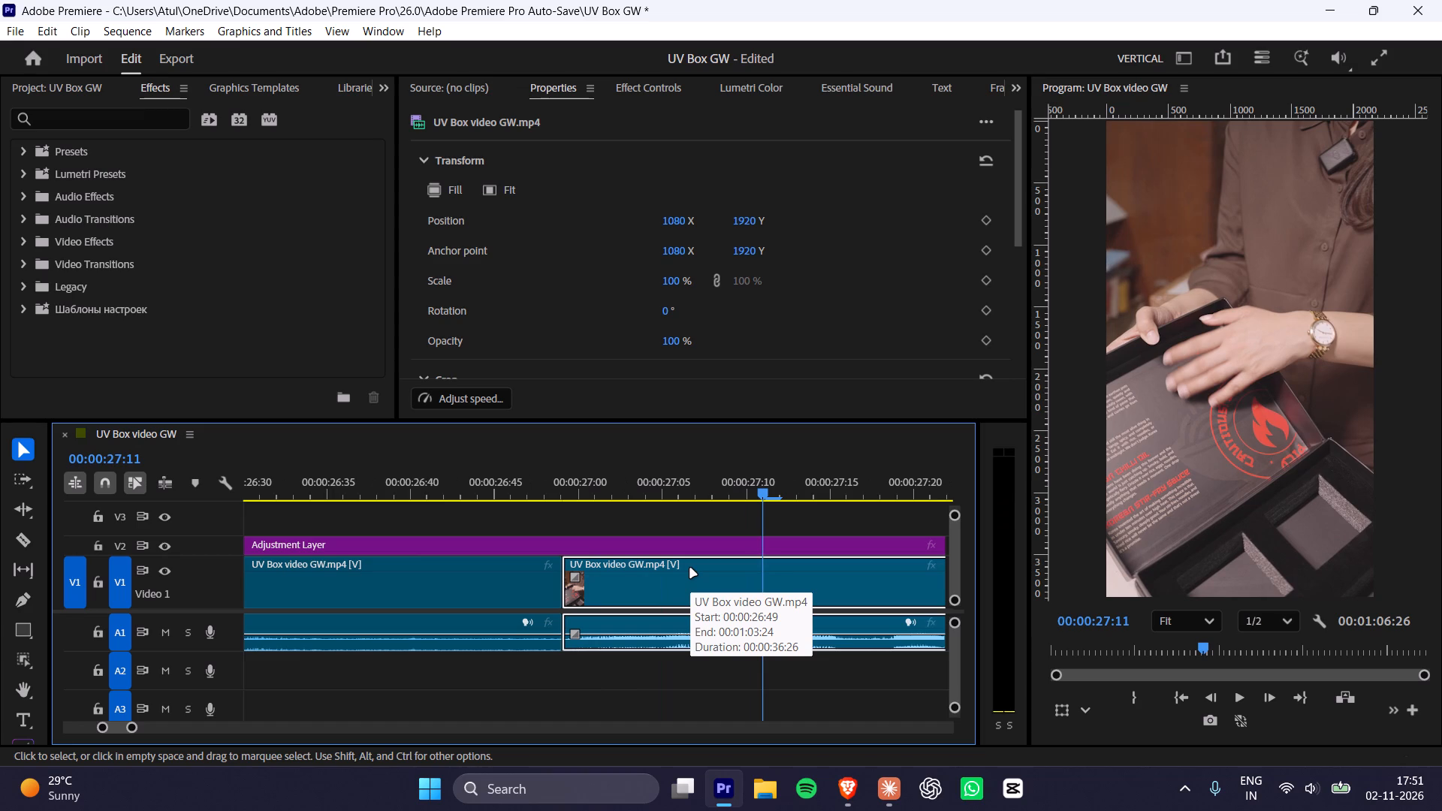
key(space)
key(space)
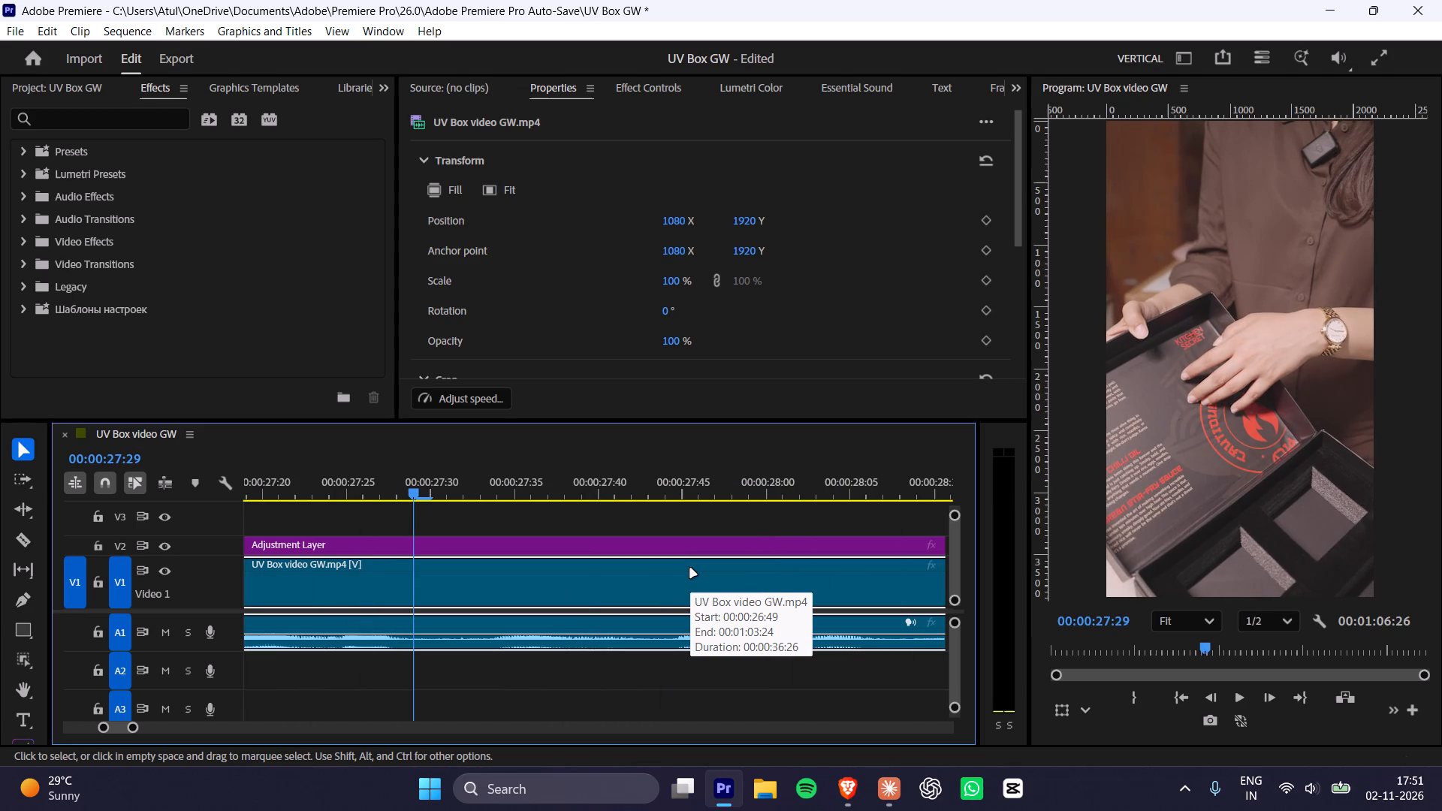
Play on through the following clip to the end of the open-lid shot and split its video and audio at 00:00:37:11.
alt+scroll(690, 568, down, 16)
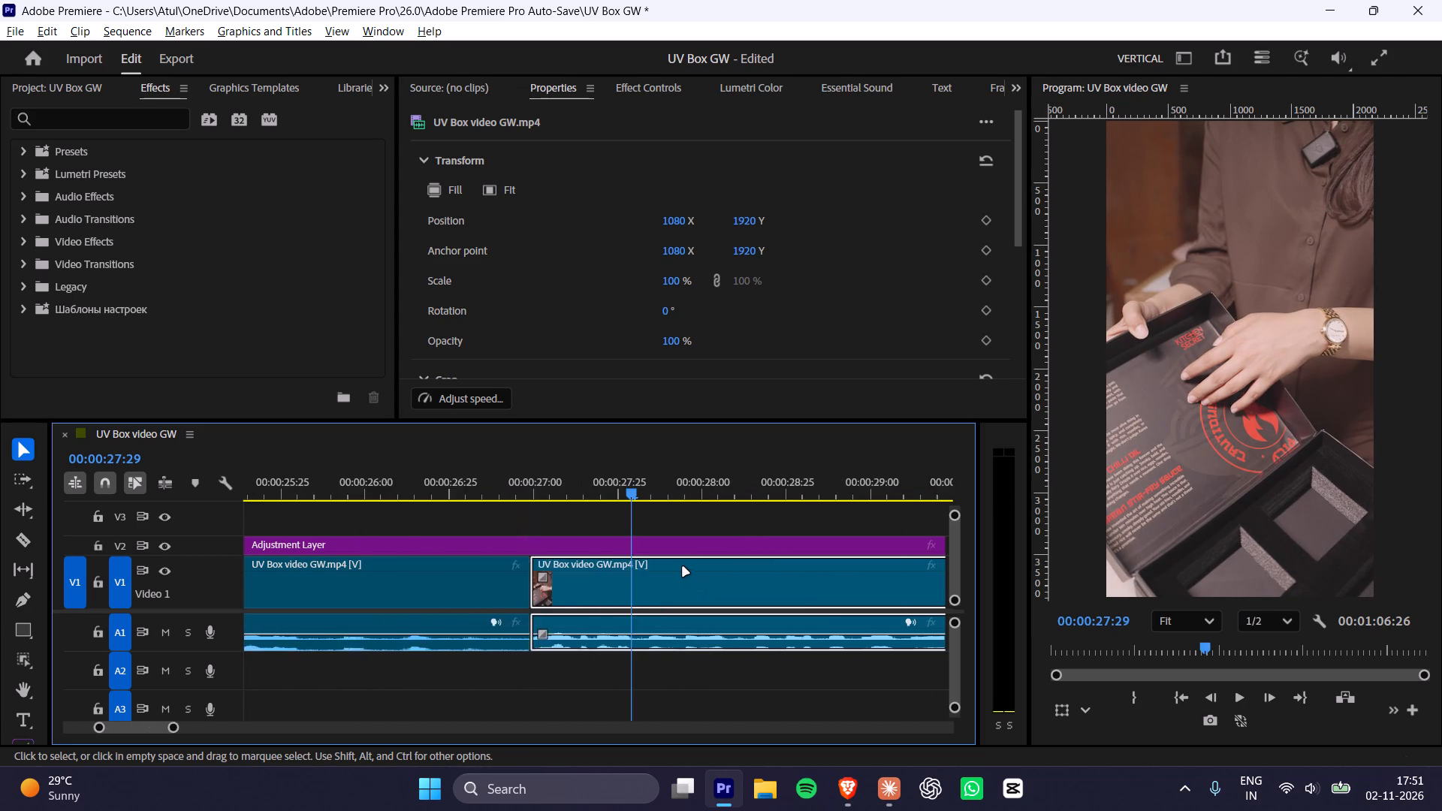
alt+scroll(683, 567, down, 8)
key(space)
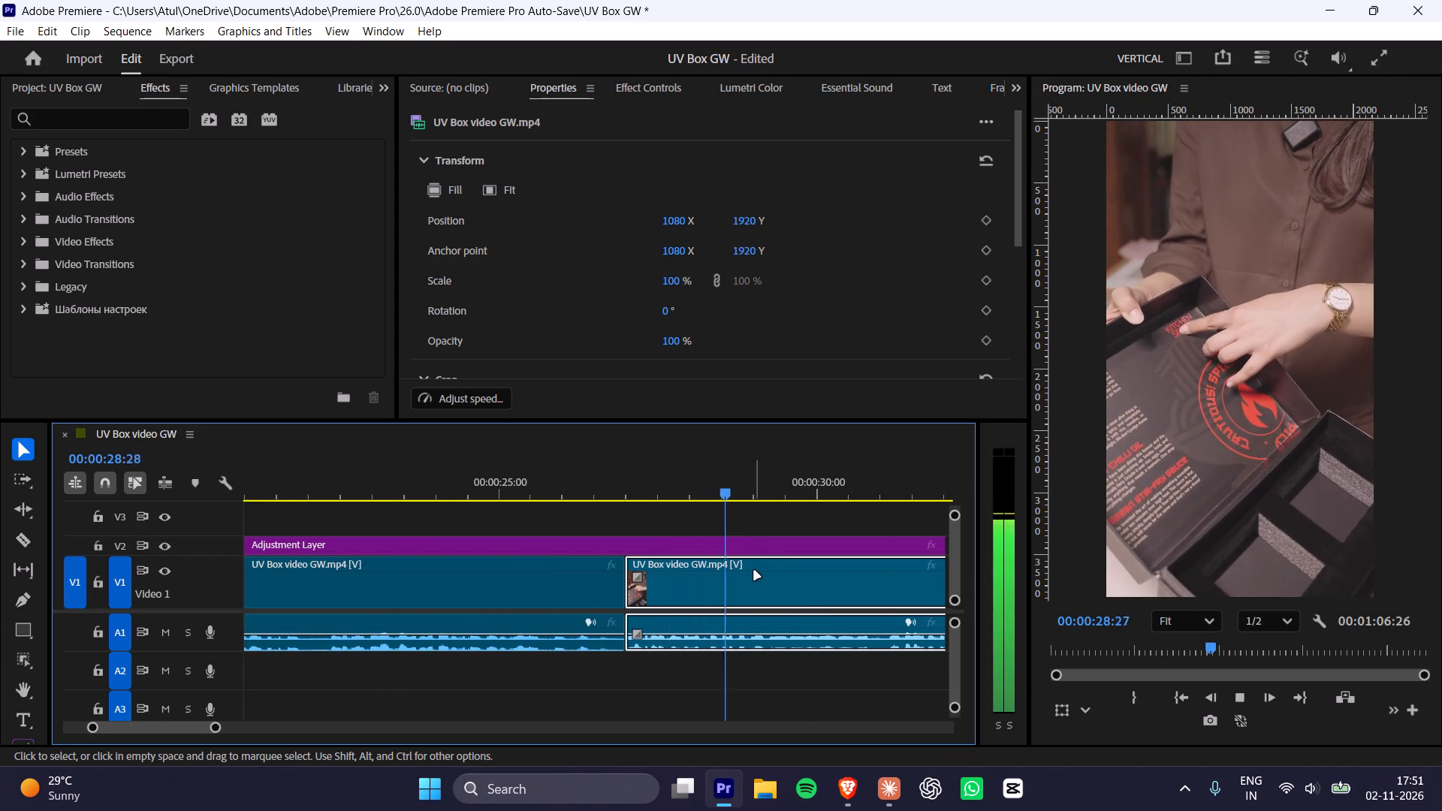
click(754, 571)
alt+scroll(754, 571, down, 10)
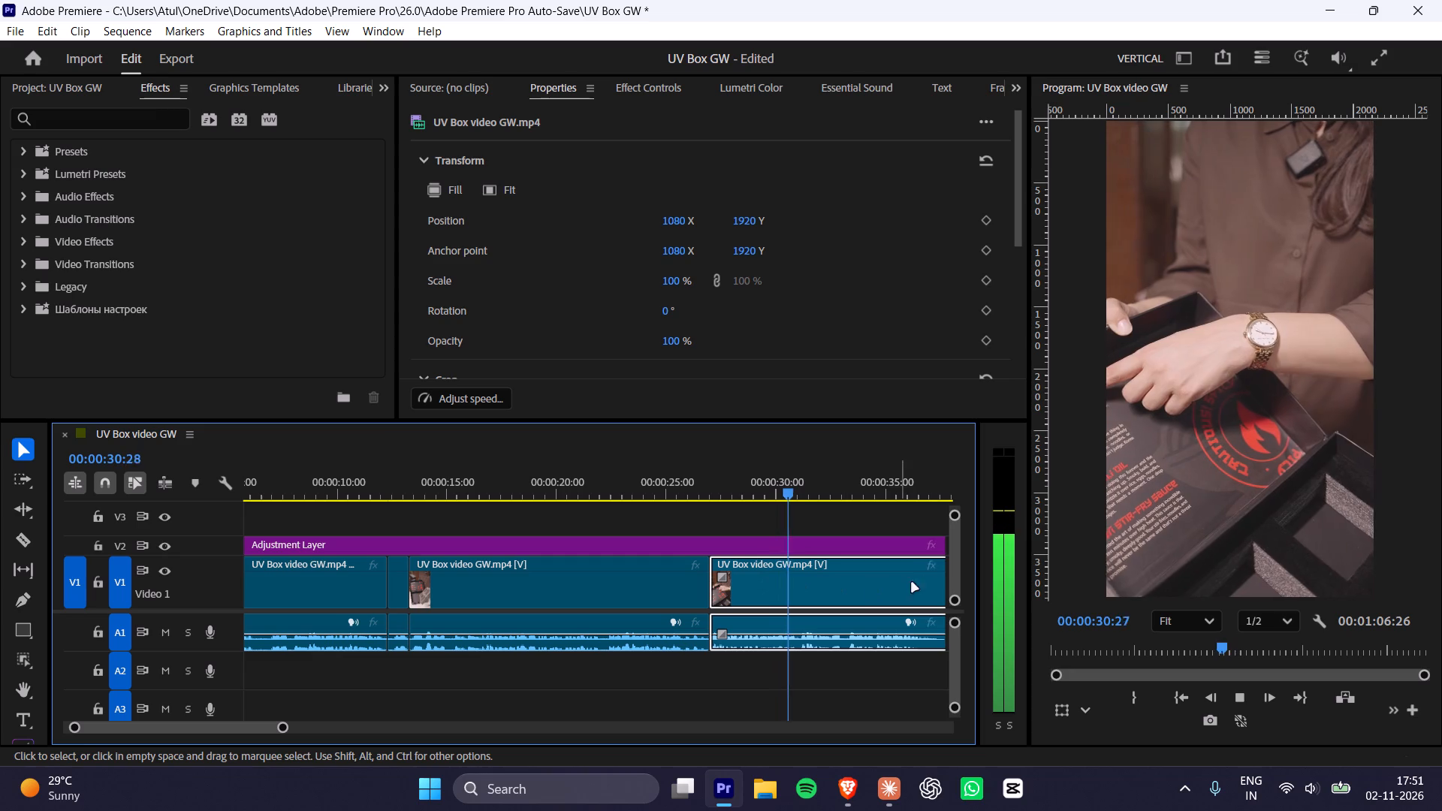
shift+scroll(863, 565, down, 5)
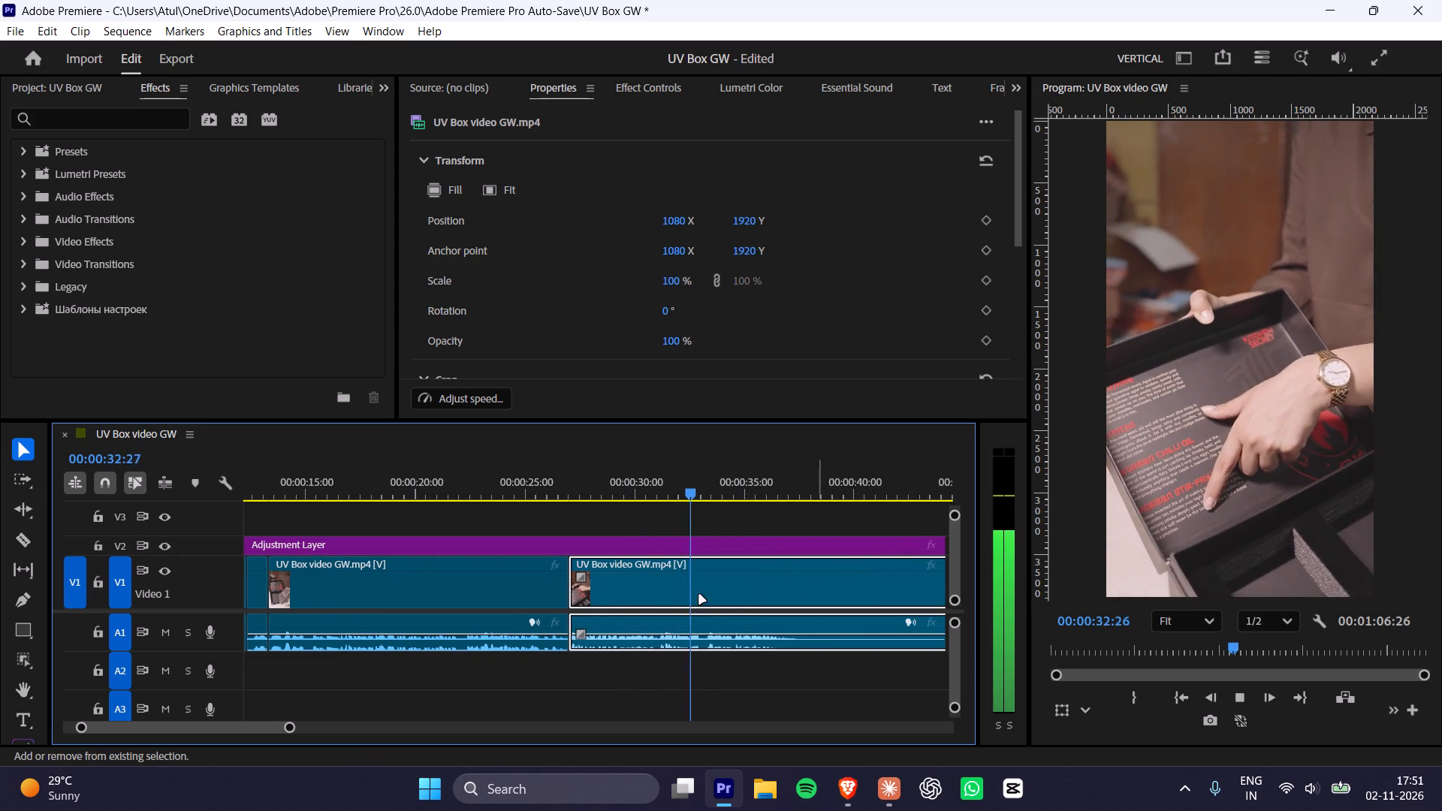
shift+scroll(712, 607, down, 3)
click(730, 589)
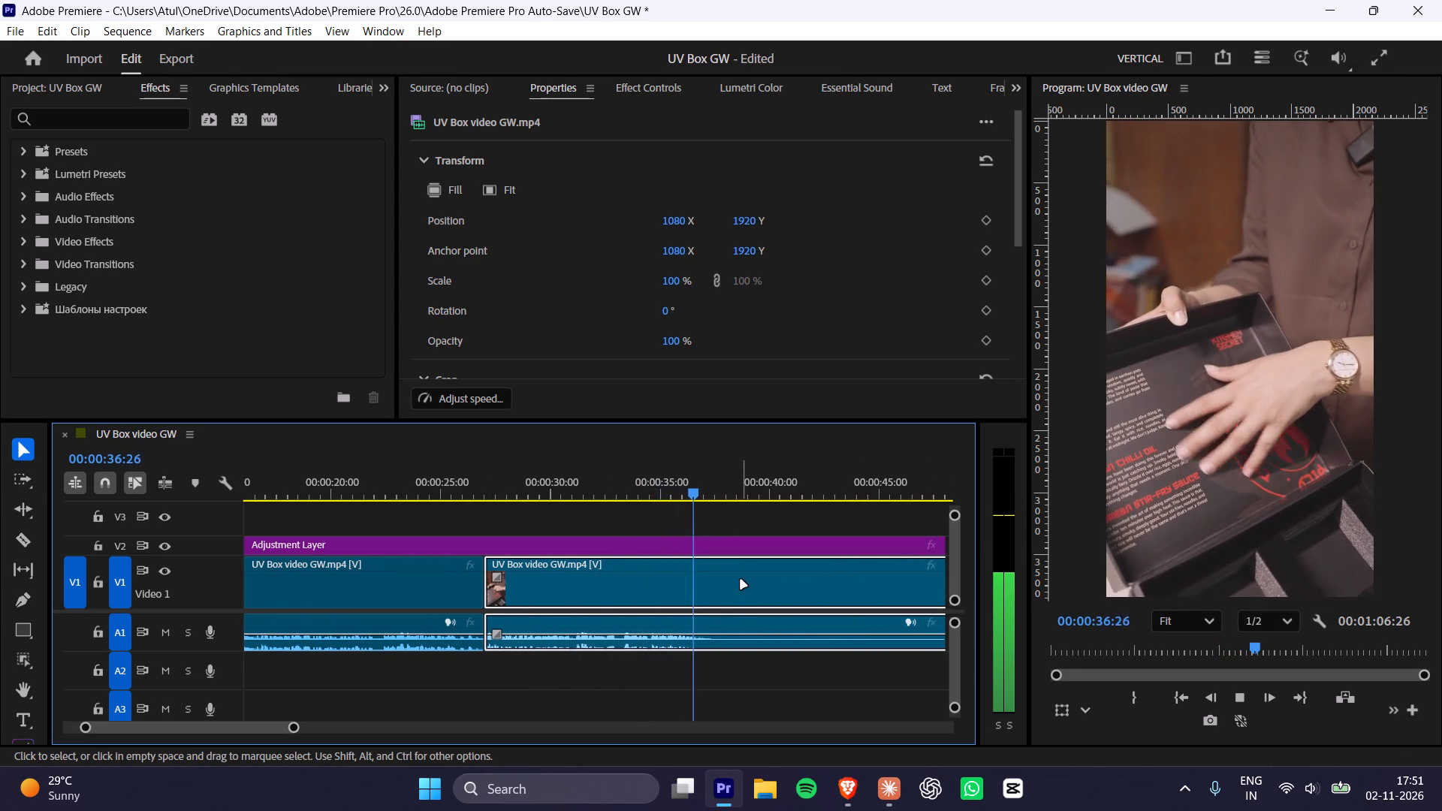
key(space)
key(space)
key(space)
key(space)
key(space)
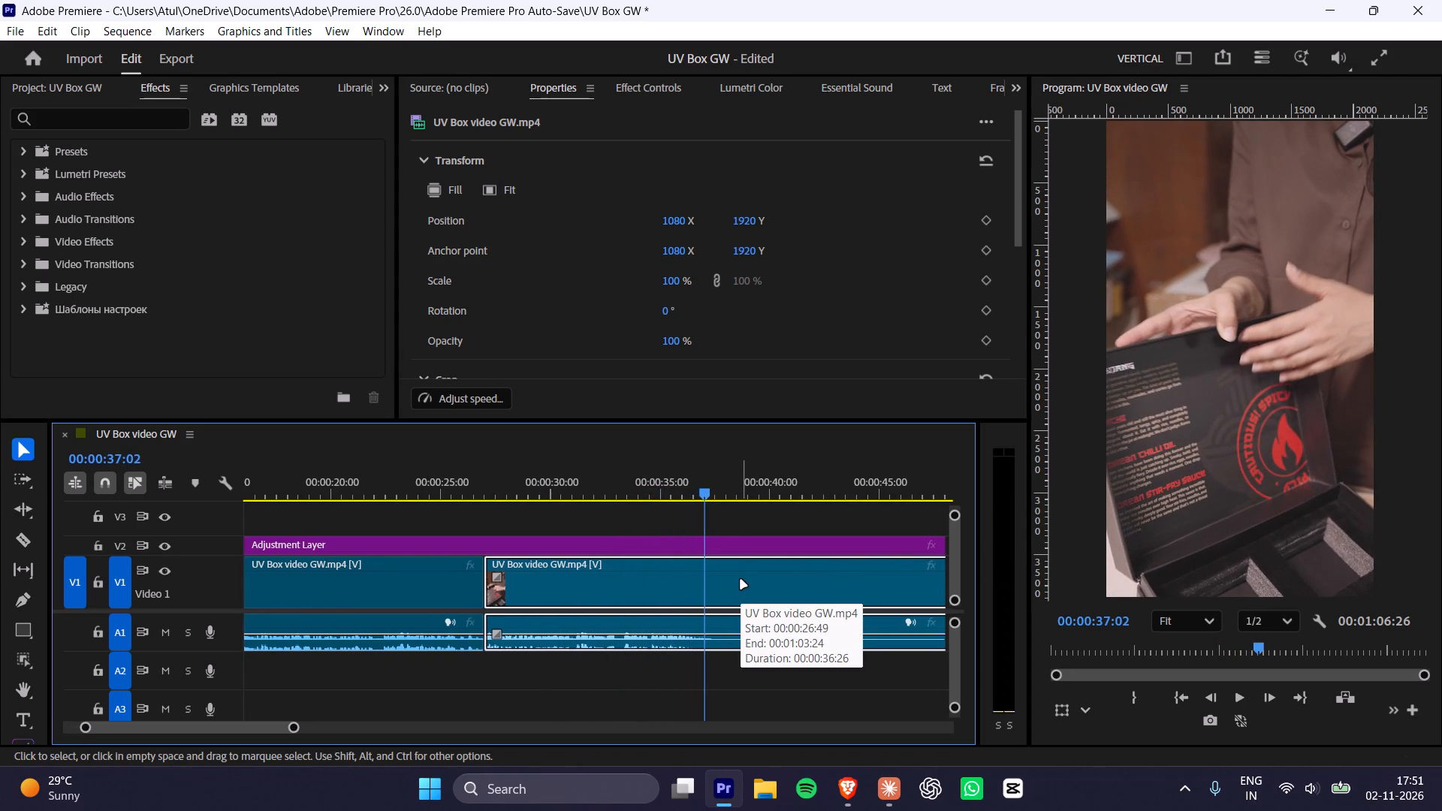
key(Right)
key(Right)
key(Right)
key(Right)
key(Right)
key(Right)
key(Right)
key(Right)
key(Right)
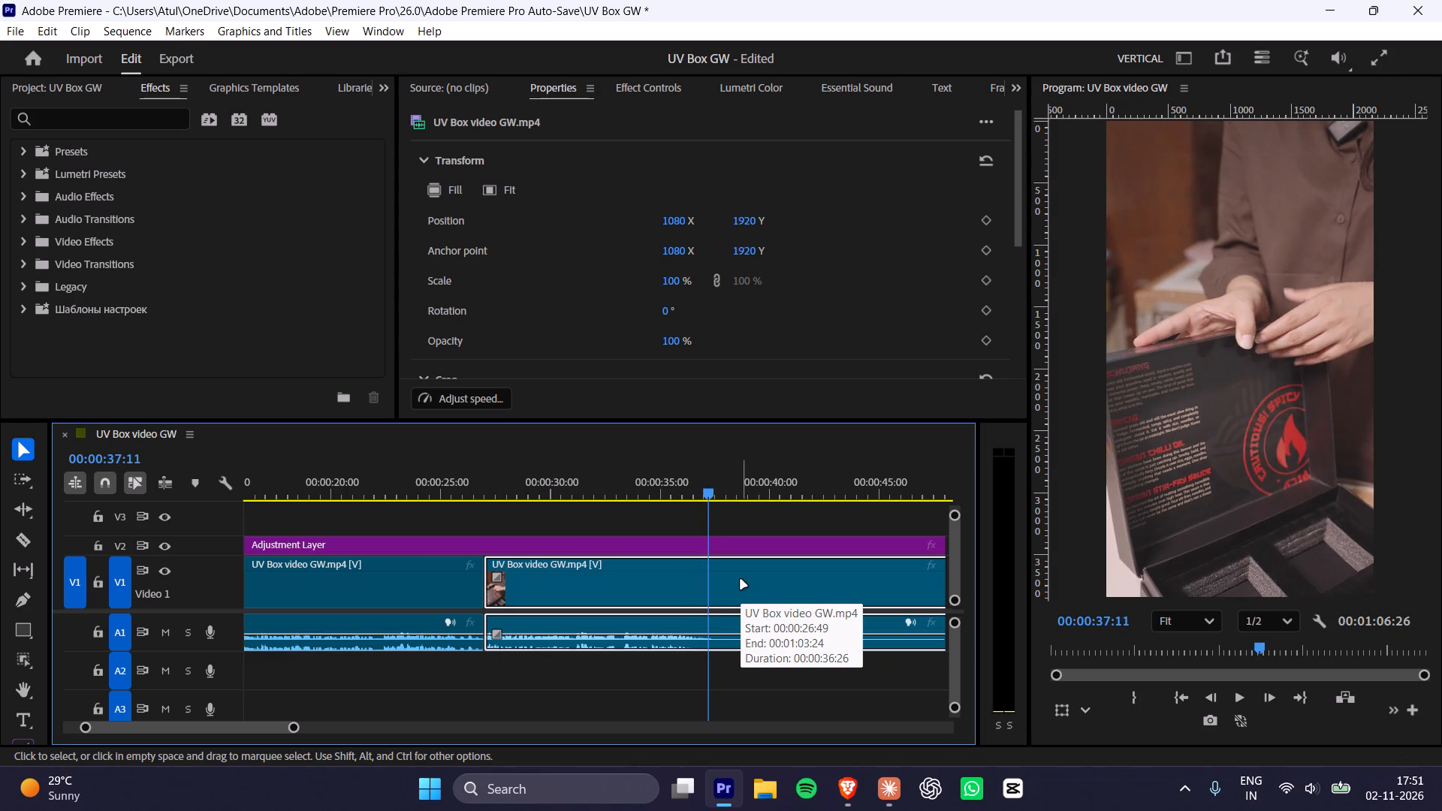
key(Right)
key(Right)
key(Right)
key(Left)
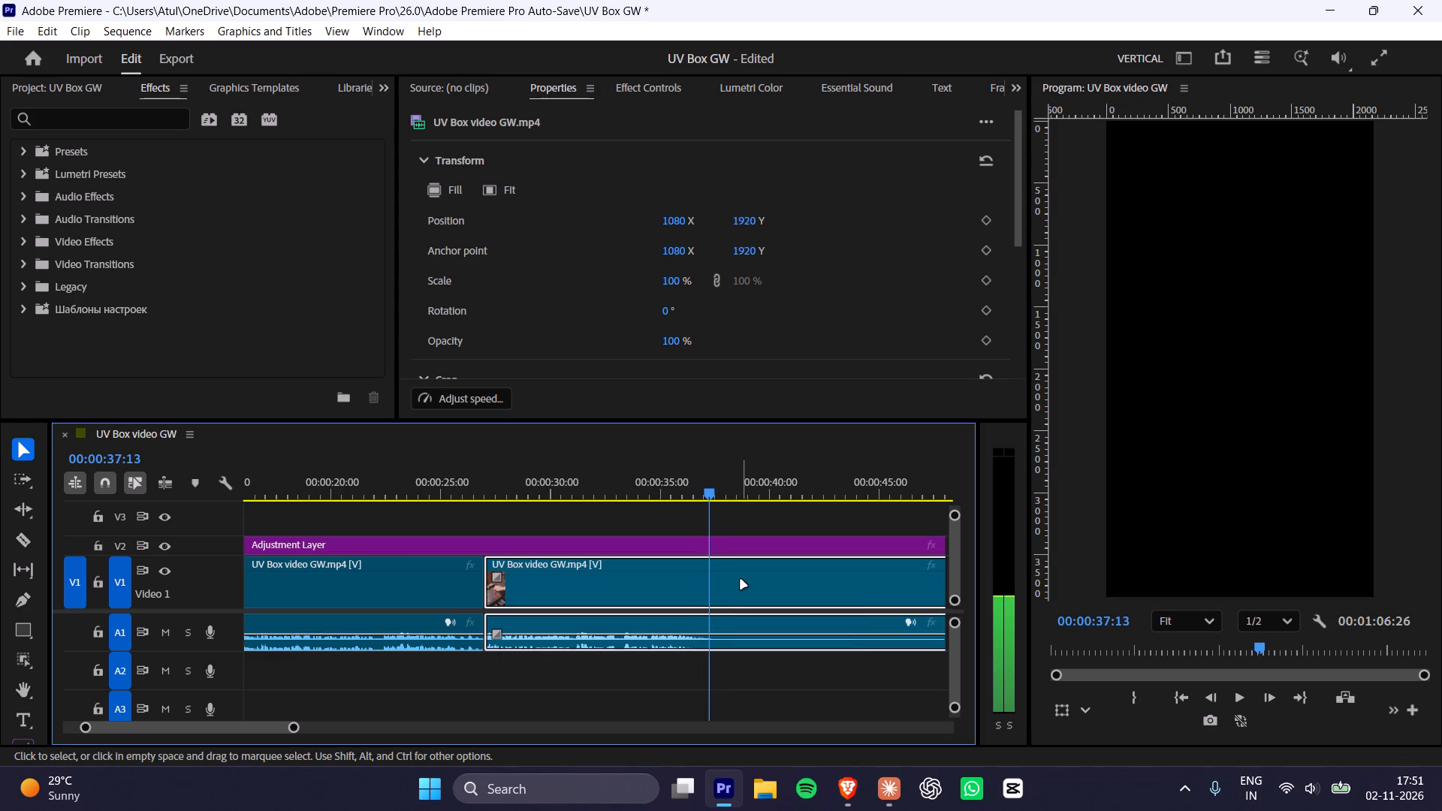
key(Left)
key(Left)
key(Right)
key(Left)
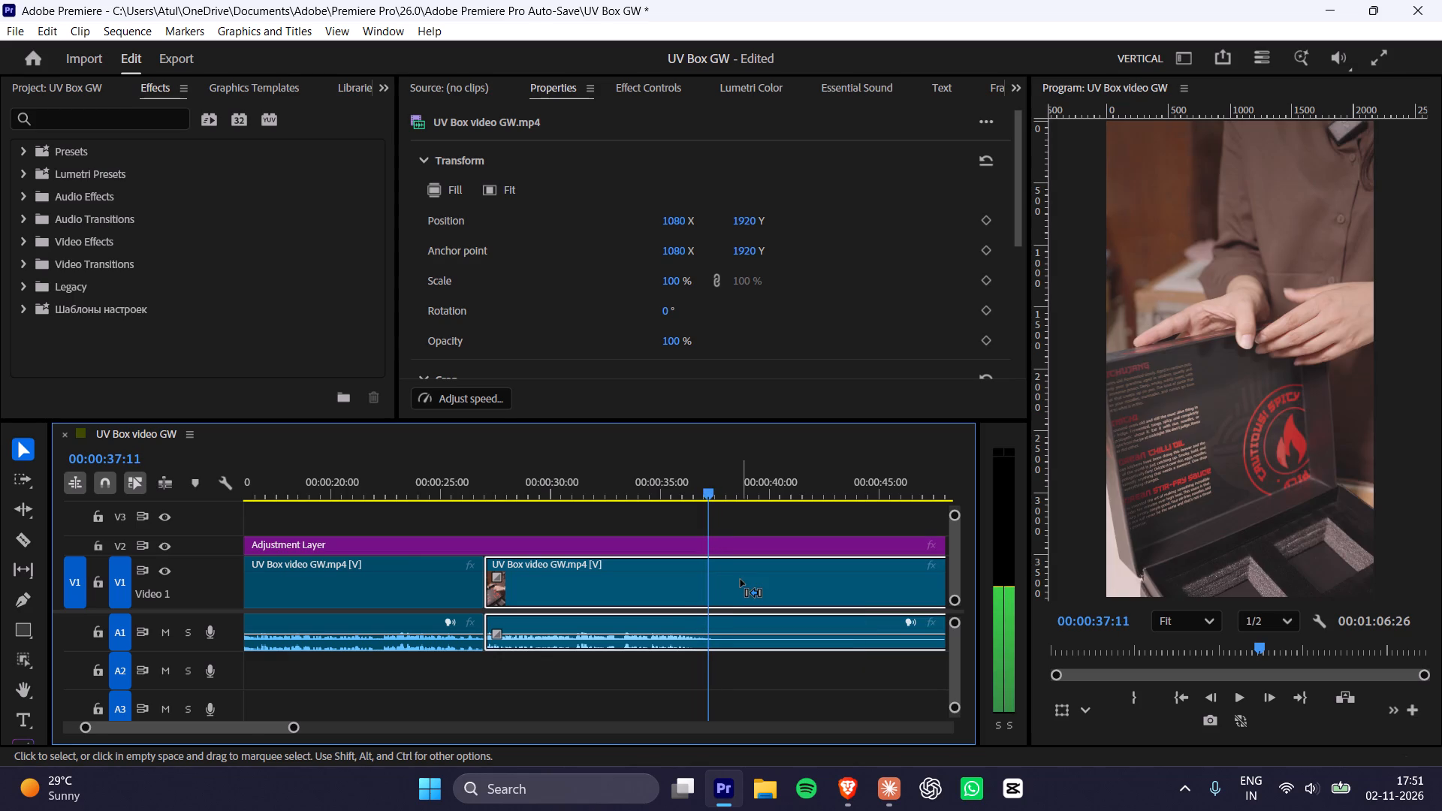
key(ctrl+k)
Split the clip at 00:00:38:27, where the closed Korean Heatwave box appears, and delete the section from 00:00:37:11, leaving the gap open.
click(741, 580)
key(space)
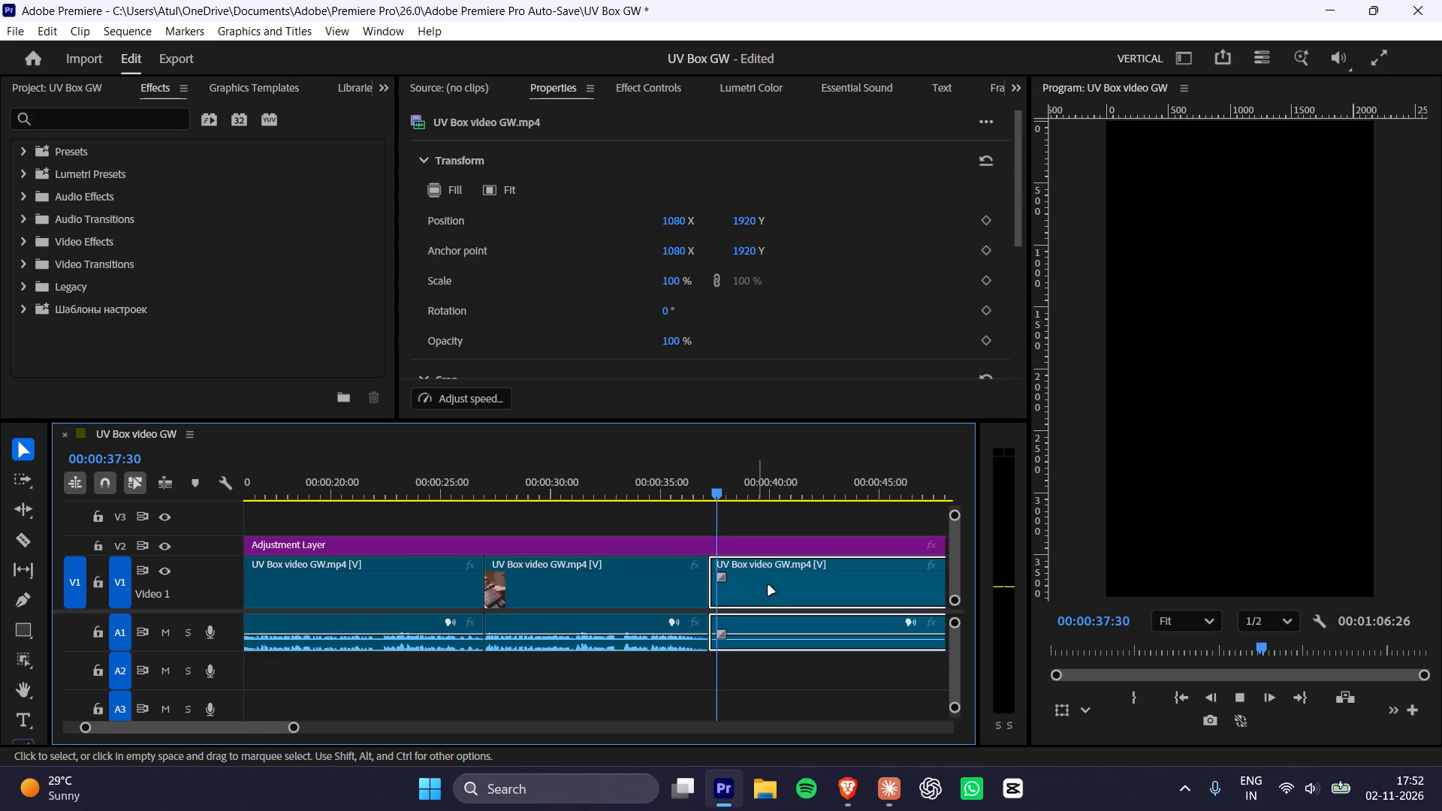
click(779, 589)
key(space)
key(Left)
key(Left)
key(Left)
key(Left)
key(Left)
key(Left)
key(Left)
key(Left)
key(Left)
key(Left)
key(Left)
key(Left)
key(Left)
key(Left)
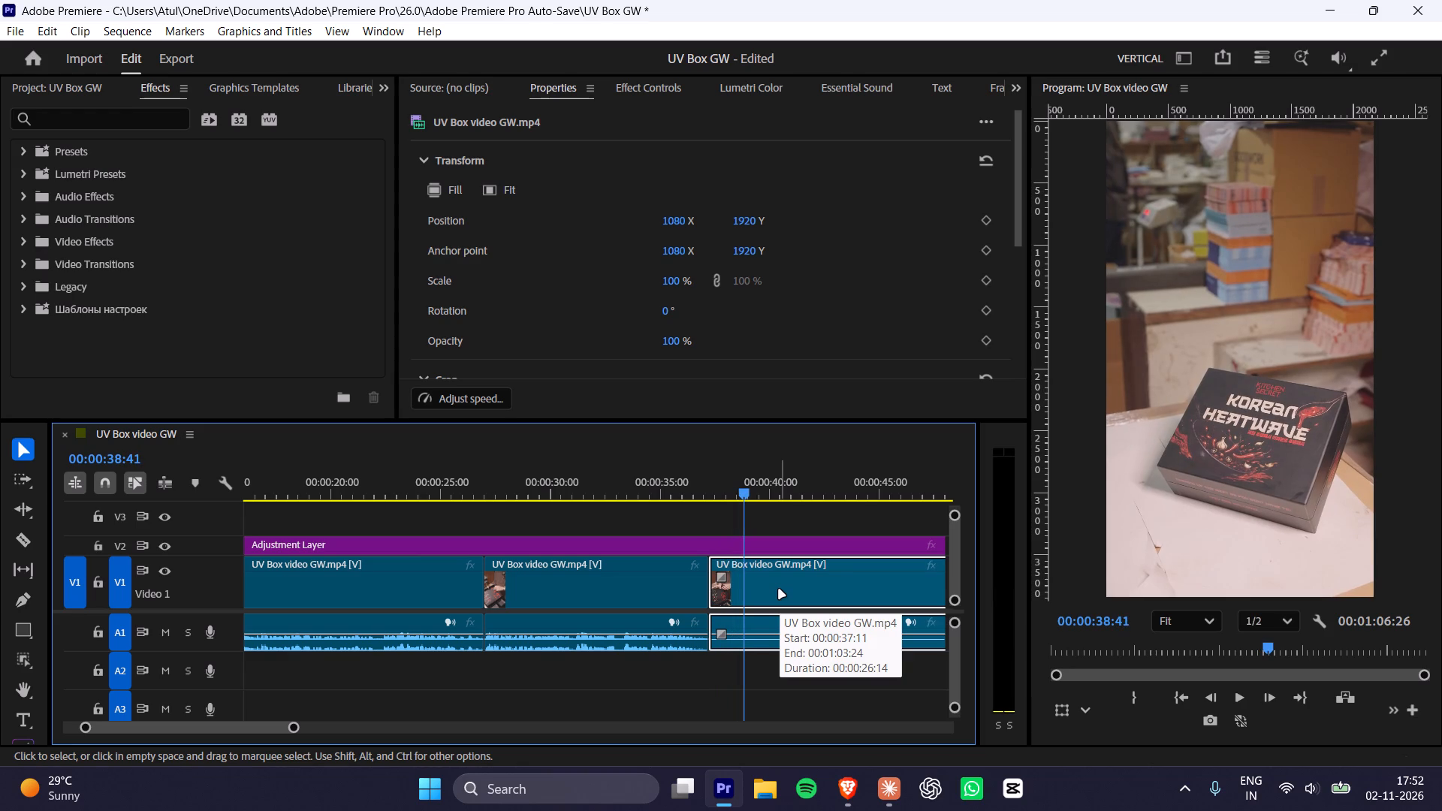
key(Left)
key(Left)
key(Left)
key(Left)
key(Left)
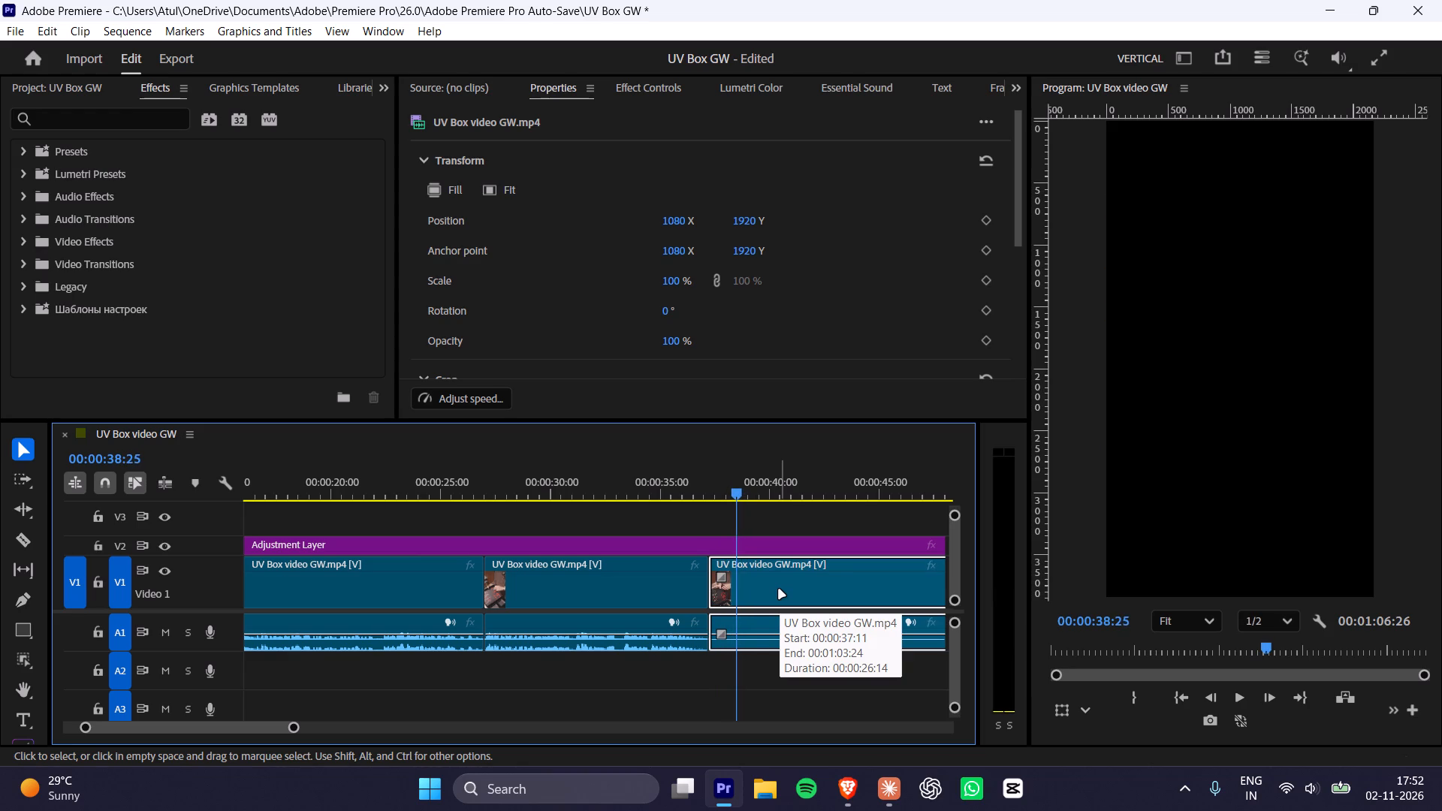
key(Right)
key(Right)
key(ctrl+k)
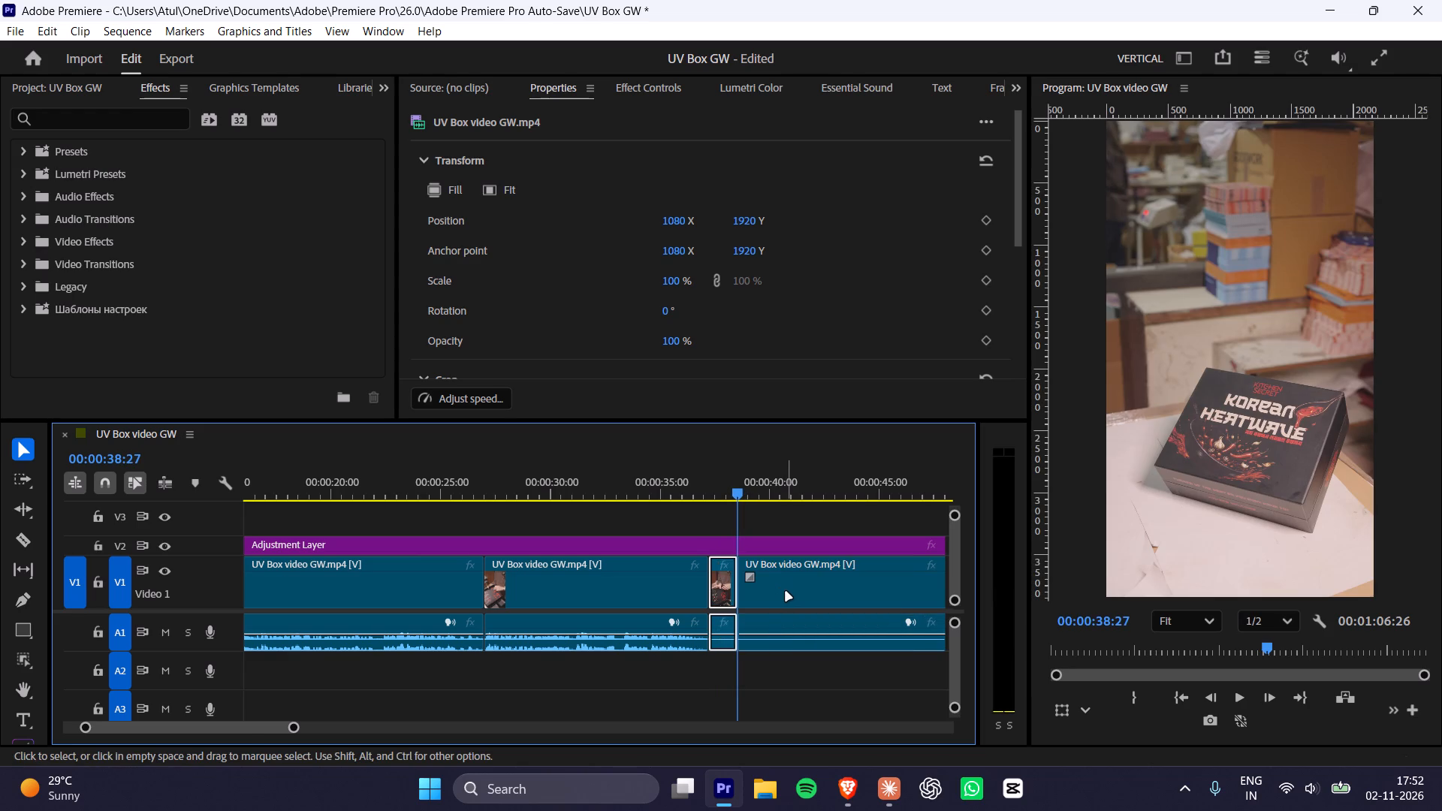
key(Delete)
Find the jump in the closed-box footage frame by frame and split the video and audio clip at 00:00:44:38.
alt+scroll(825, 599, down, 8)
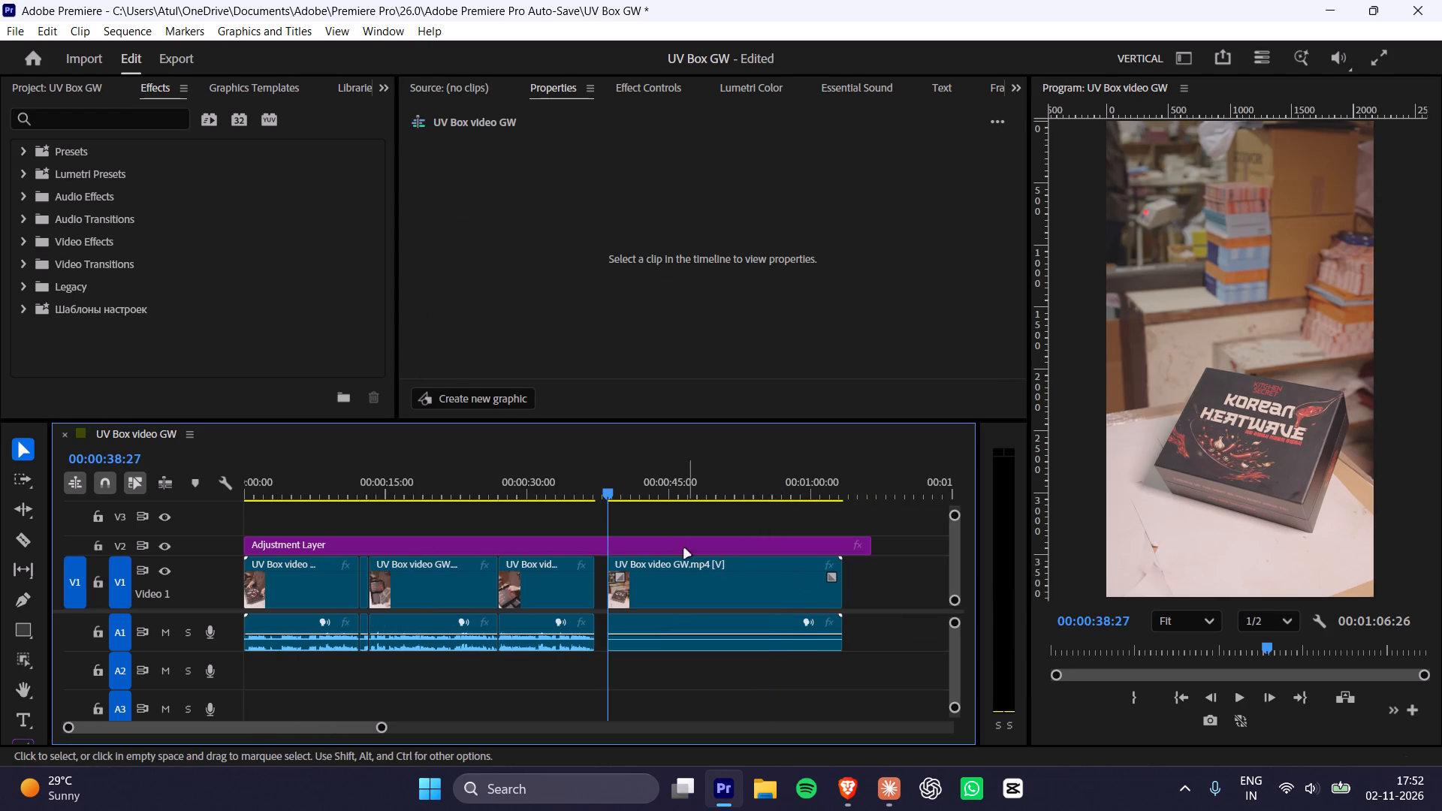
drag(613, 486, 674, 499)
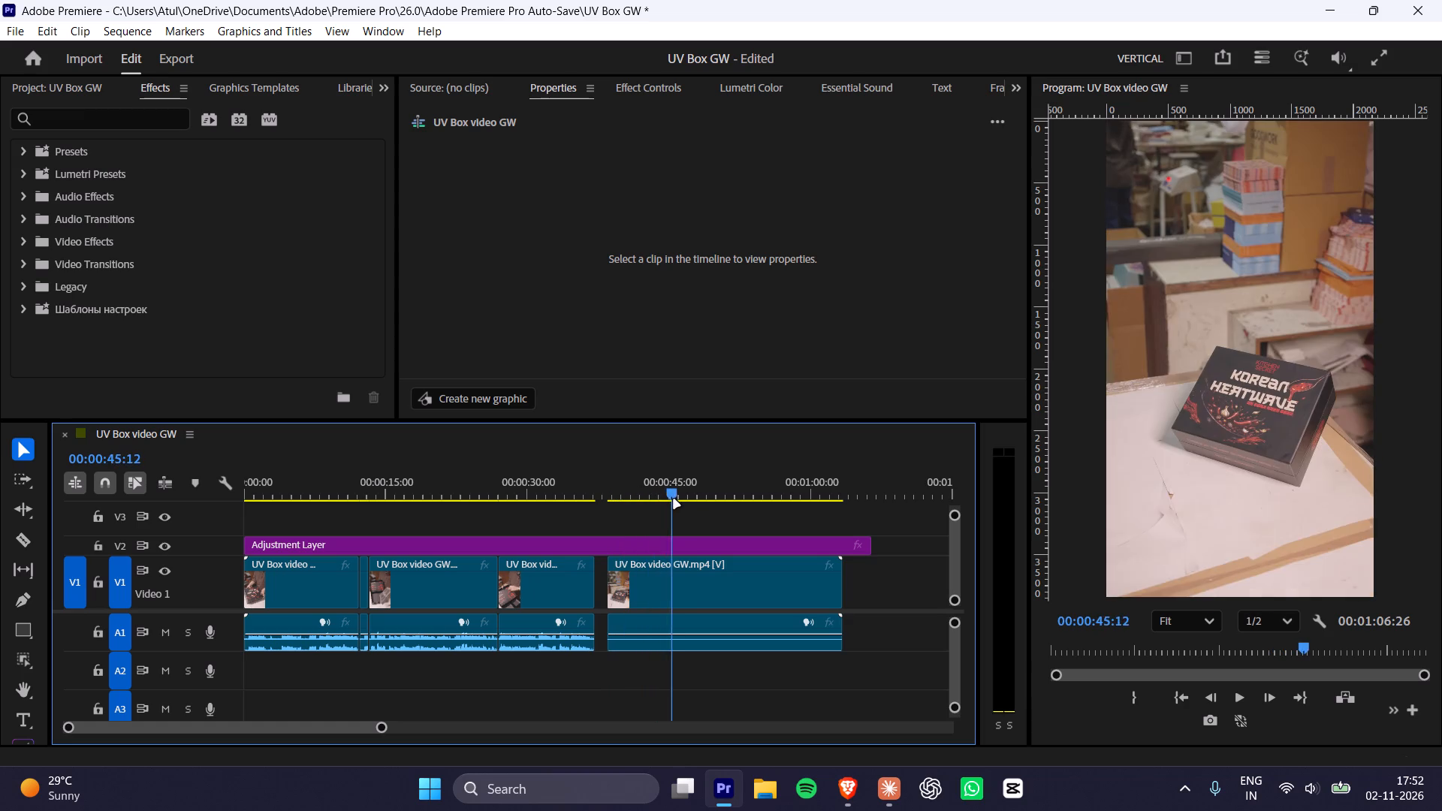
drag(674, 499, 667, 501)
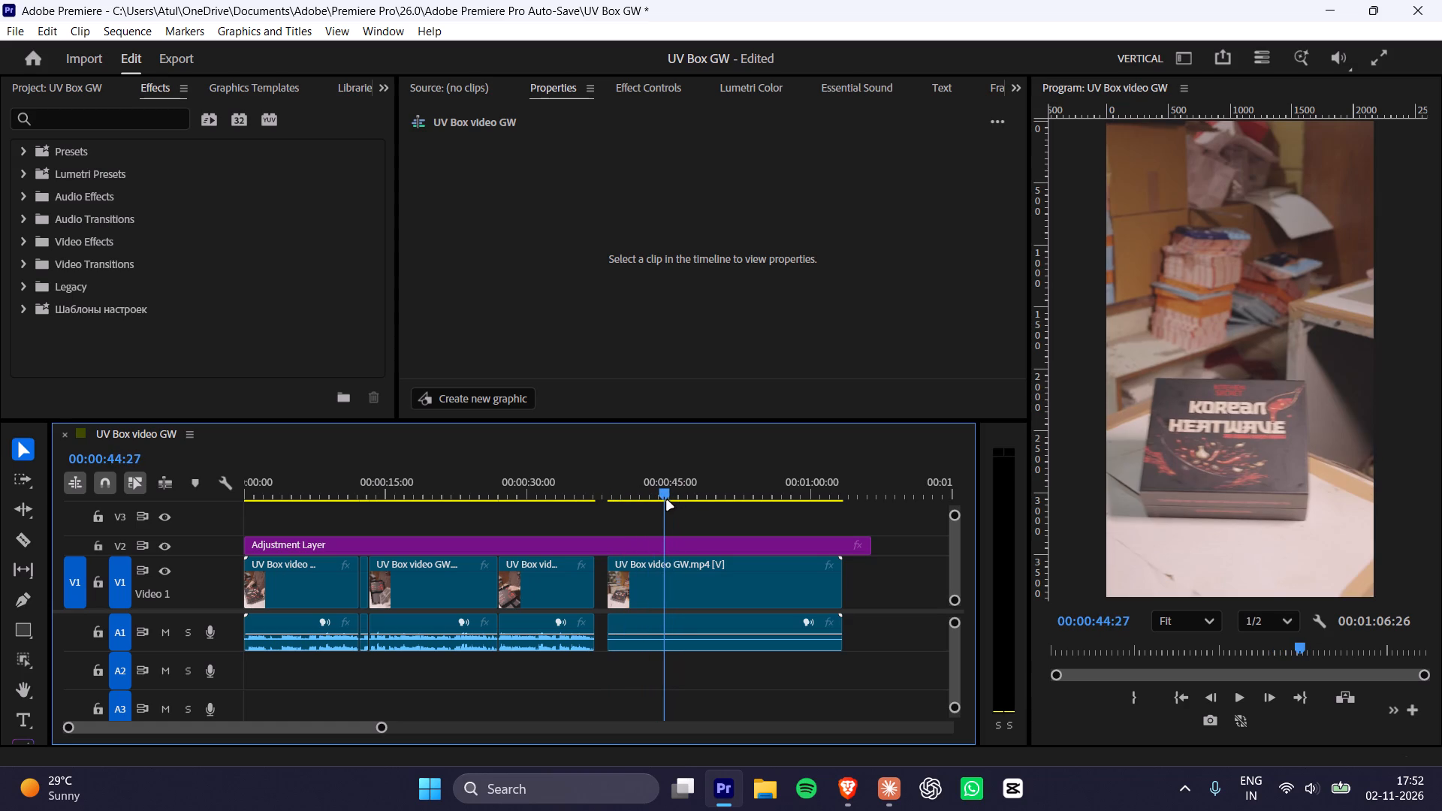
key(Right)
key(Right)
key(Right)
key(Right)
key(Right)
key(Right)
key(Right)
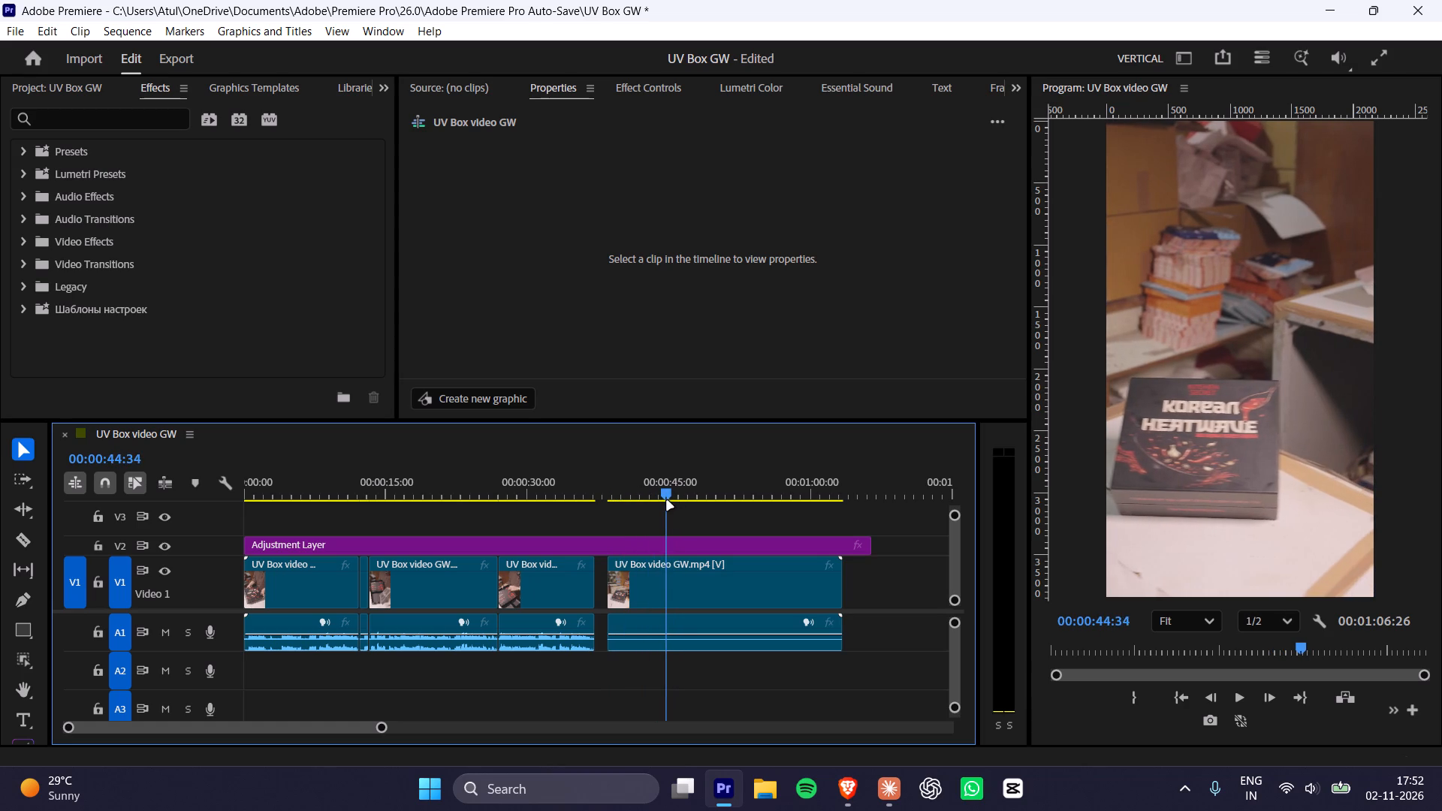
key(Right)
key(Right)
key(Right)
key(shift+Right)
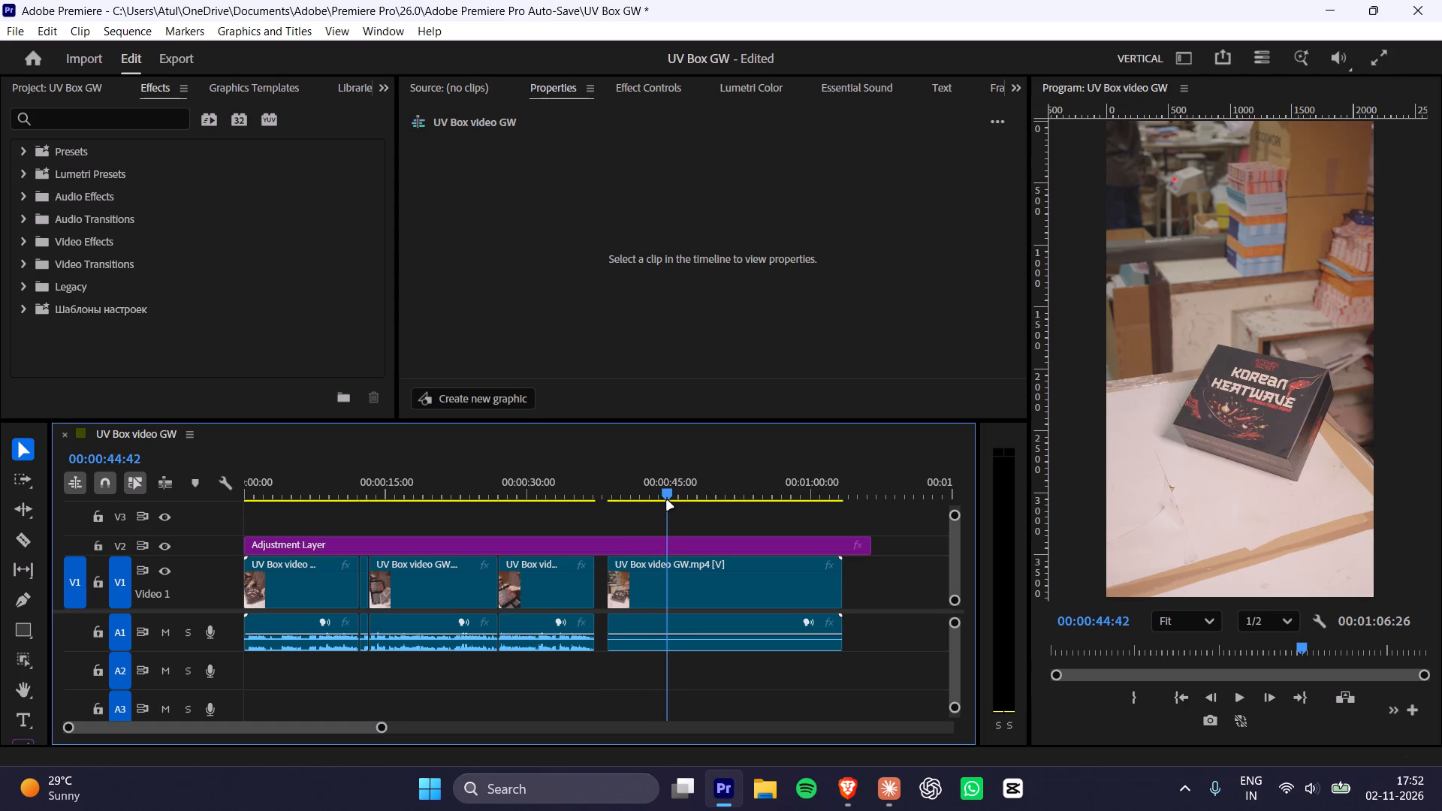
key(Left)
key(Left)
key(Left)
key(Left)
key(Left)
key(Left)
key(Left)
key(Left)
key(Left)
key(Left)
key(Left)
key(Left)
key(Left)
key(Right)
key(Right)
key(Right)
key(Right)
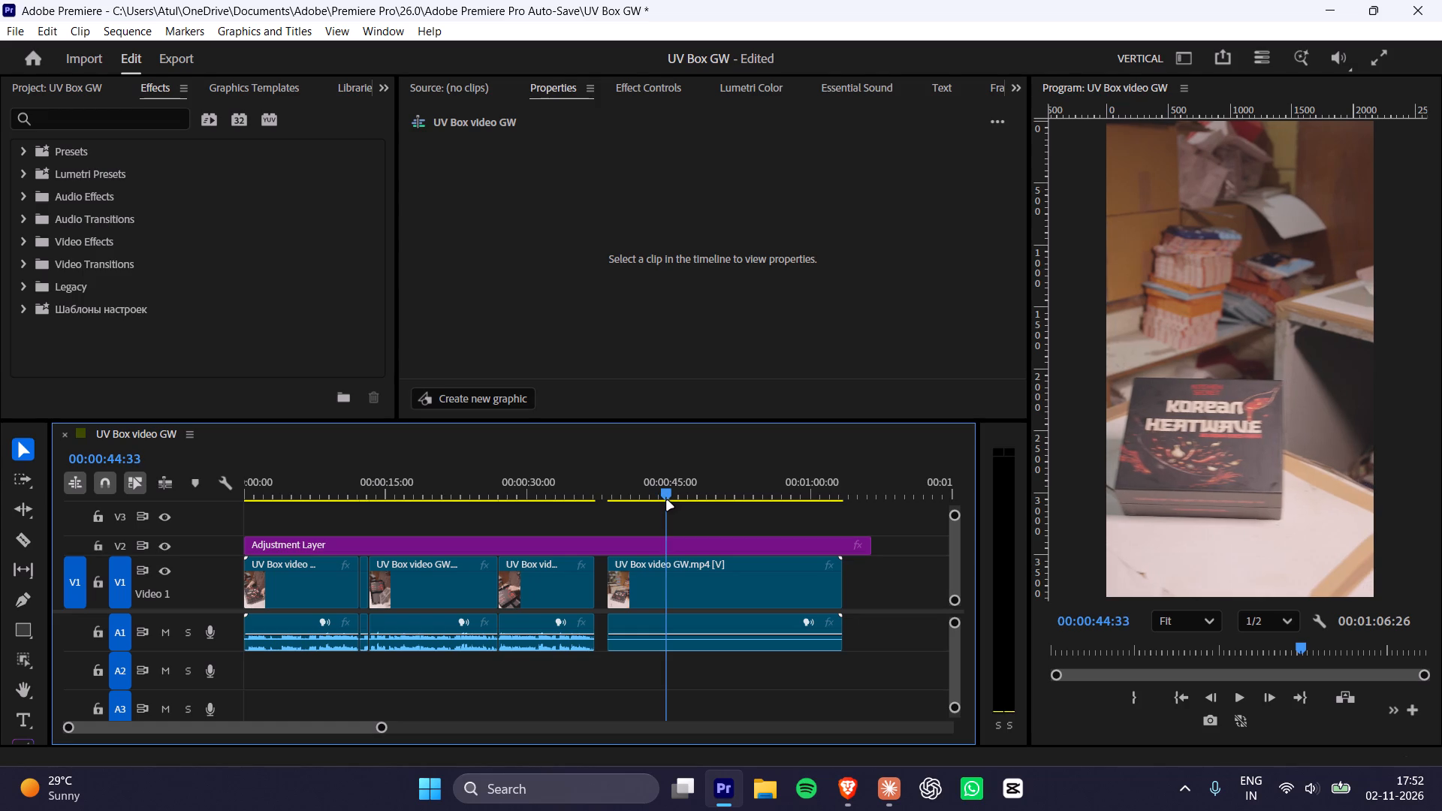
key(Right)
key(Right)
key(Right)
key(Right)
key(Right)
key(Right)
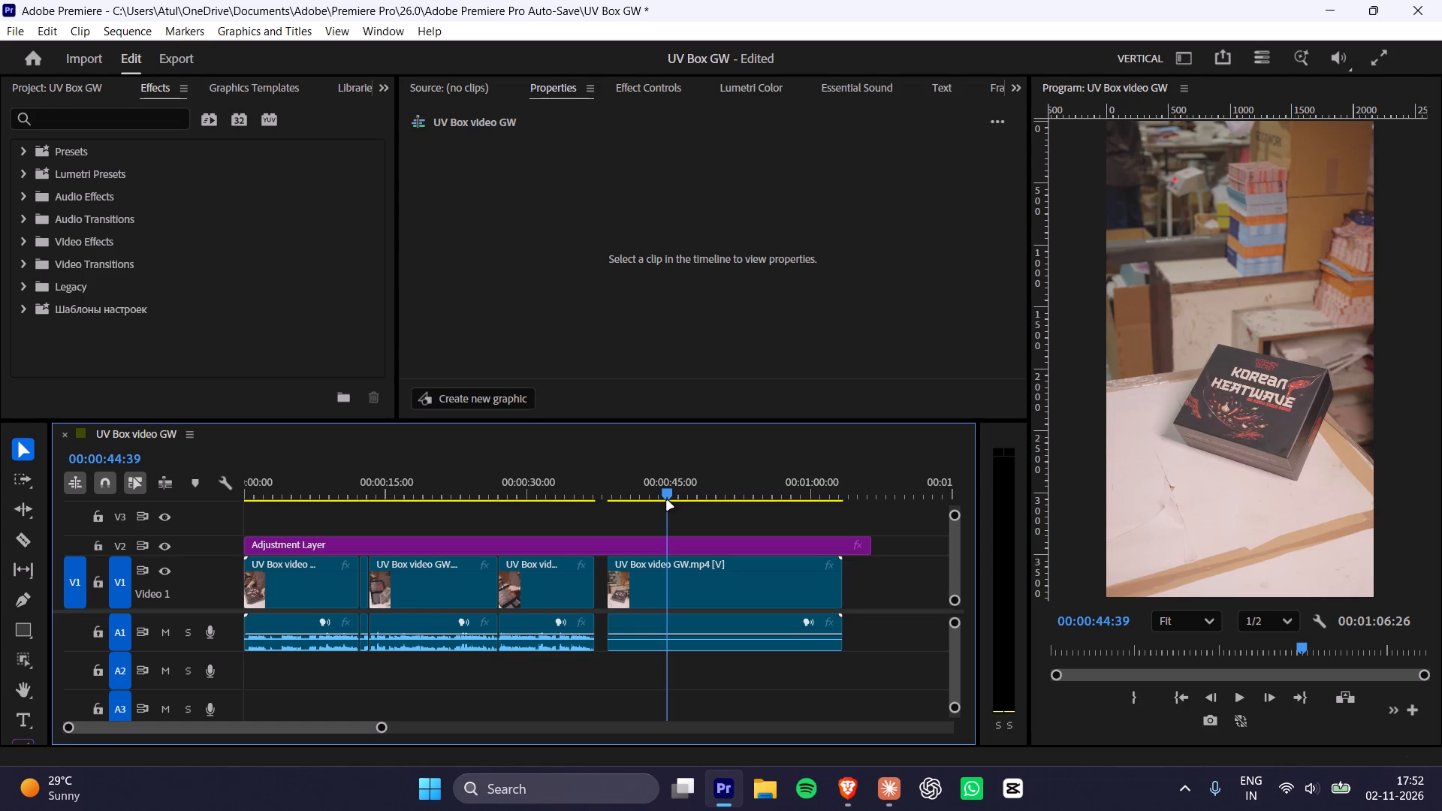
key(Right)
key(Left)
key(Left)
key(Right)
key(Left)
key(Right)
key(Left)
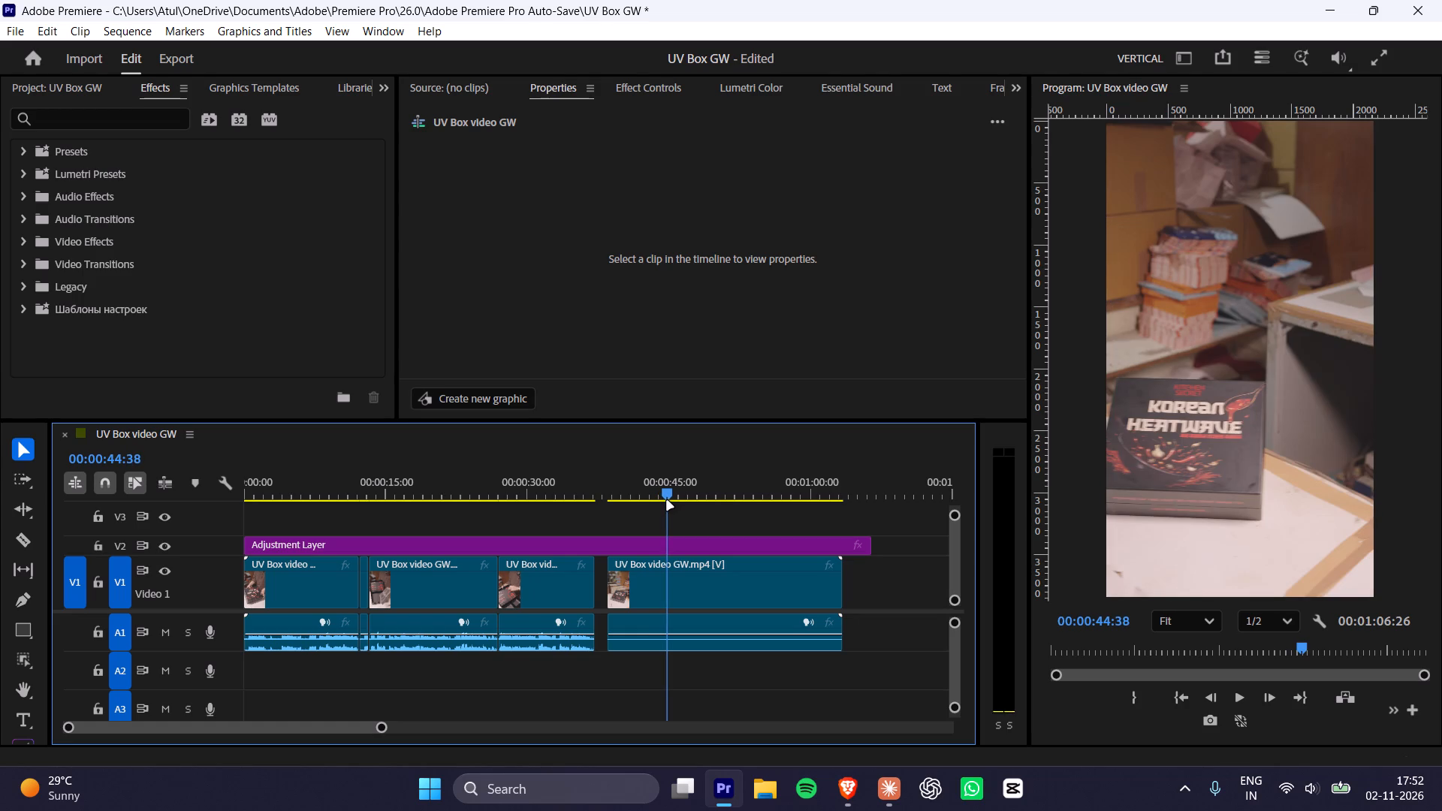
key(ctrl+k)
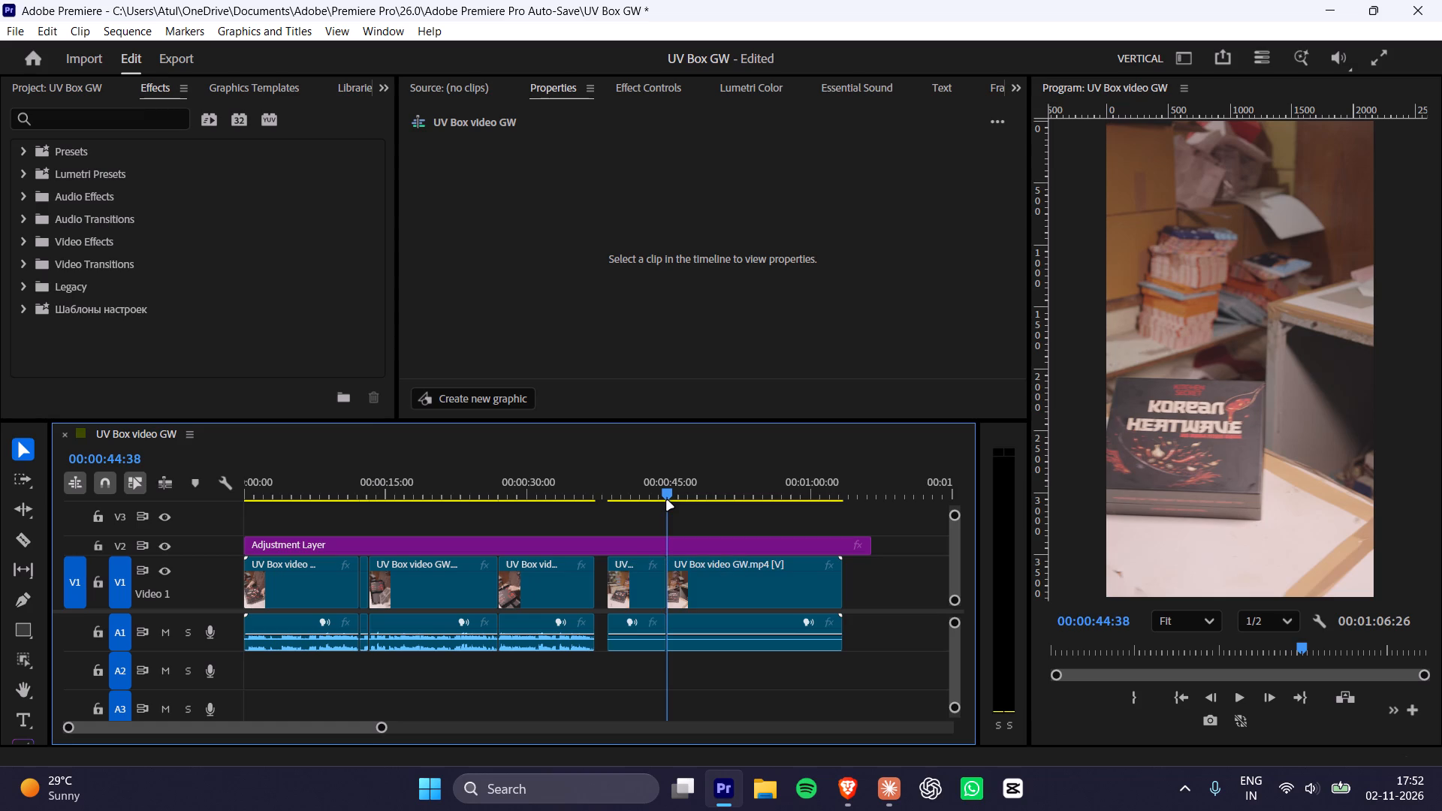
Split the clip again at 00:00:44:39, delete the one-frame piece after 00:00:44:38 and close its gap.
key(Right)
key(ctrl+k)
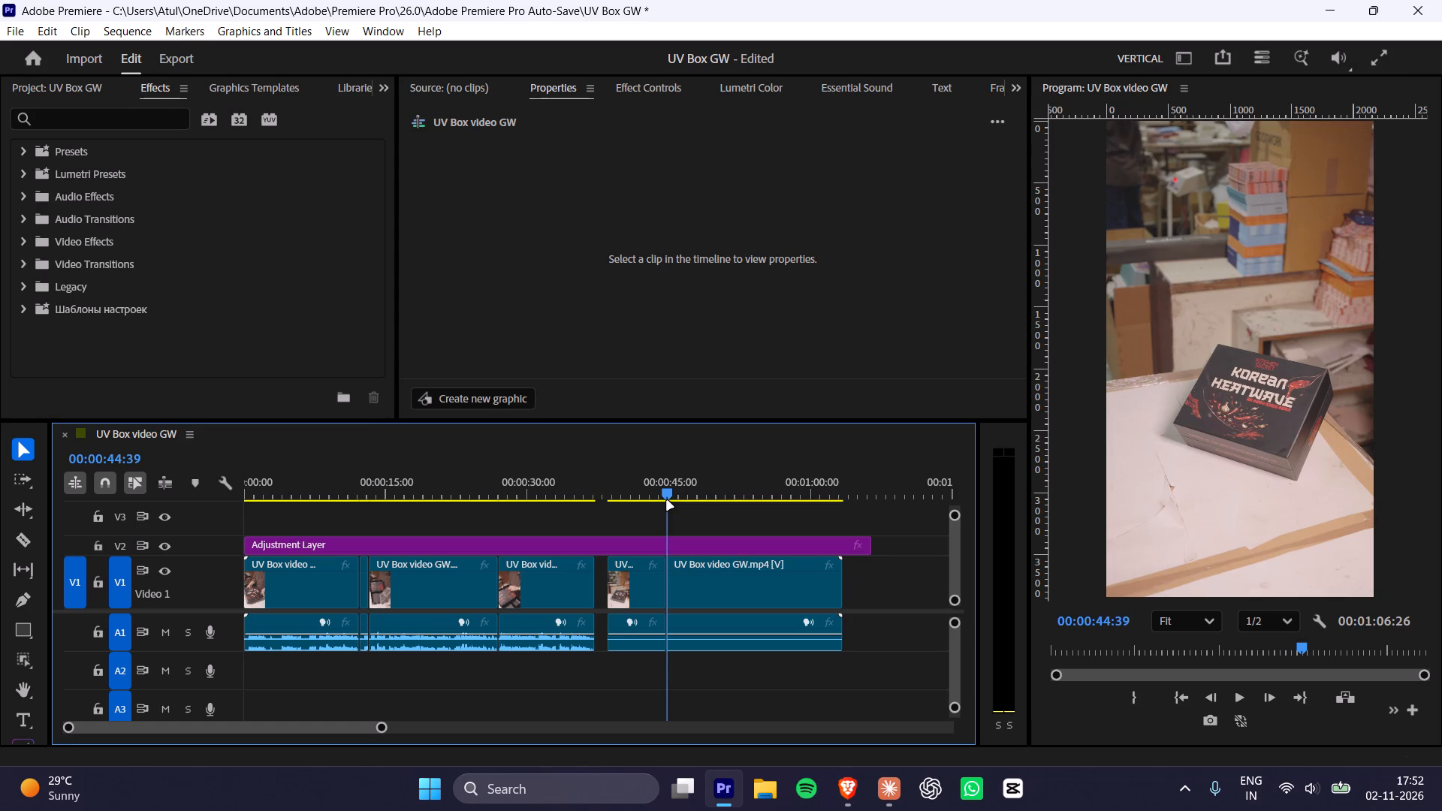
key(Delete)
alt+scroll(716, 566, up, 17)
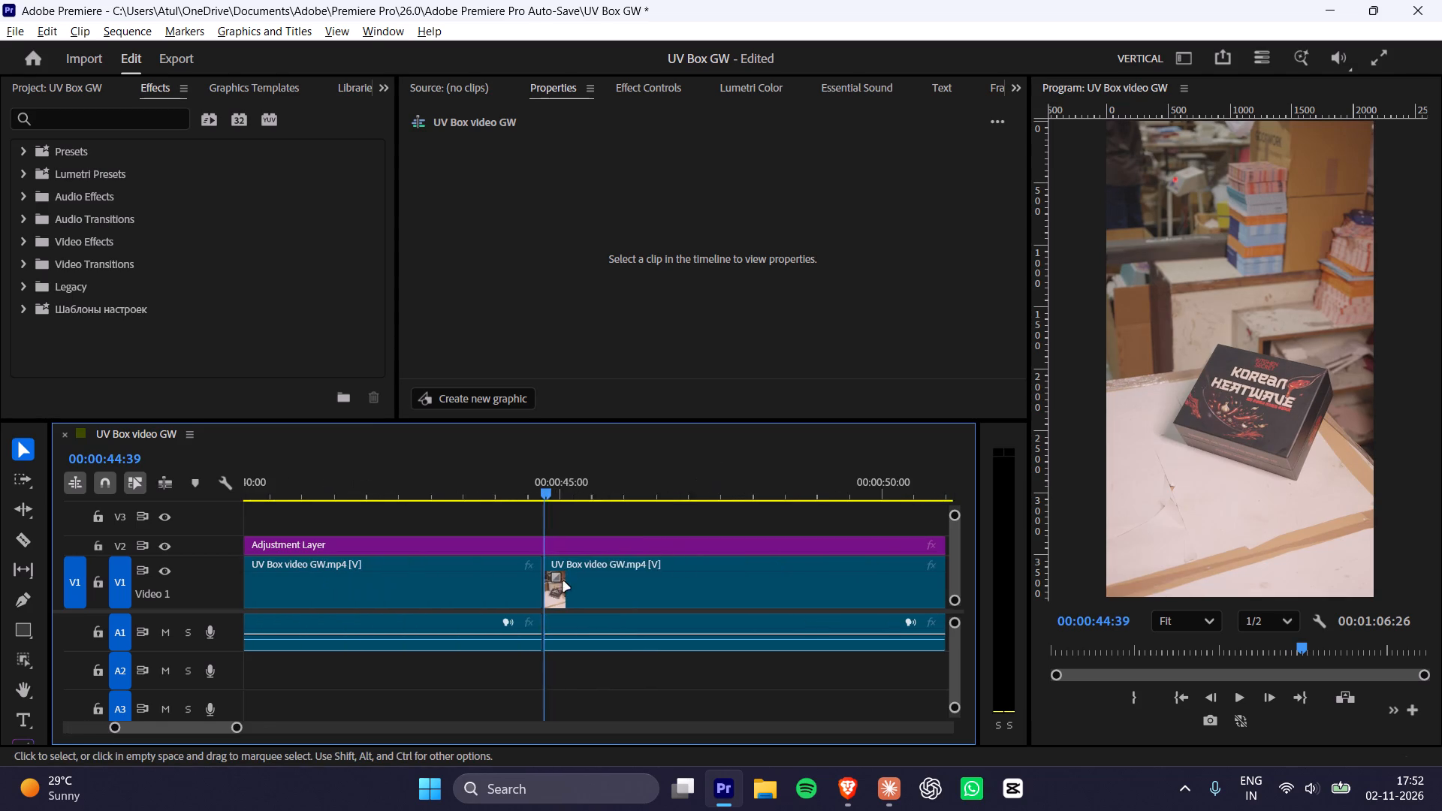
alt+scroll(563, 582, up, 20)
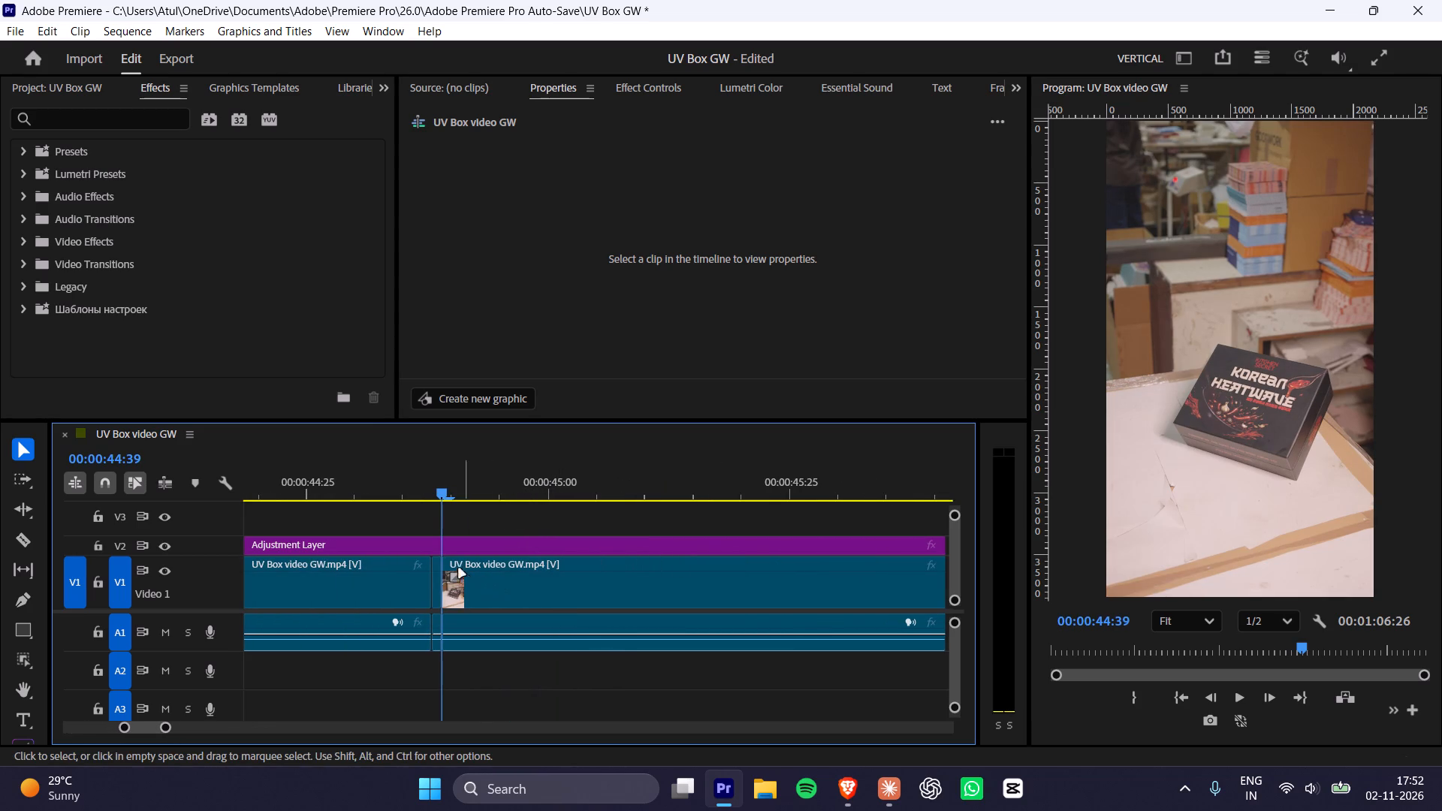
click(468, 597)
click(436, 576)
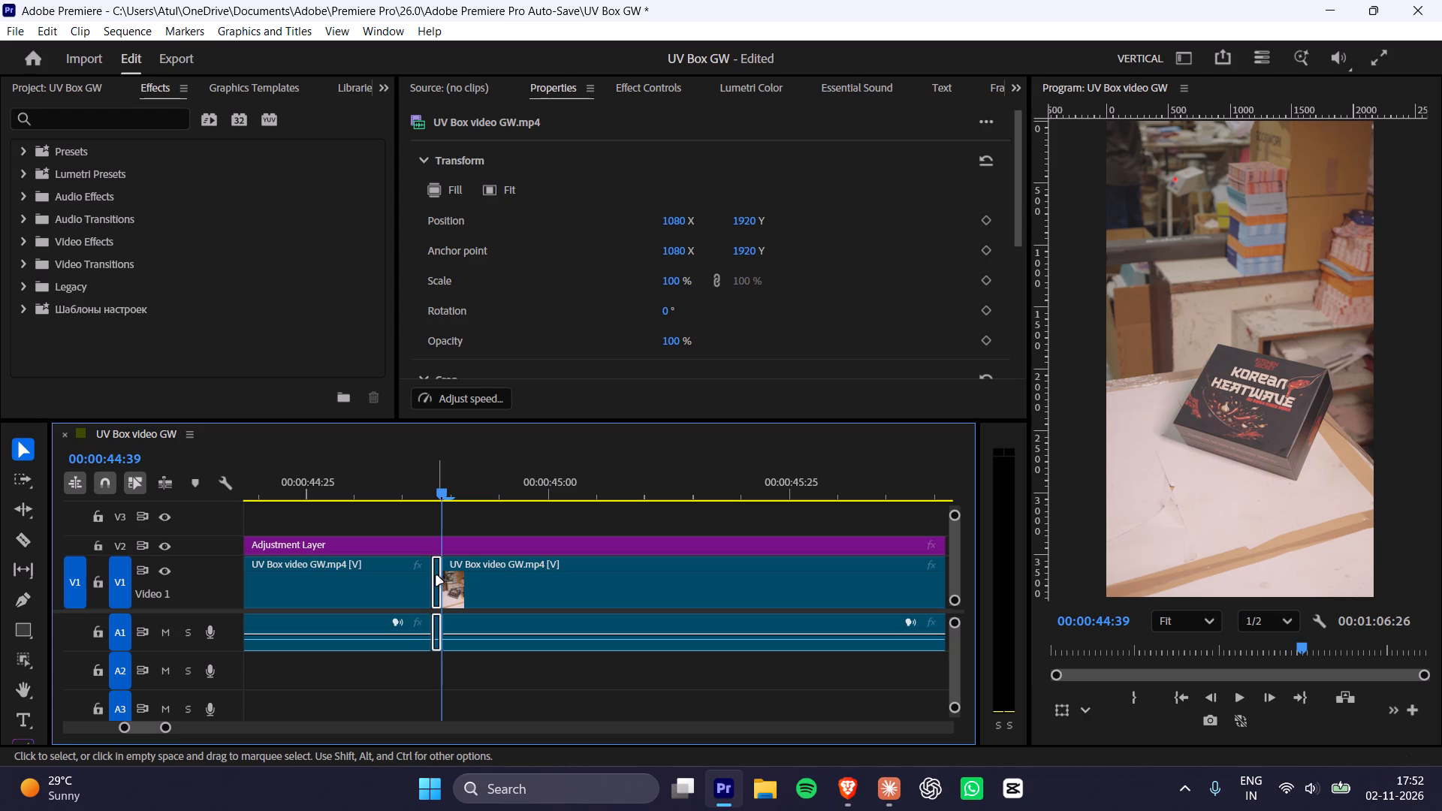
key(Delete)
right_click(436, 576)
click(445, 582)
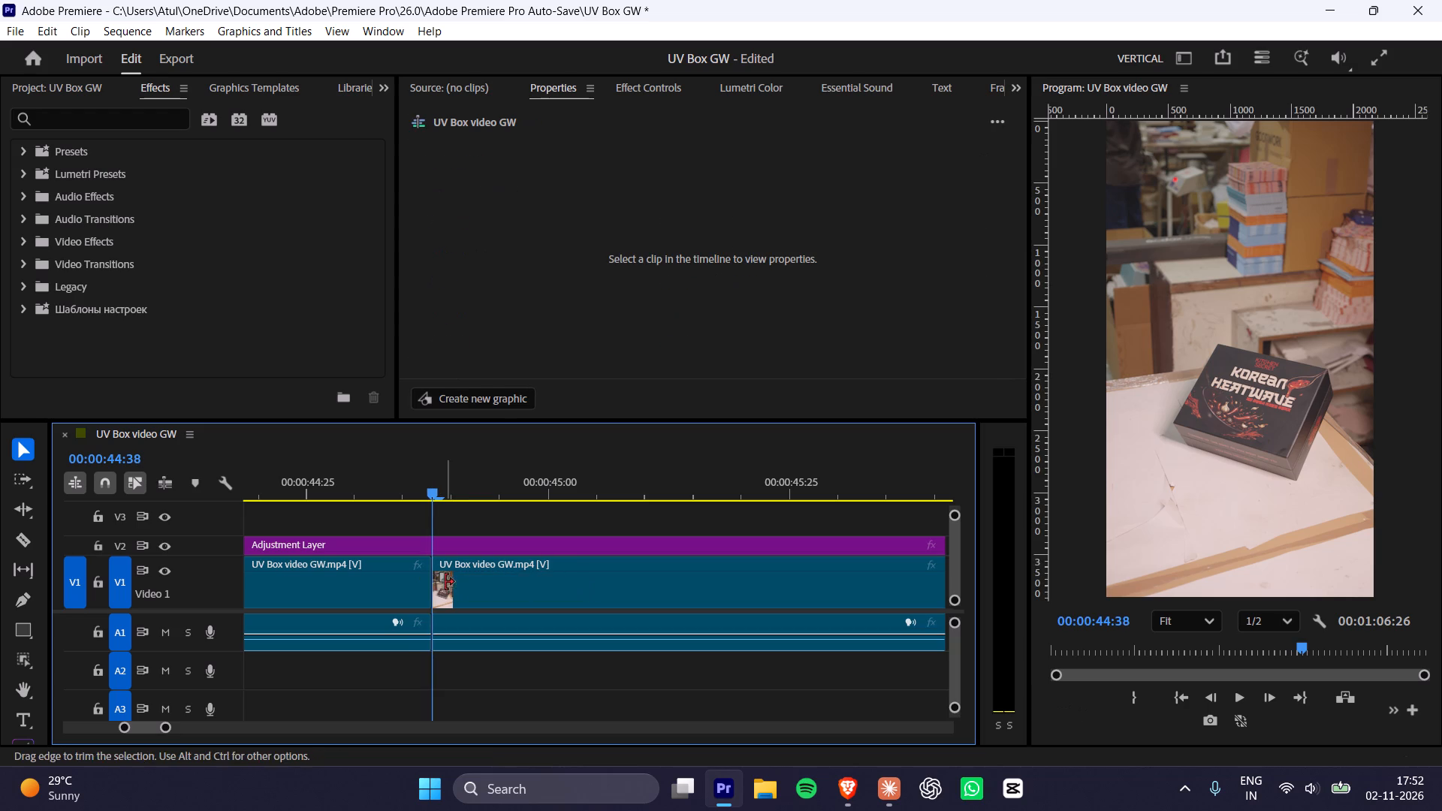
Ripple delete the empty gap between the open-lid shot ending at 00:00:37:11 and the closed Korean Heatwave box clip.
drag(408, 493, 0, 529)
alt+scroll(309, 641, down, 16)
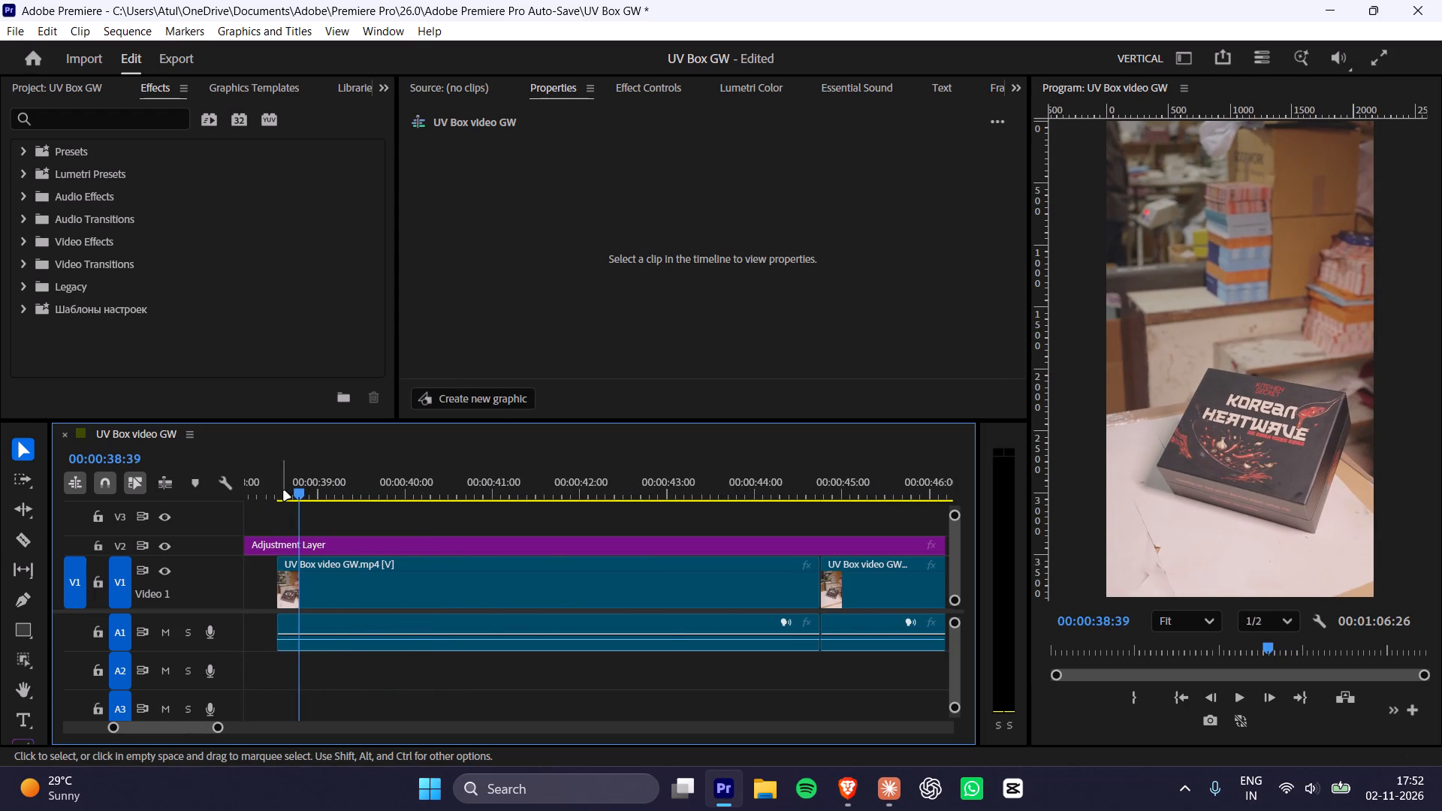
drag(284, 491, 305, 496)
right_click(601, 584)
click(642, 607)
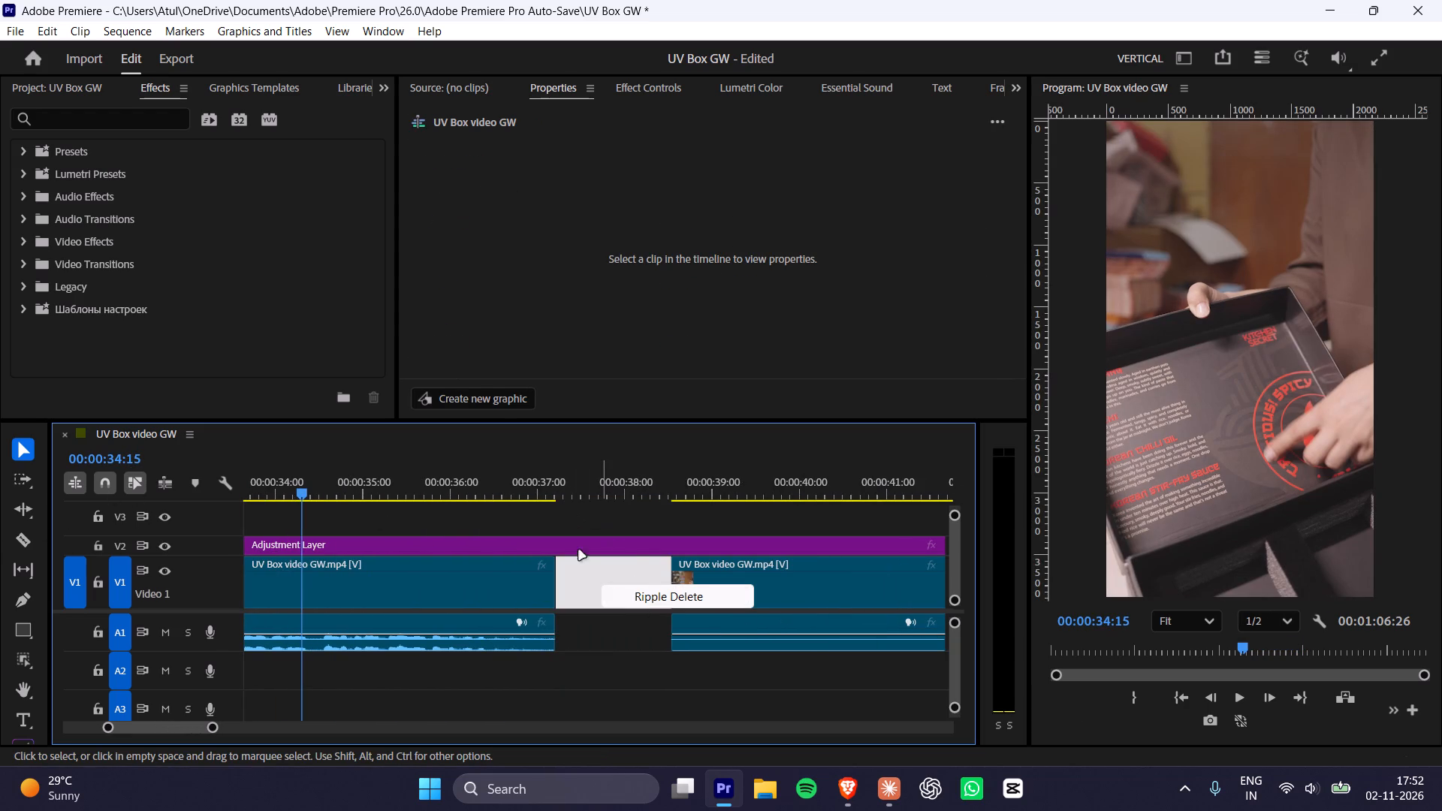
click(650, 588)
Find where the closed-box footage changes to the open-box close-up, checking frame by frame, and split the video and audio at 00:00:48:43.
key(space)
alt+scroll(623, 595, down, 13)
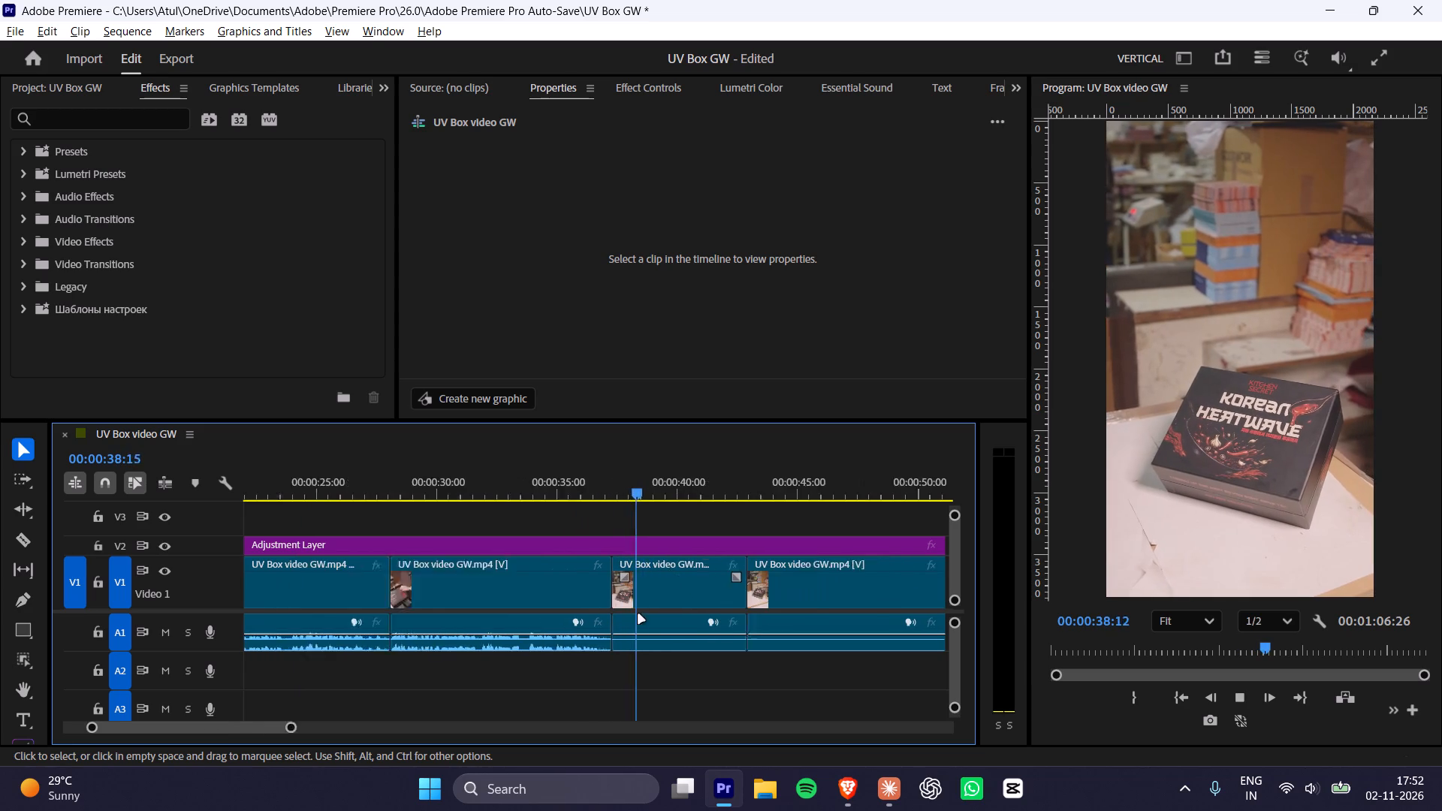
alt+scroll(638, 614, down, 6)
drag(689, 495, 727, 505)
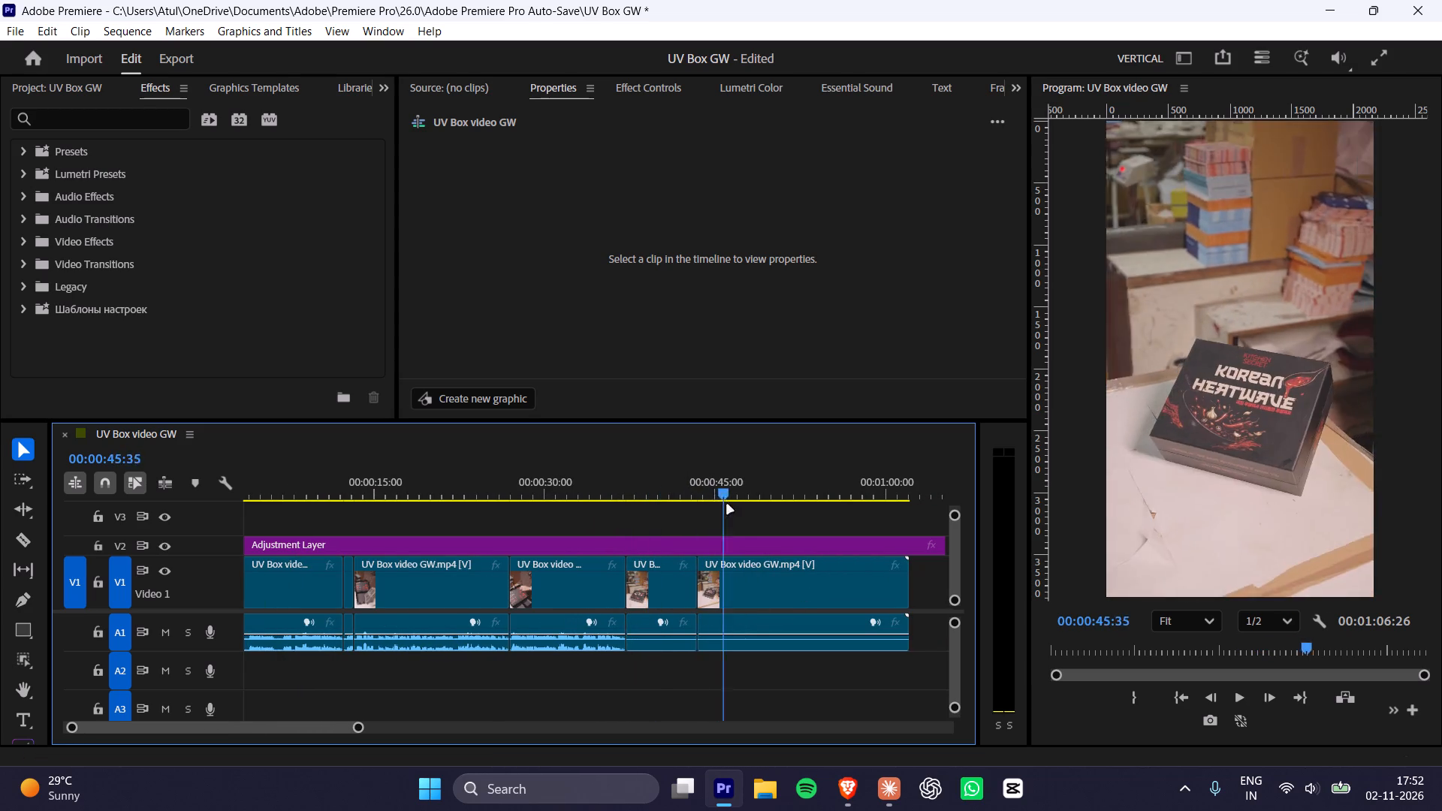
drag(727, 505, 768, 514)
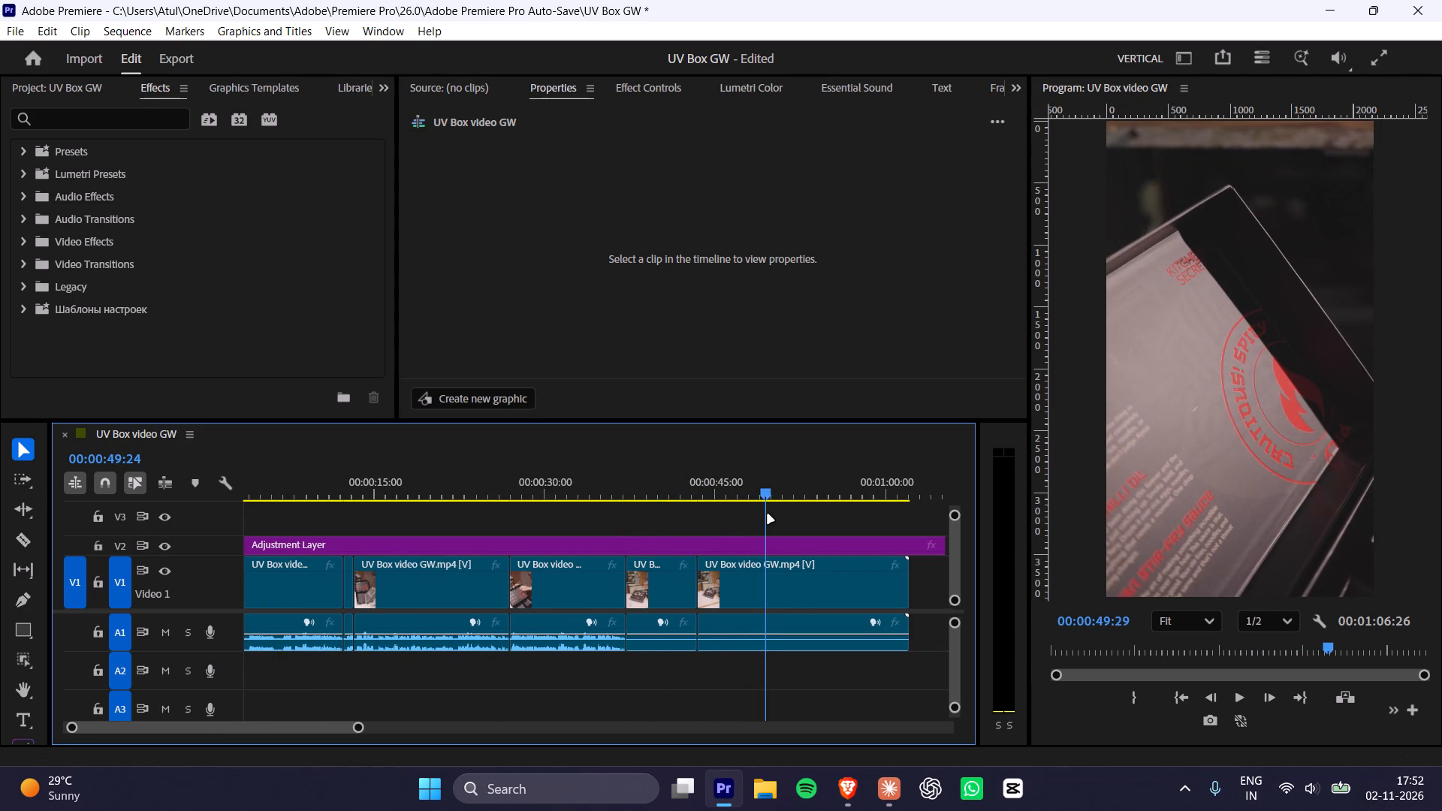
drag(768, 514, 765, 514)
click(795, 584)
key(Left)
key(Left)
key(Left)
key(Left)
key(Left)
key(Left)
key(Left)
key(Left)
key(Left)
key(Left)
key(Left)
key(Left)
key(Left)
key(Left)
key(Left)
key(Left)
key(Left)
key(Left)
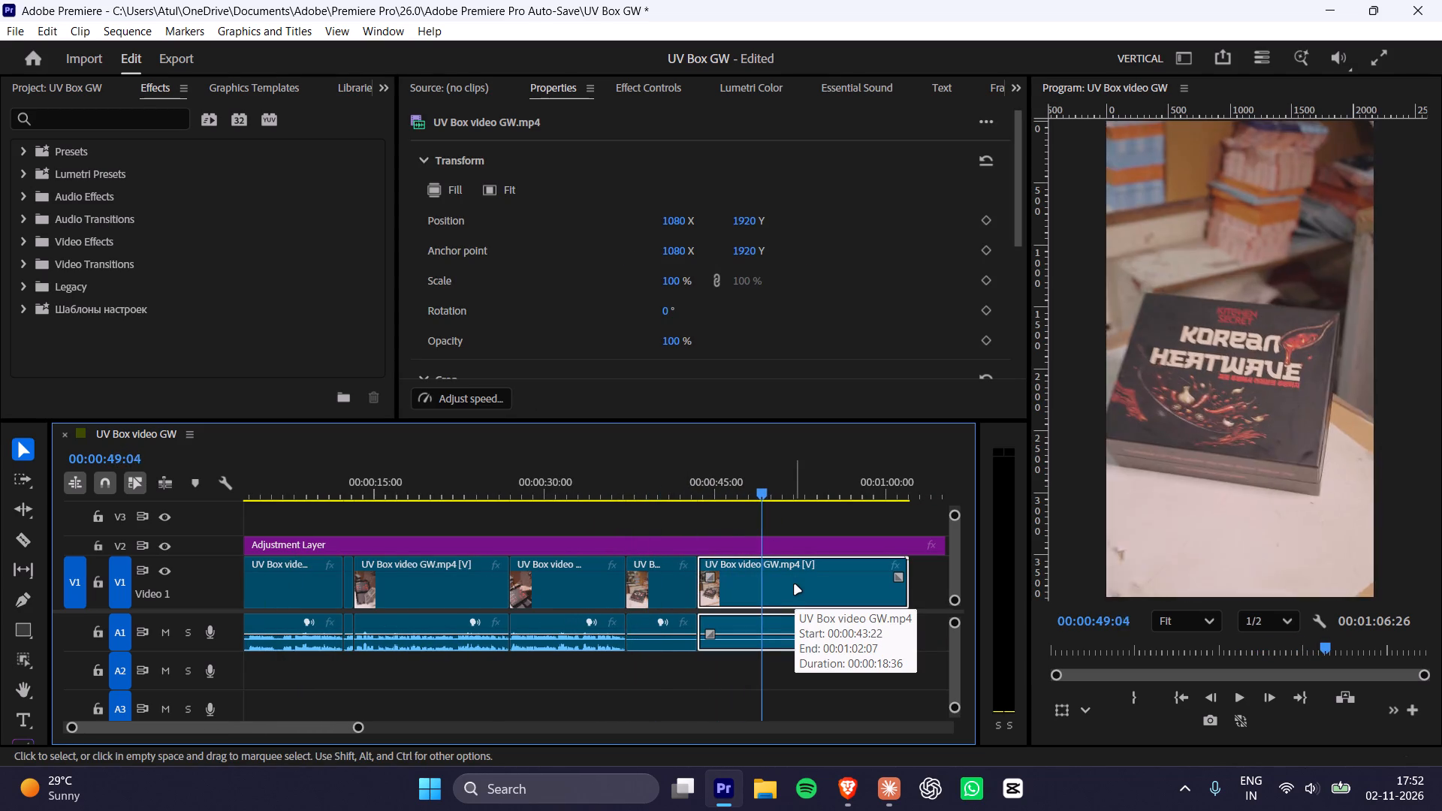
key(Right)
key(Right)
key(Right)
key(Right)
key(Right)
key(Right)
key(Right)
key(Right)
key(Right)
key(Right)
key(Right)
key(Right)
key(Right)
key(Right)
key(Right)
key(Right)
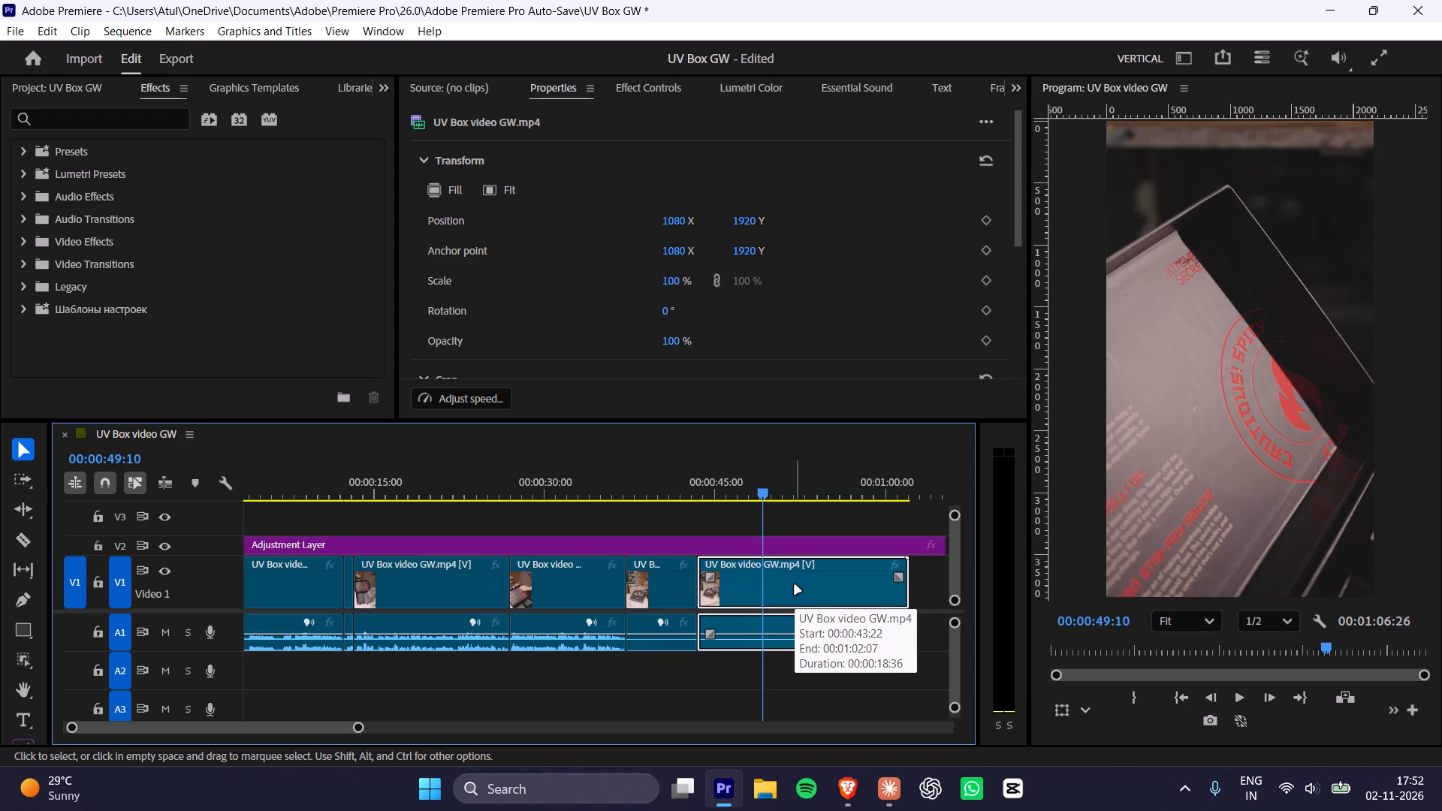
key(Left)
key(Right)
key(Left)
key(Left)
key(Left)
key(Left)
key(Left)
key(Left)
key(Left)
key(Left)
key(Left)
key(Left)
key(Left)
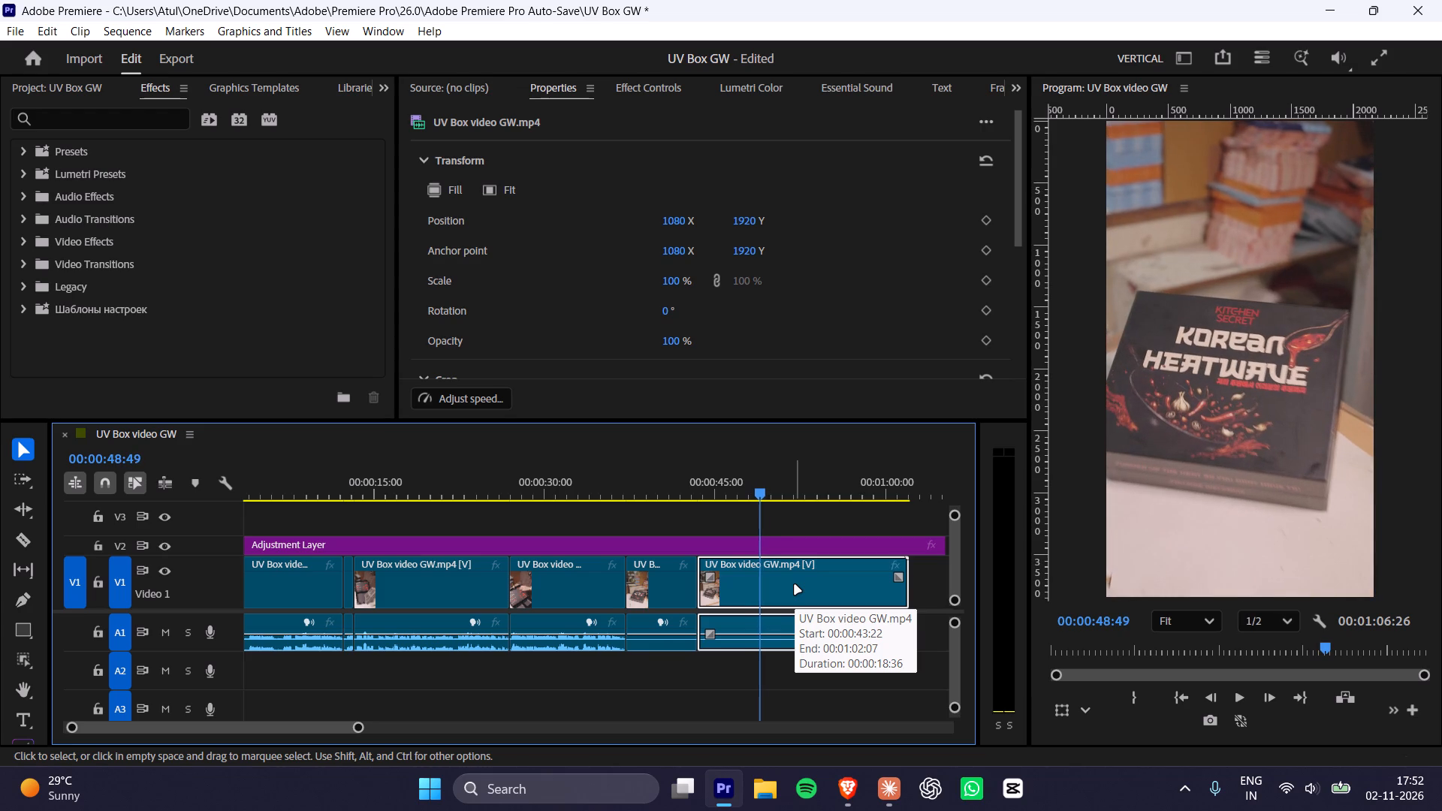
key(Right)
key(Right)
key(Left)
key(Left)
key(Left)
key(Left)
key(Left)
key(Left)
key(Left)
key(Left)
key(Left)
key(Left)
key(Left)
key(Left)
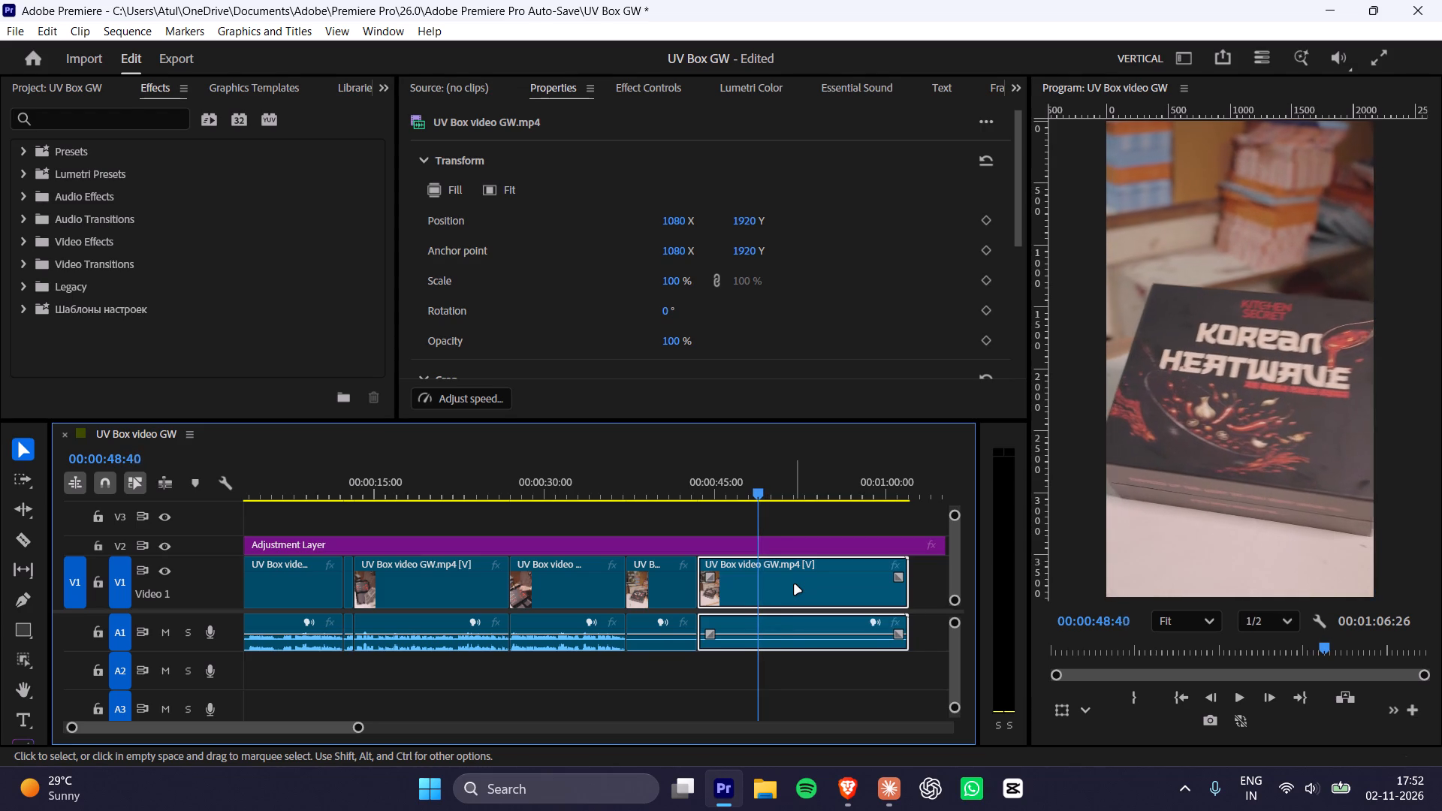
key(Right)
key(Right)
key(Right)
key(Right)
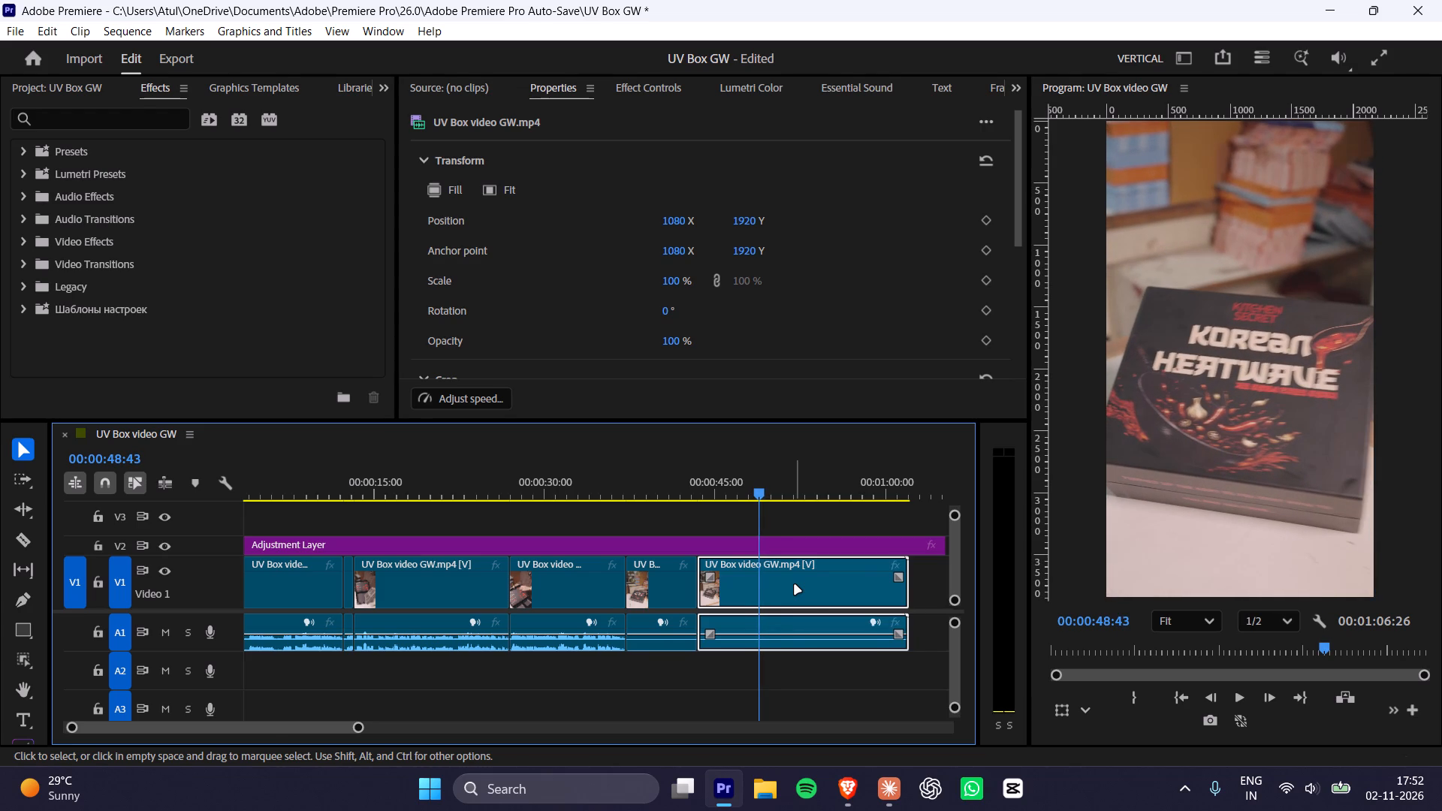
key(ctrl+k)
Split the clip at 00:00:49:11, where the open-box close-up begins, and delete the section from 00:00:48:43, leaving the gap open.
key(Right)
key(Right)
key(Right)
key(Right)
key(Right)
key(Right)
key(Right)
key(Right)
key(Right)
key(Right)
key(Right)
key(Right)
key(Right)
key(Right)
key(Right)
key(Right)
key(Right)
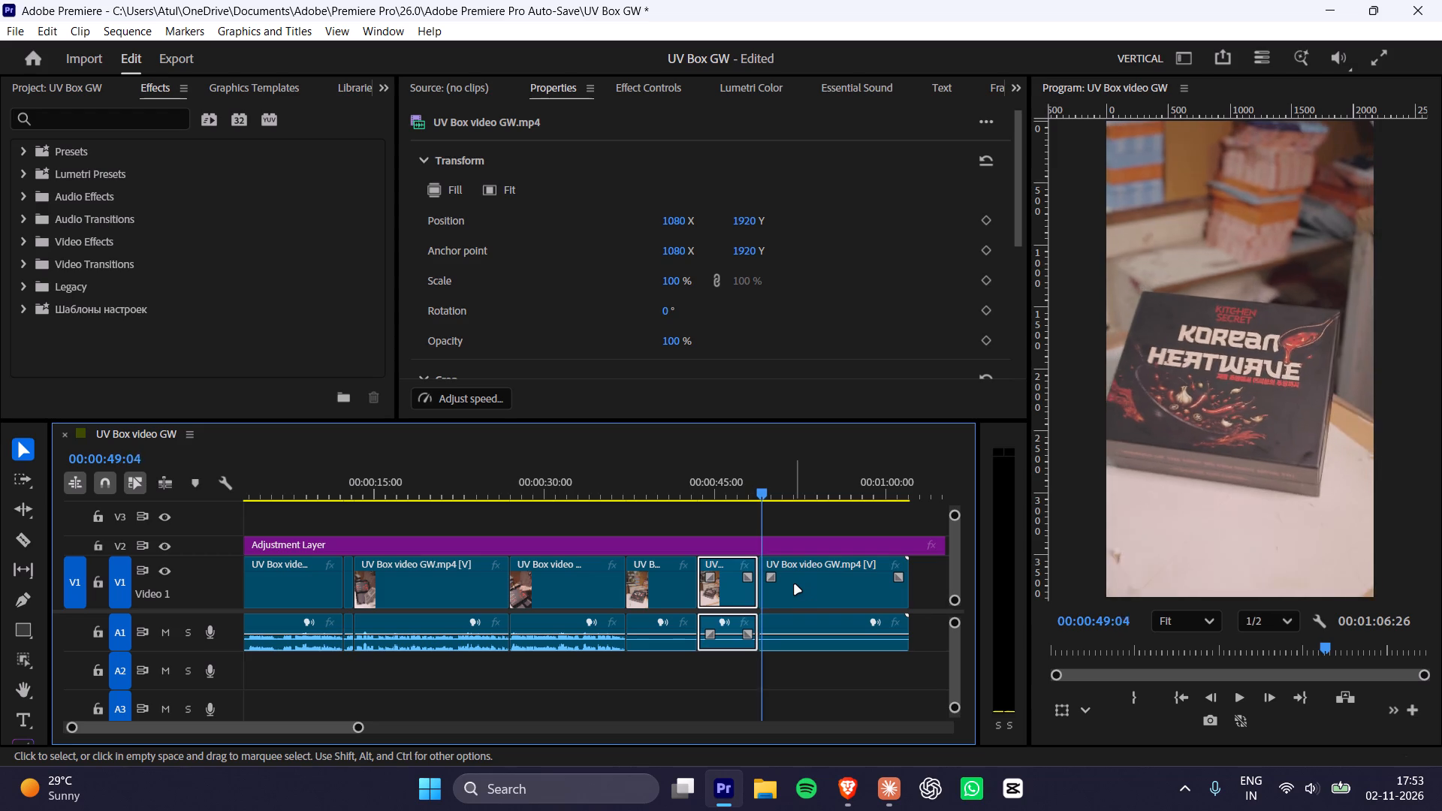
key(Right)
key(ctrl+k)
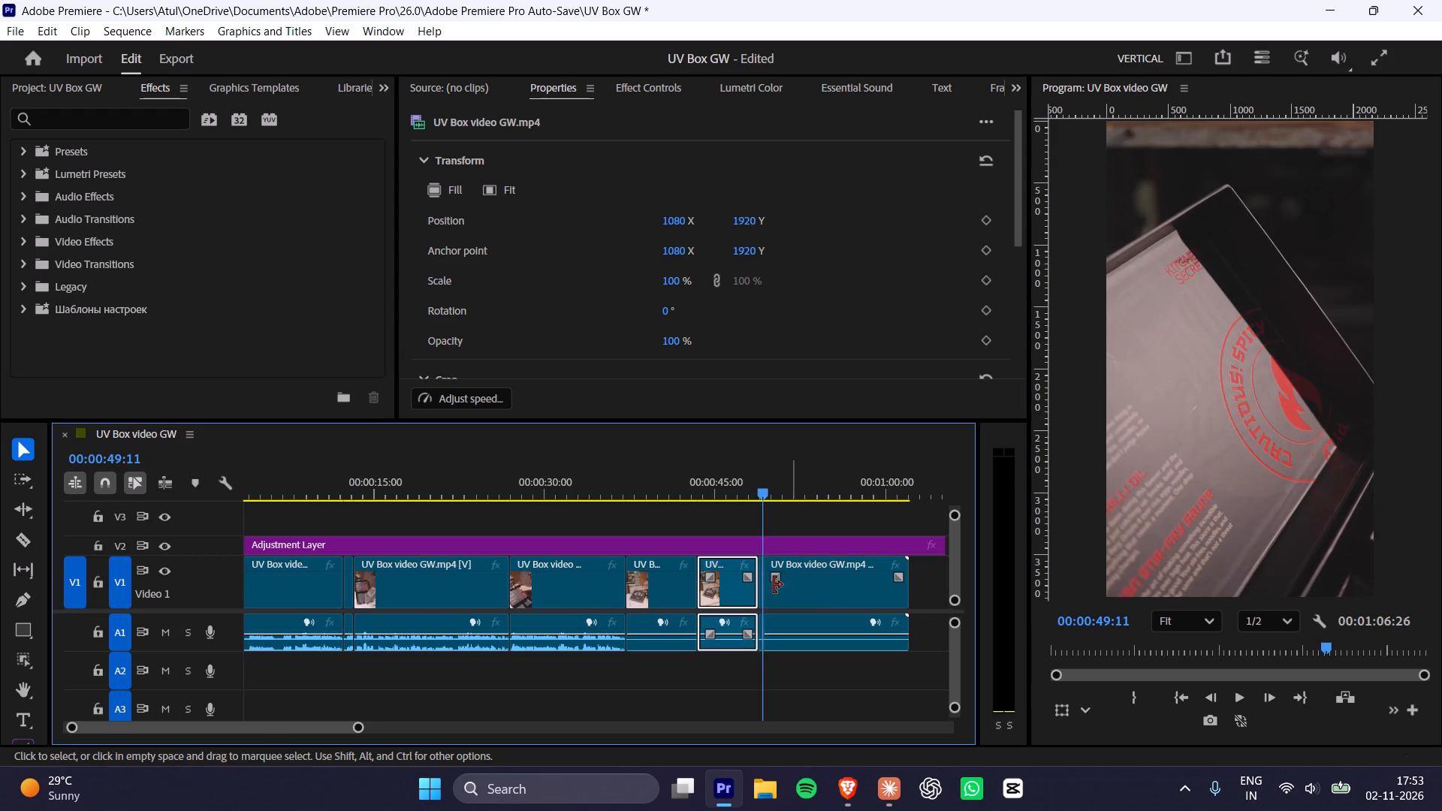
click(782, 592)
alt+scroll(782, 592, up, 8)
click(730, 577)
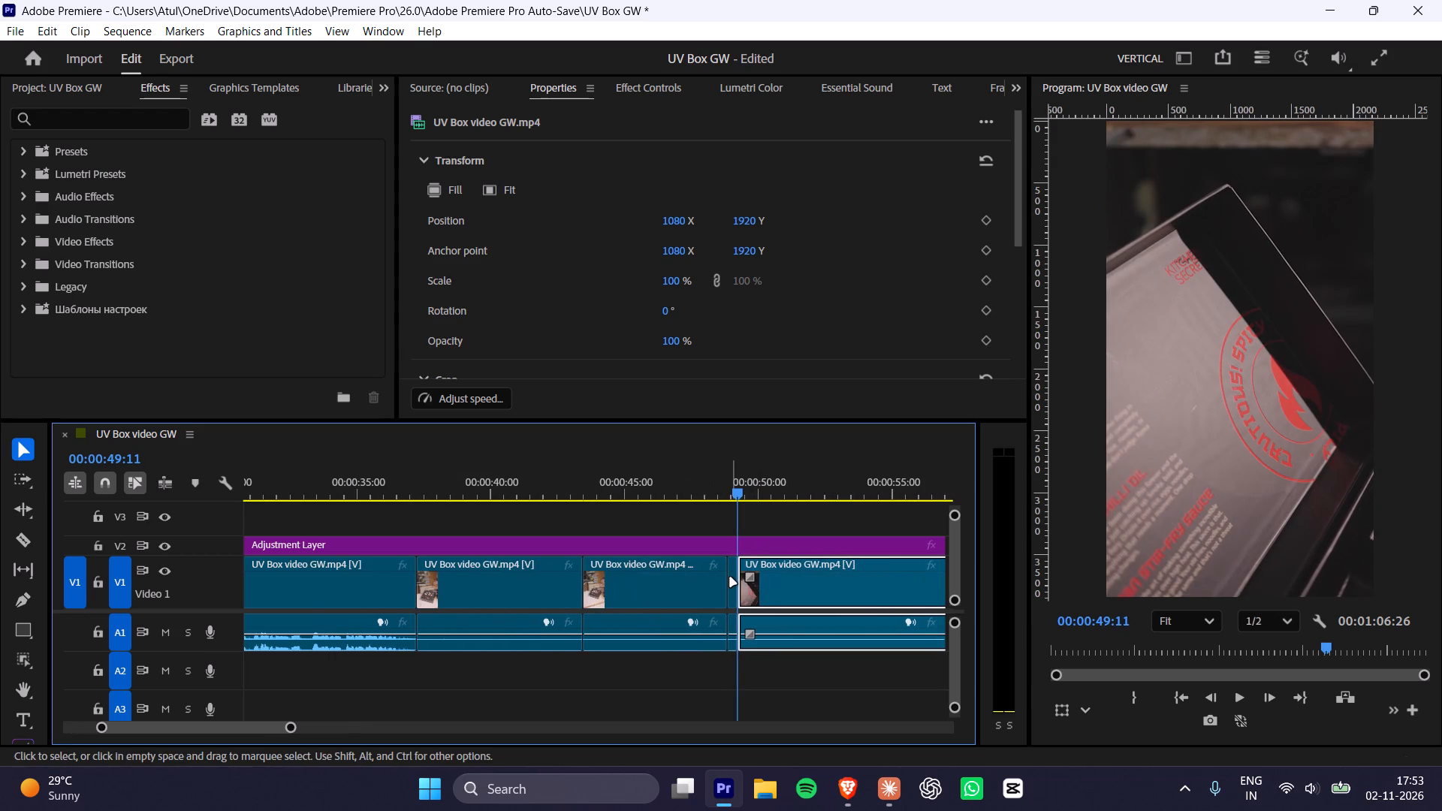
key(Delete)
Review the open-box close-up footage and split its video and audio at 00:00:55:38.
alt+scroll(810, 621, down, 5)
key(space)
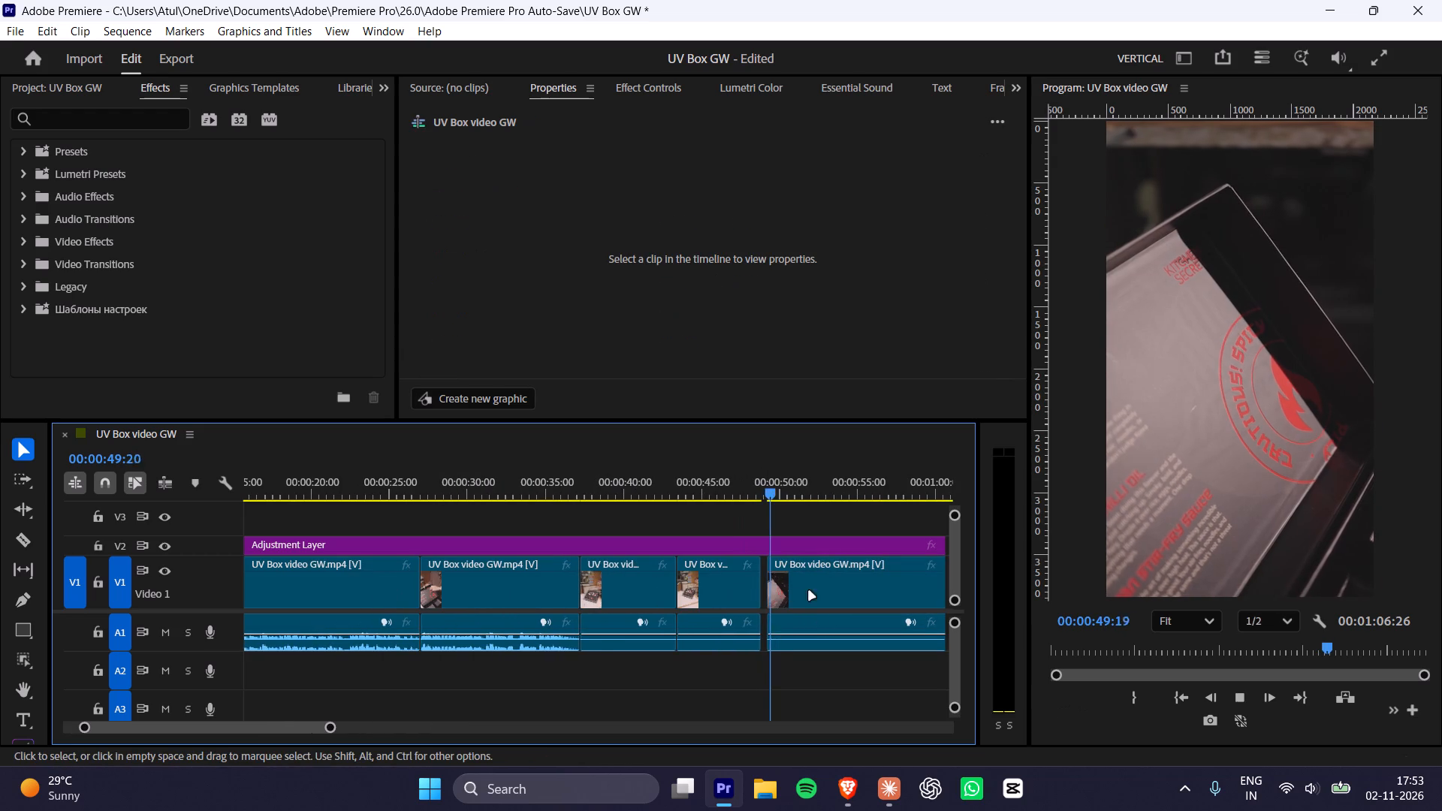
shift+scroll(796, 592, down, 7)
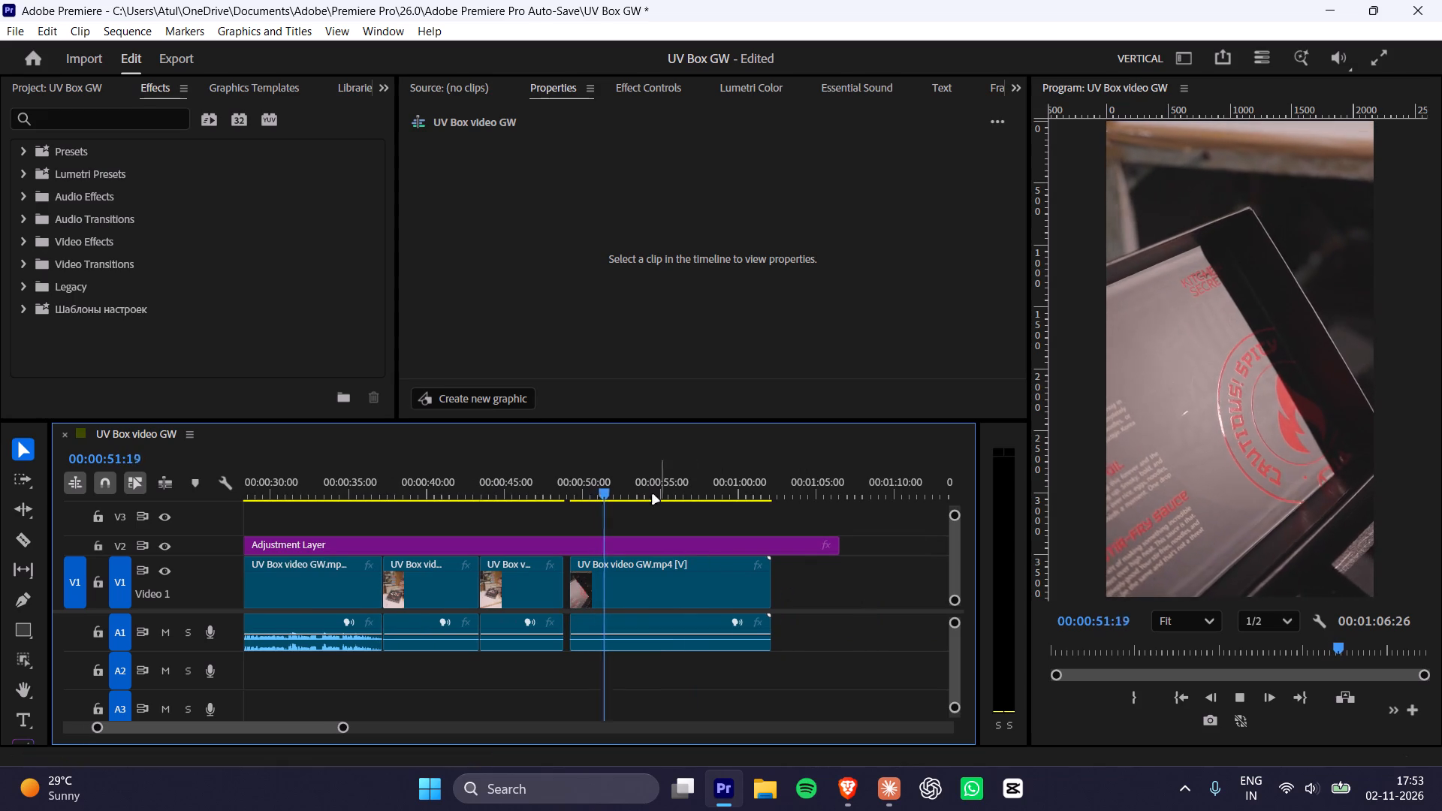
drag(627, 487, 721, 517)
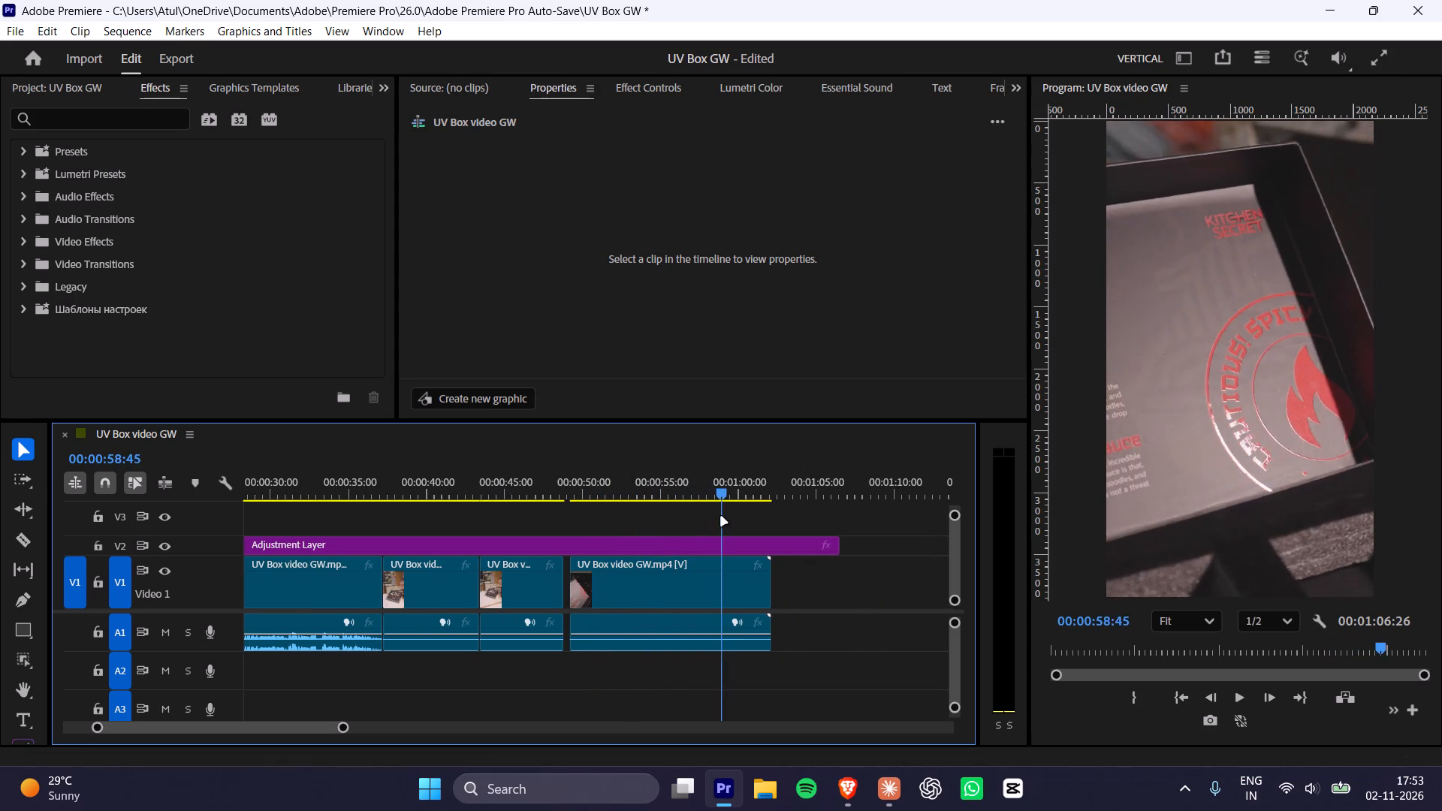
drag(721, 517, 659, 531)
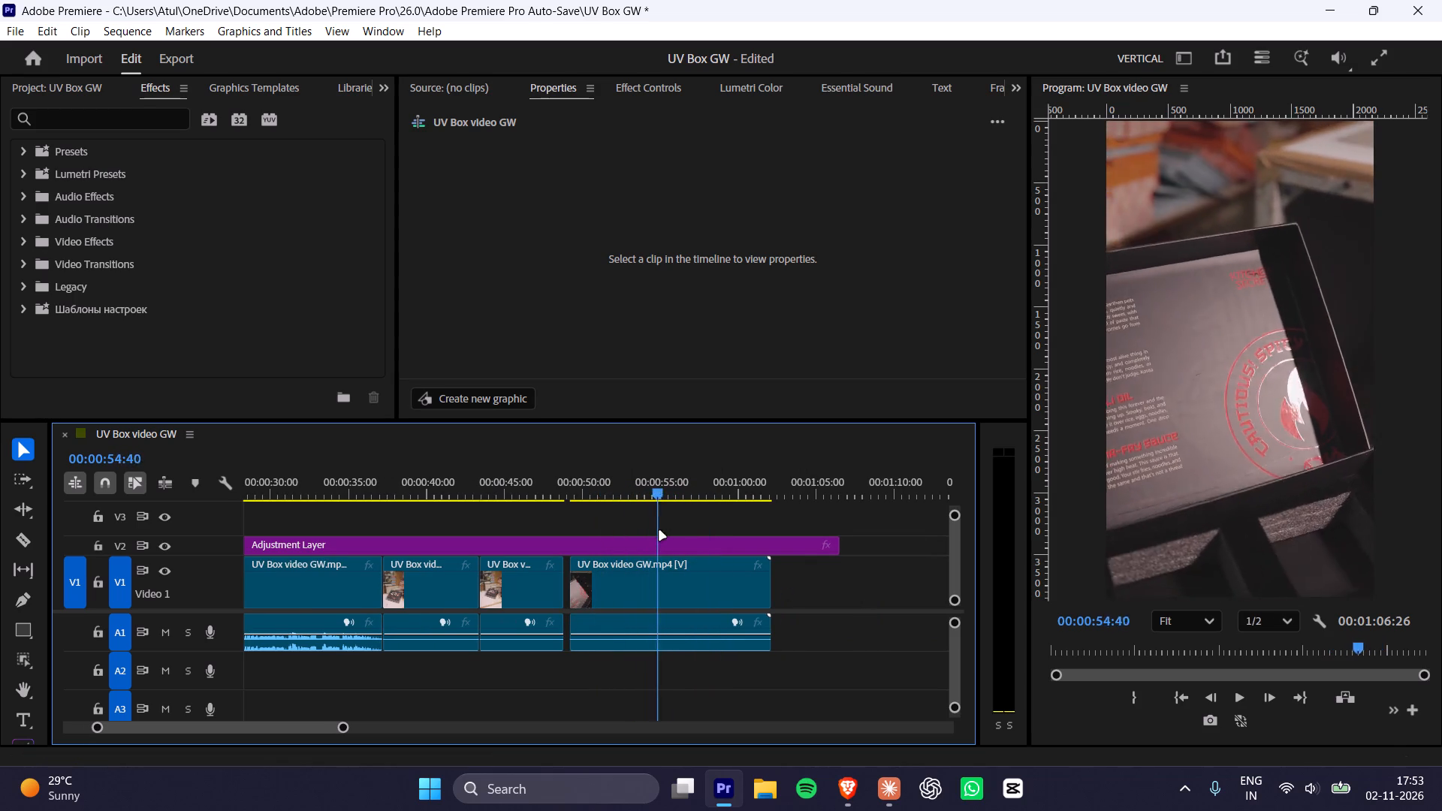
drag(659, 531, 681, 536)
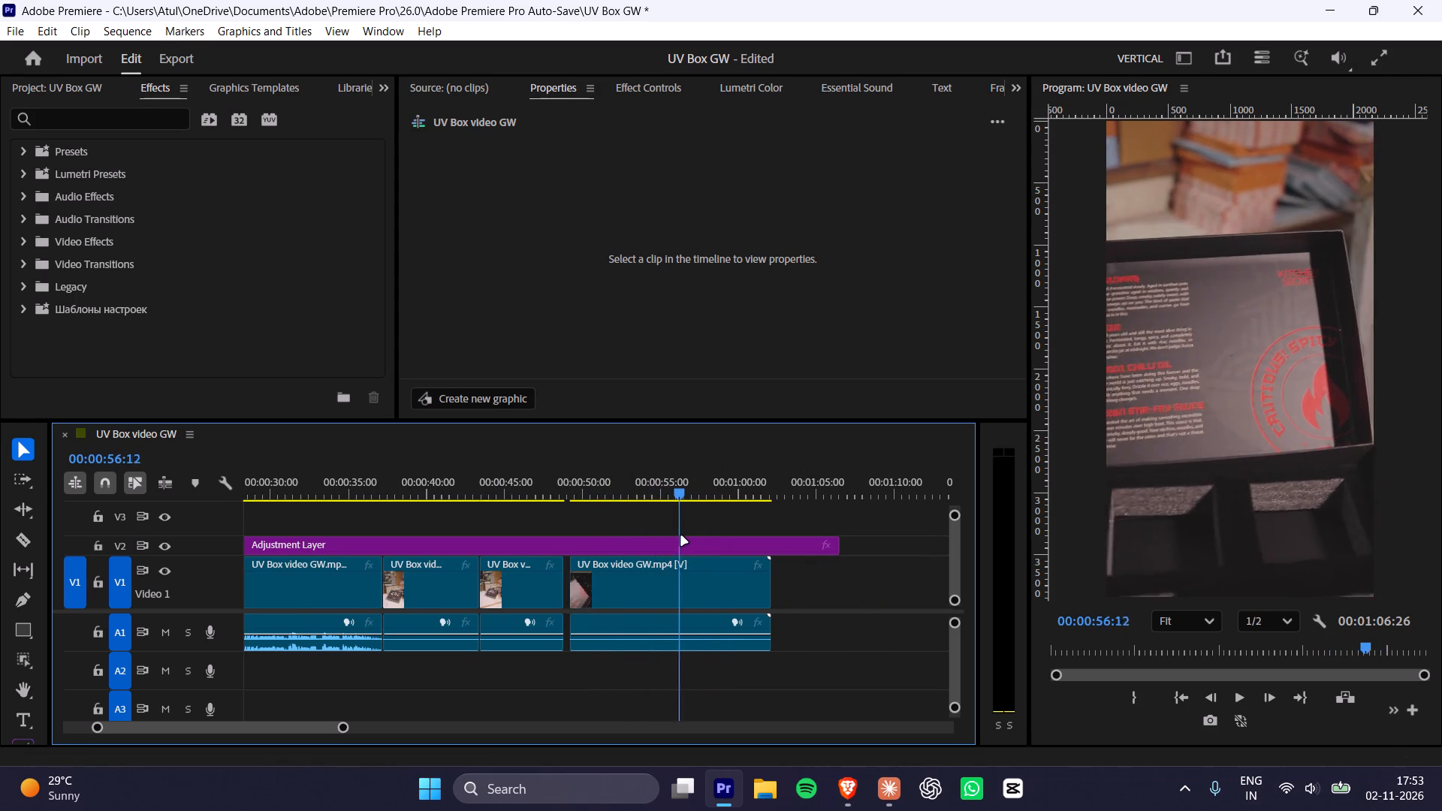
drag(681, 536, 674, 538)
click(695, 578)
key(ctrl+k)
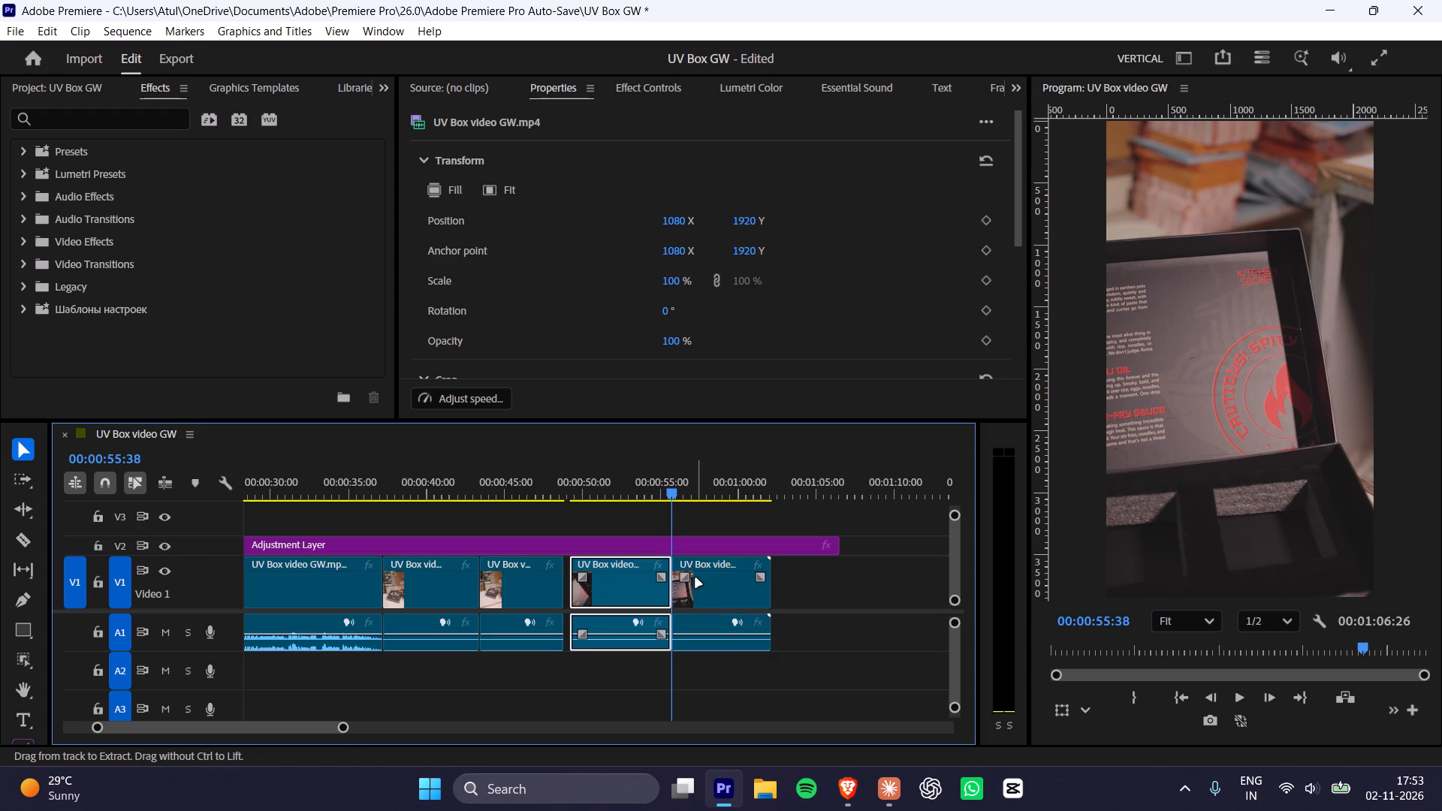
Find the first frame of the closer open-lid shot, checking frame by frame, and split the video and audio at 00:00:56:44.
key(shift+Right)
key(Right)
key(Right)
key(Right)
key(Right)
key(Right)
key(Right)
key(Right)
key(Right)
key(Right)
key(Right)
key(Right)
key(Right)
key(Right)
key(Right)
key(Right)
key(Right)
key(Right)
key(Right)
key(Right)
key(Right)
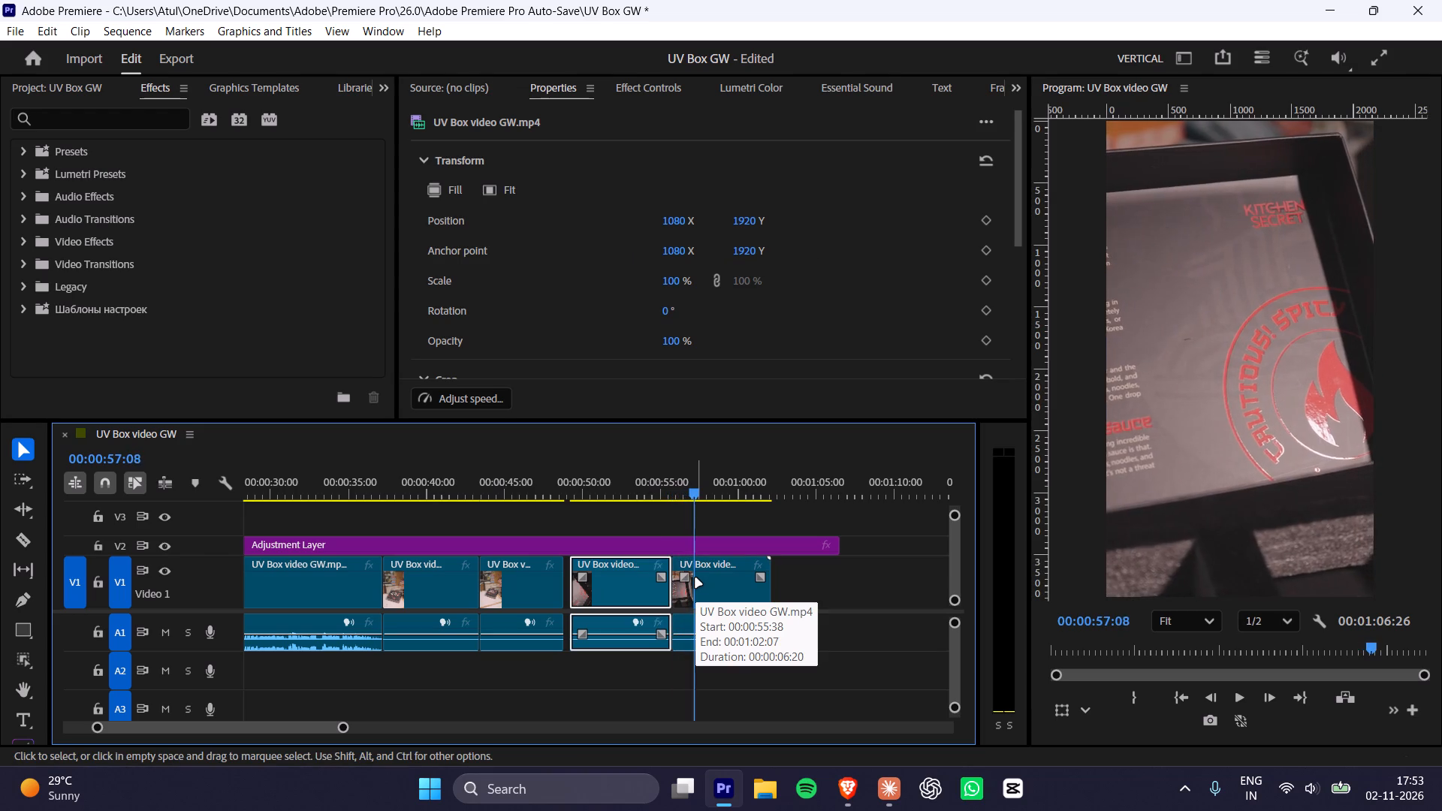
key(Left)
key(Left)
key(Left)
key(Left)
key(Left)
key(Left)
key(Left)
key(Left)
key(Left)
key(Left)
key(Left)
key(Left)
key(Left)
key(Left)
key(Left)
key(Left)
key(Right)
key(Right)
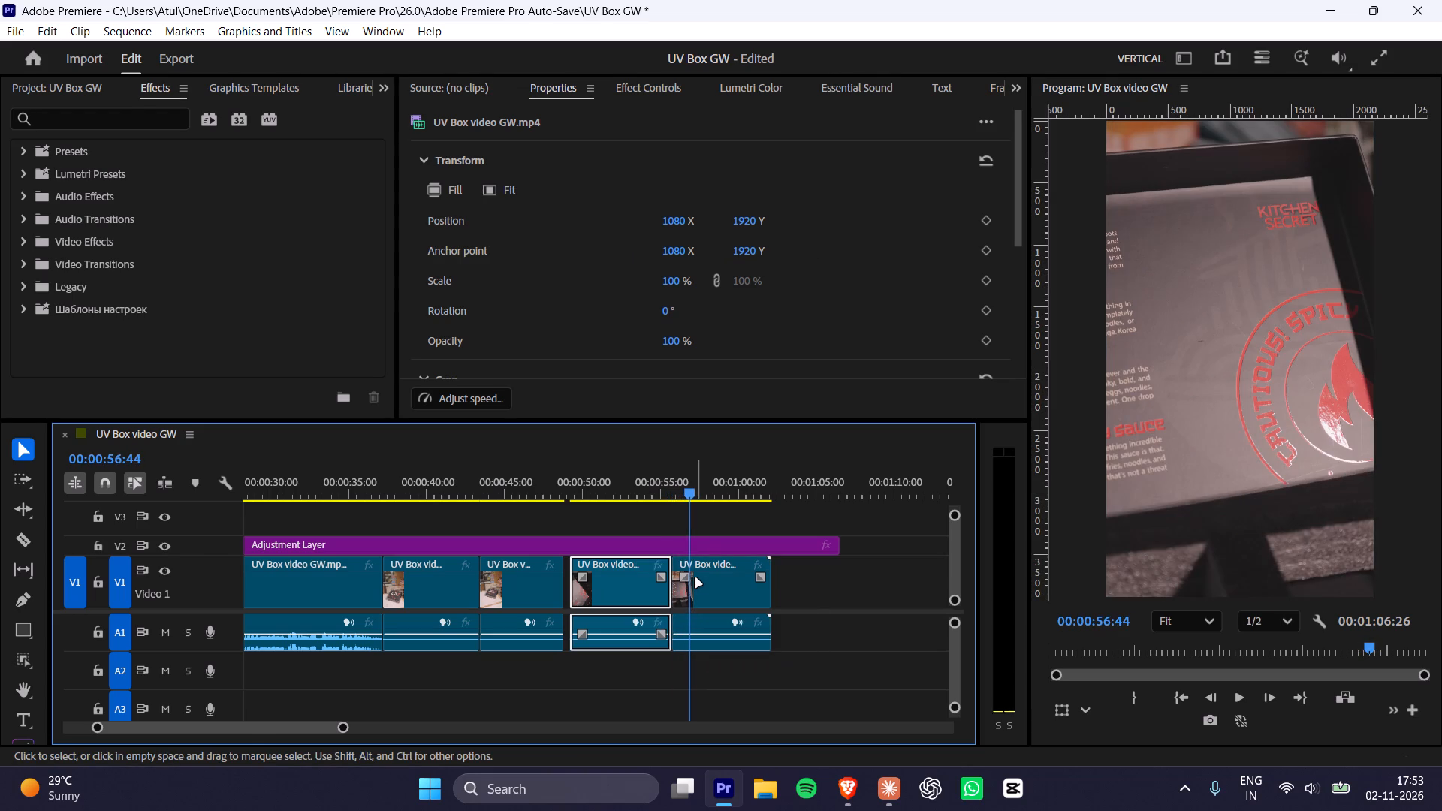
key(ctrl+k)
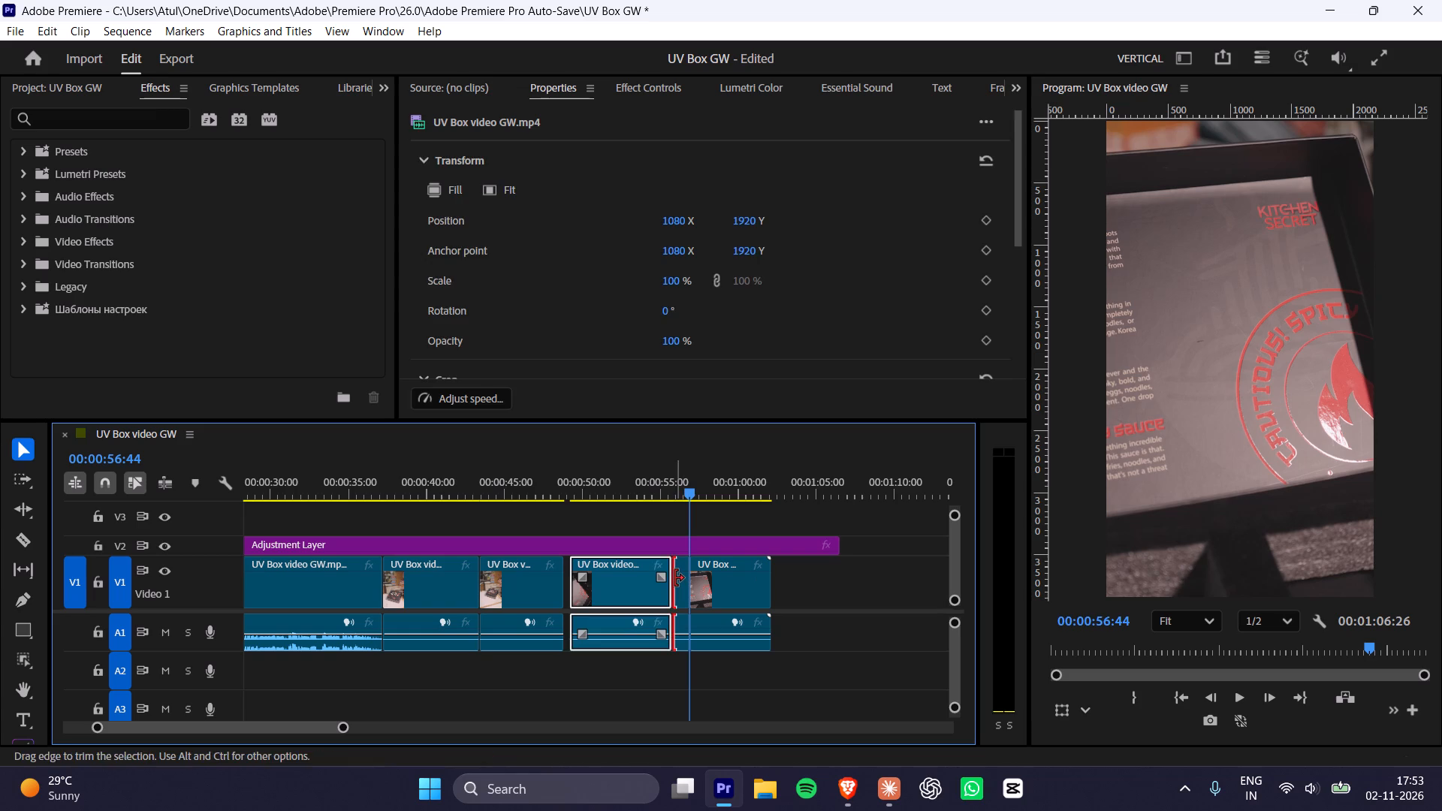
Review the footage around the new cut, delete the section from 00:00:55:38 to 00:00:56:44, and ripple delete its gap.
click(675, 578)
click(677, 499)
drag(678, 492, 681, 493)
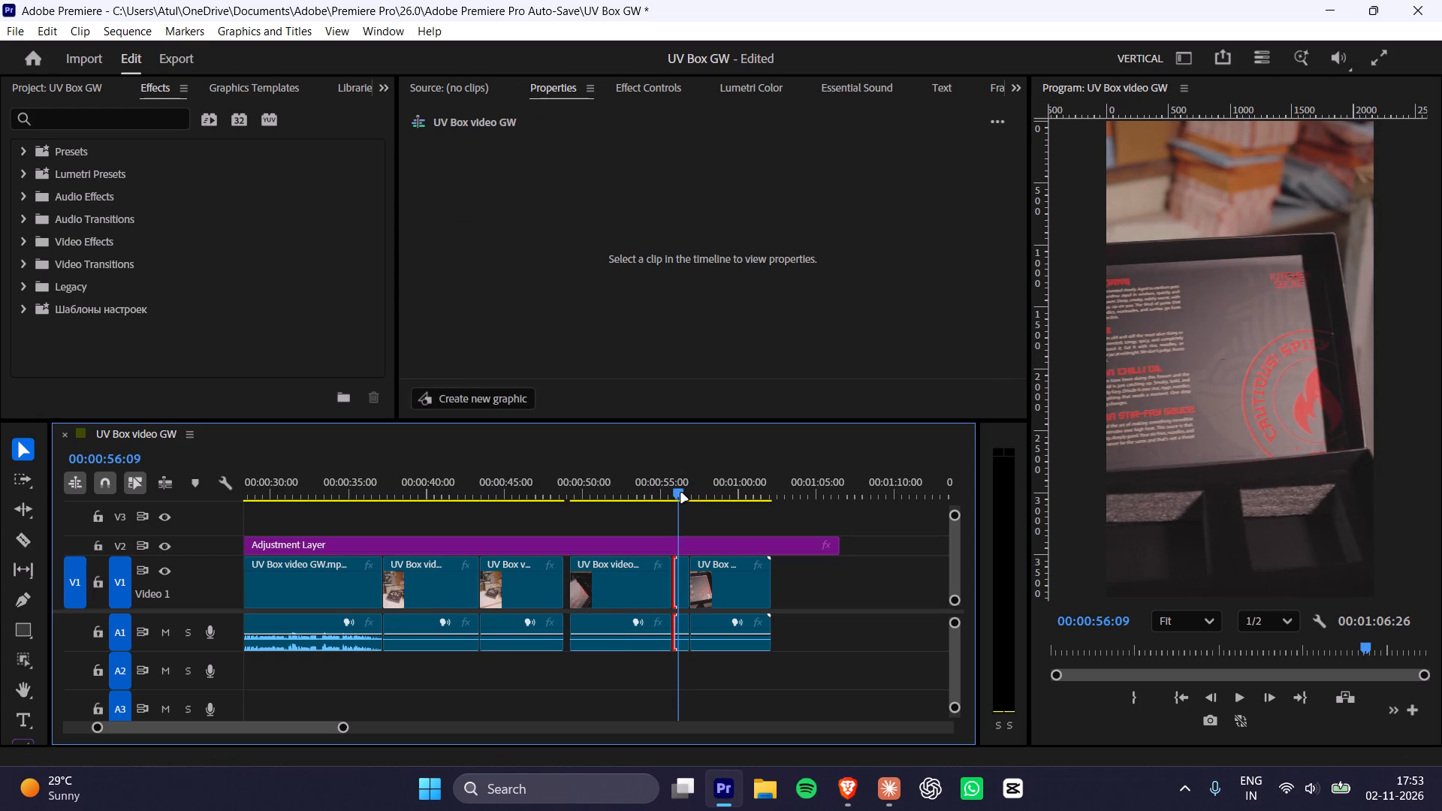
drag(681, 493, 688, 496)
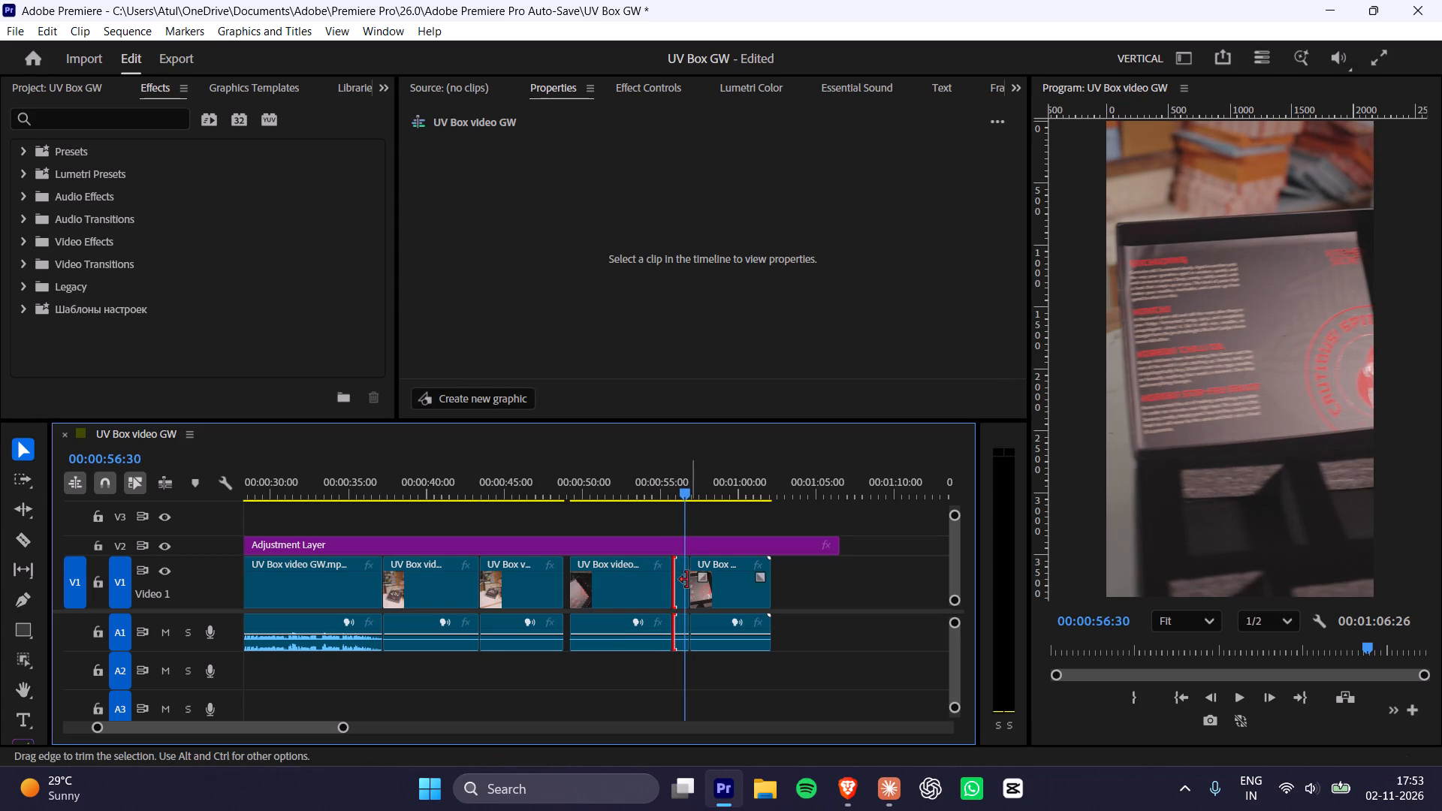
click(663, 508)
click(659, 484)
key(space)
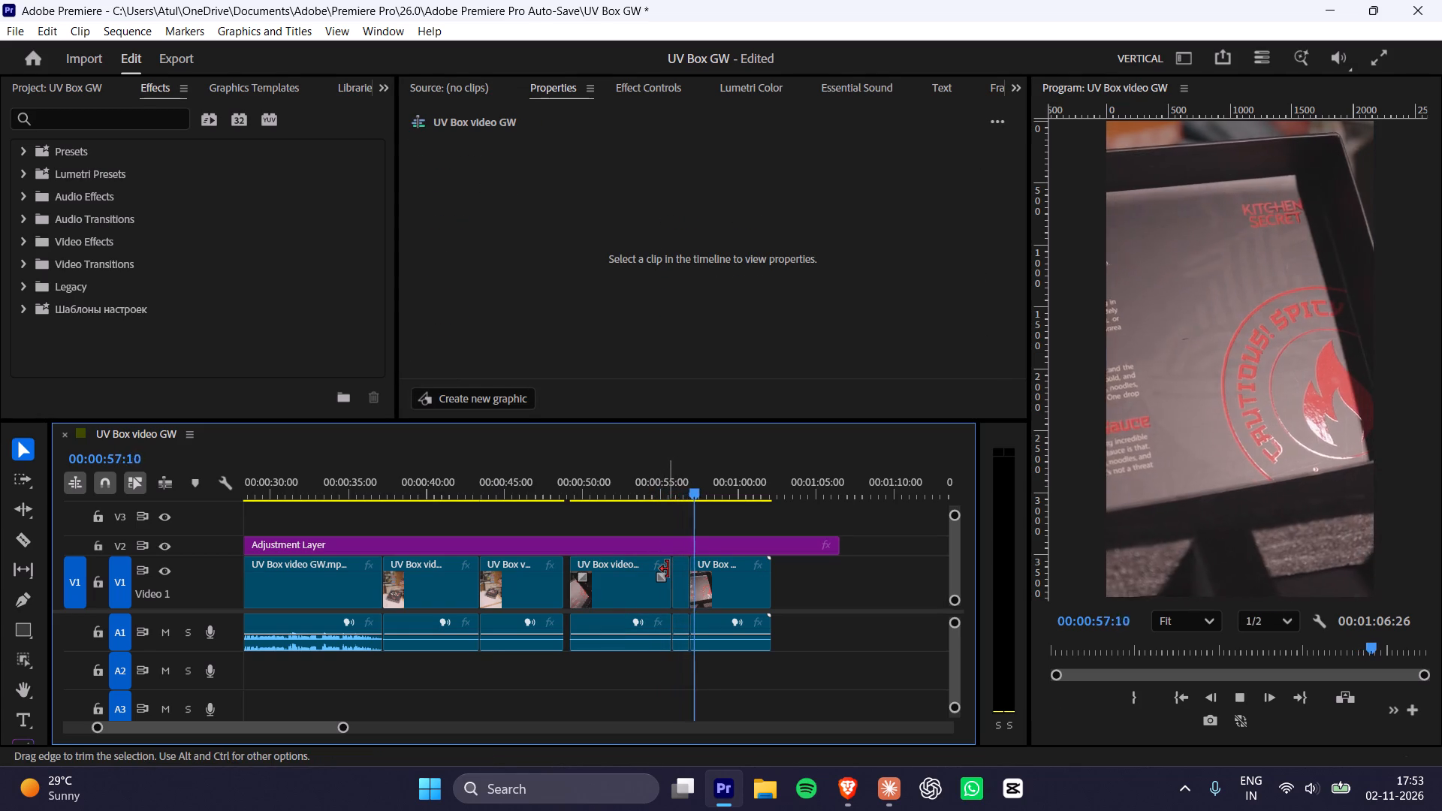
click(678, 578)
key(Delete)
right_click(679, 574)
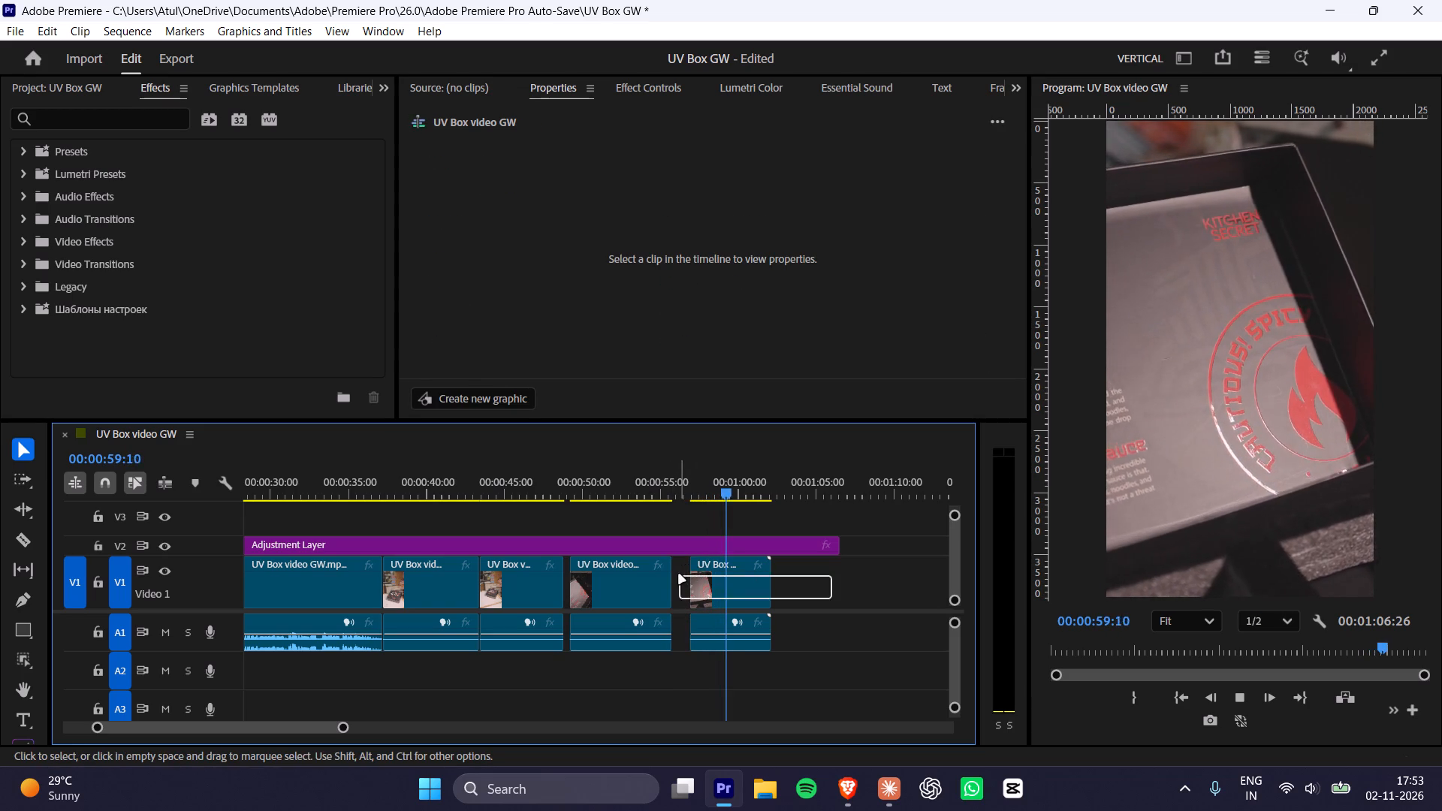
click(702, 583)
Ripple delete the gap at 00:00:48:43 between the closed-box clip and the open-box close-up.
right_click(563, 573)
right_click(566, 574)
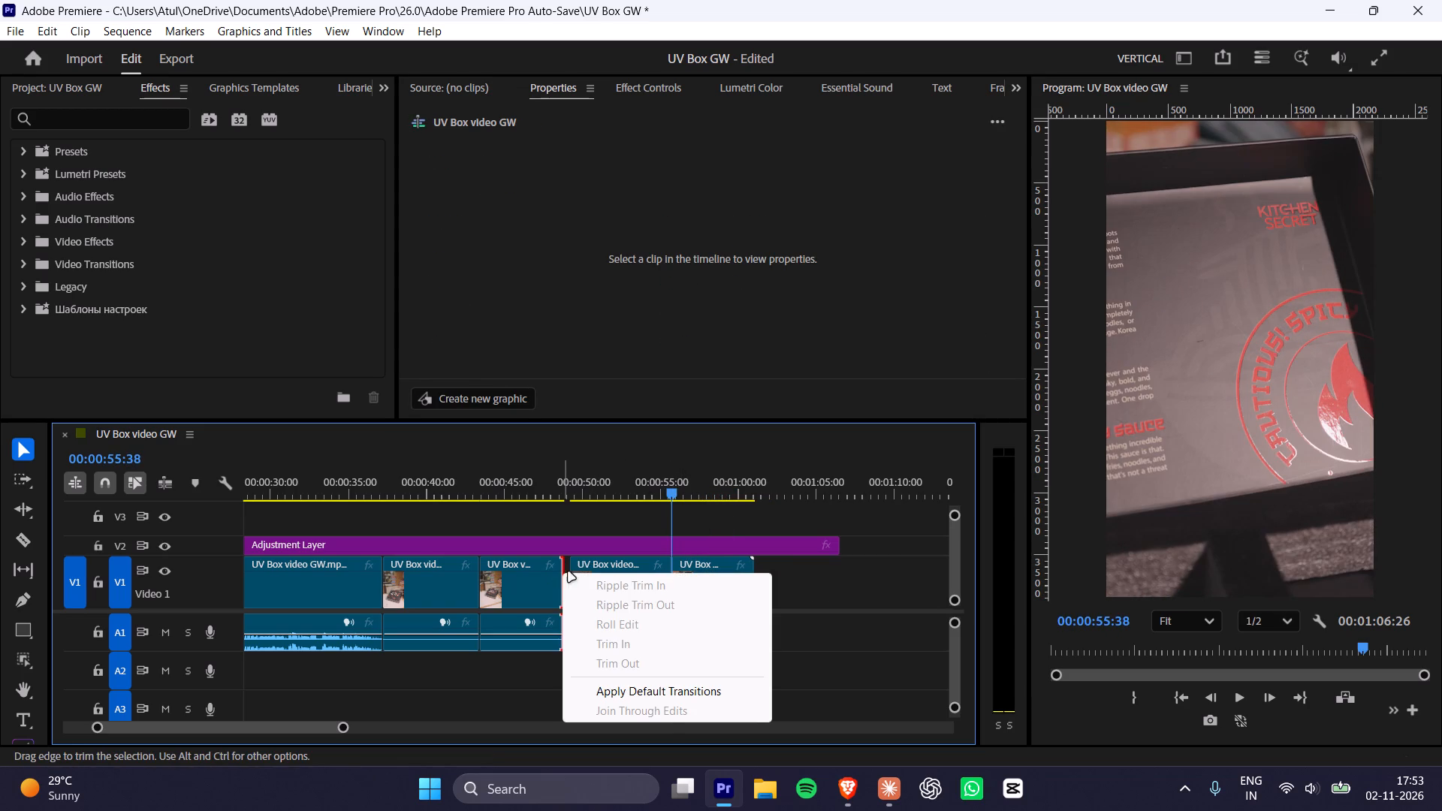
right_click(569, 565)
click(588, 577)
Play the sequence from 00:00:47:38 to check the joins between the closed-box and open-box clips.
click(549, 474)
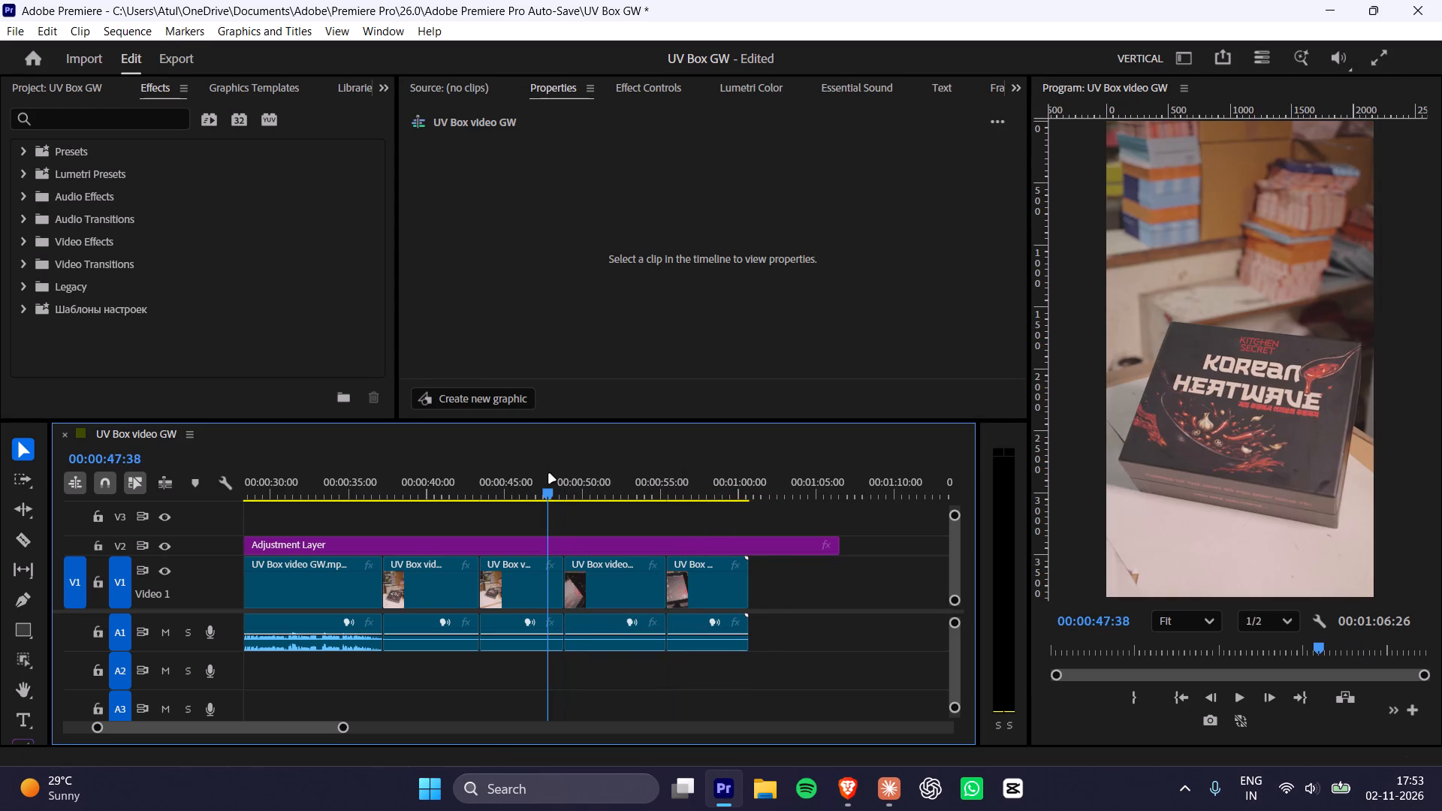
key(space)
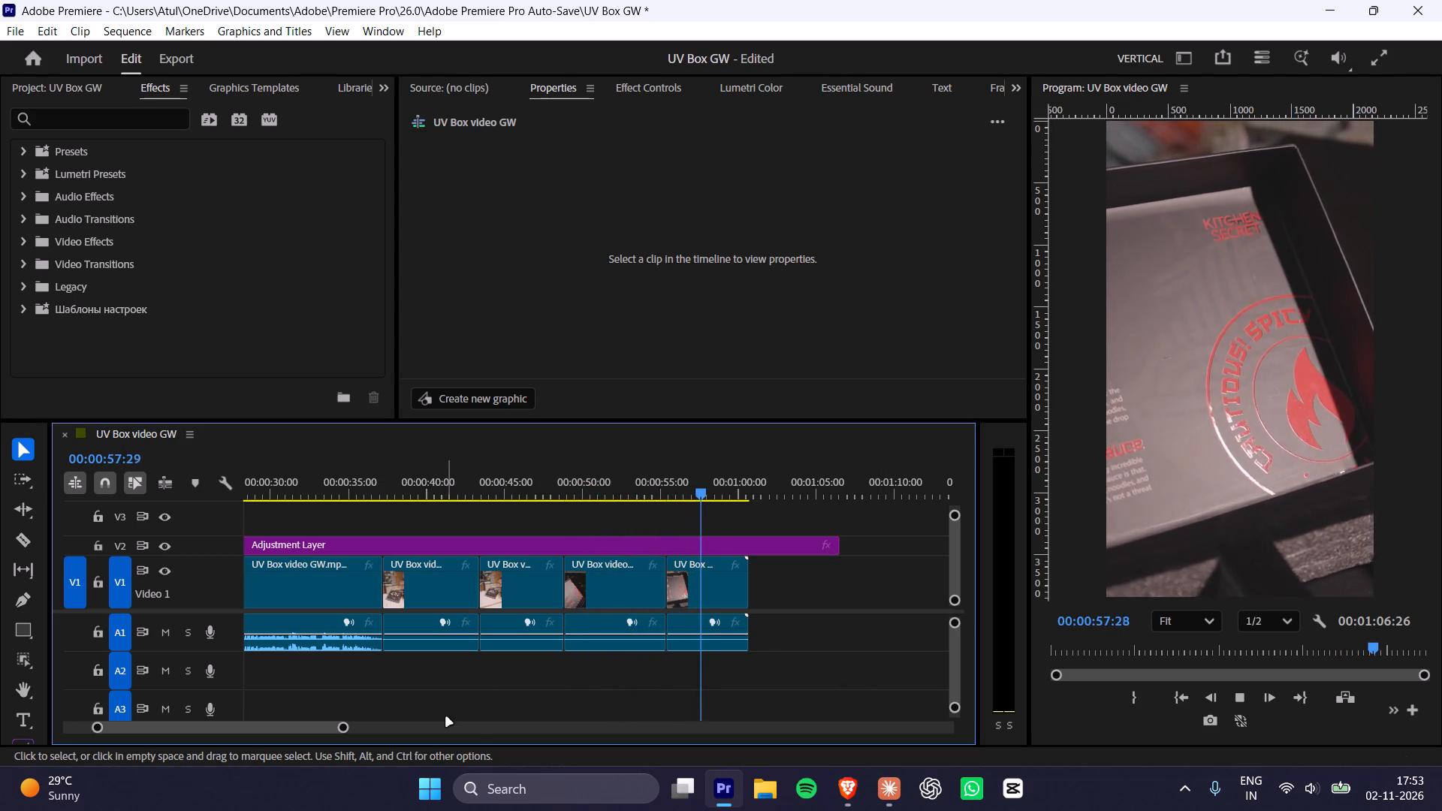
Mark the spoken part of the sequence with an In point at 00:00:00:00 and an Out point at 00:00:36:42.
drag(339, 502, 330, 497)
drag(314, 493, 0, 595)
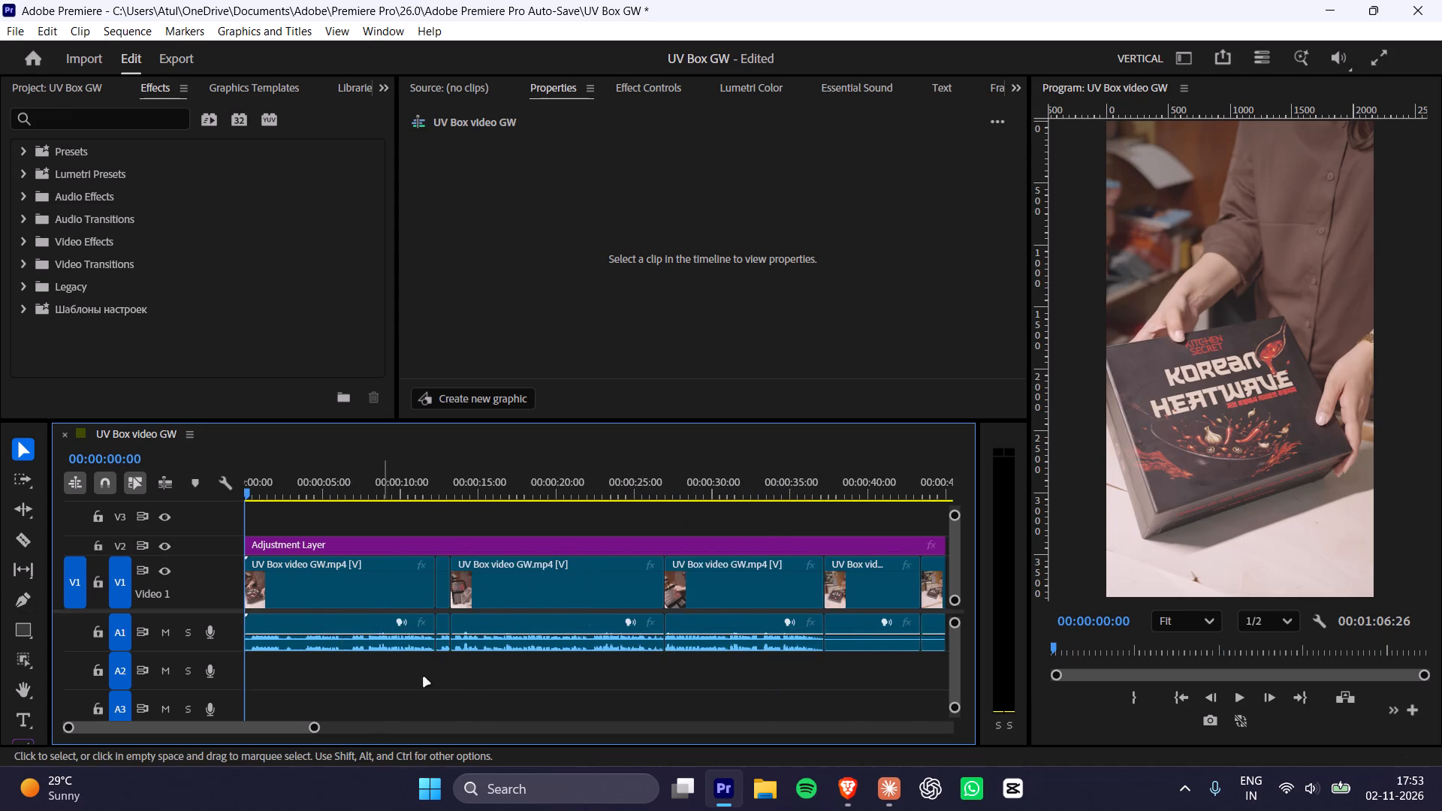
alt+scroll(460, 682, down, 8)
drag(258, 489, 127, 505)
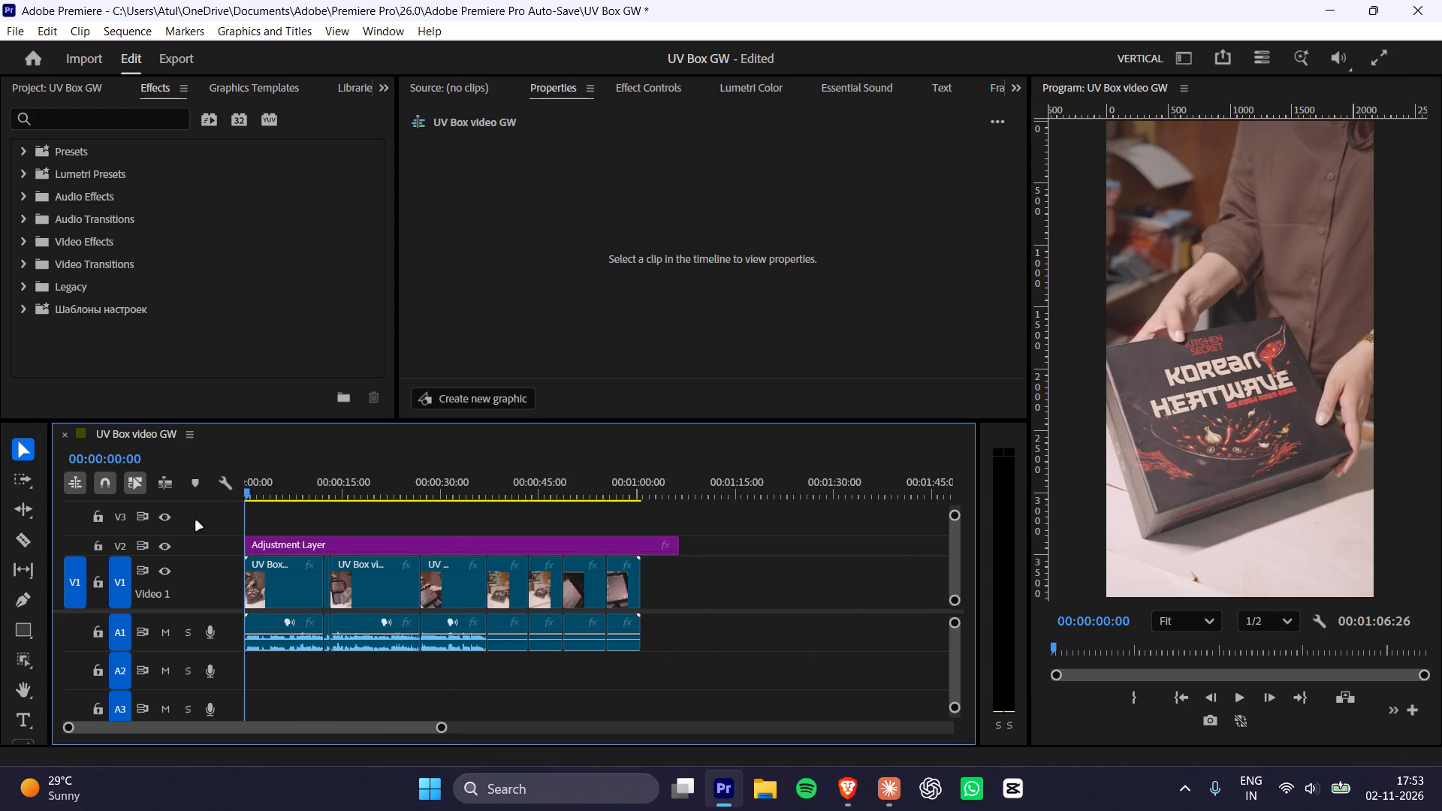
key(i)
drag(360, 473, 489, 522)
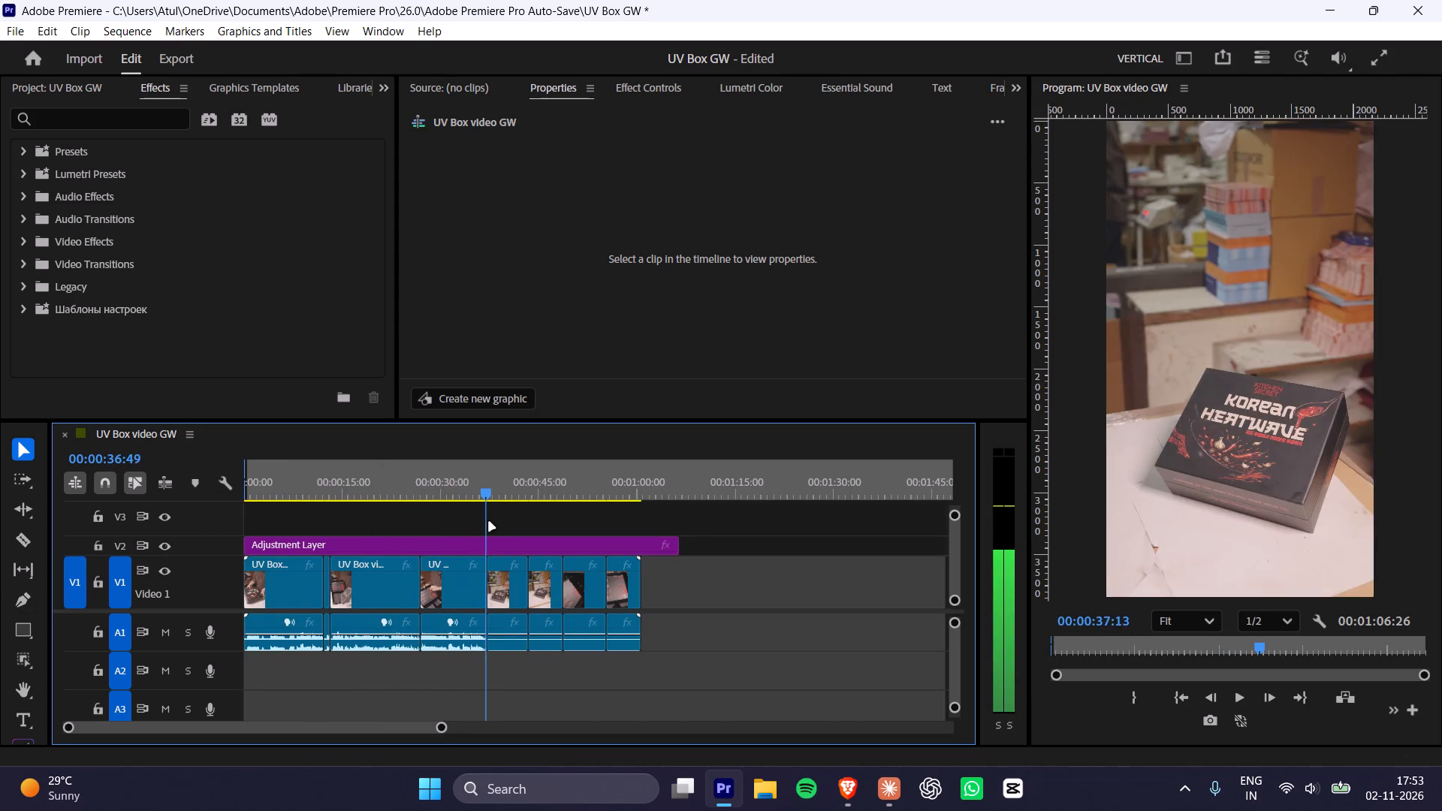
drag(489, 522, 488, 522)
key(o)
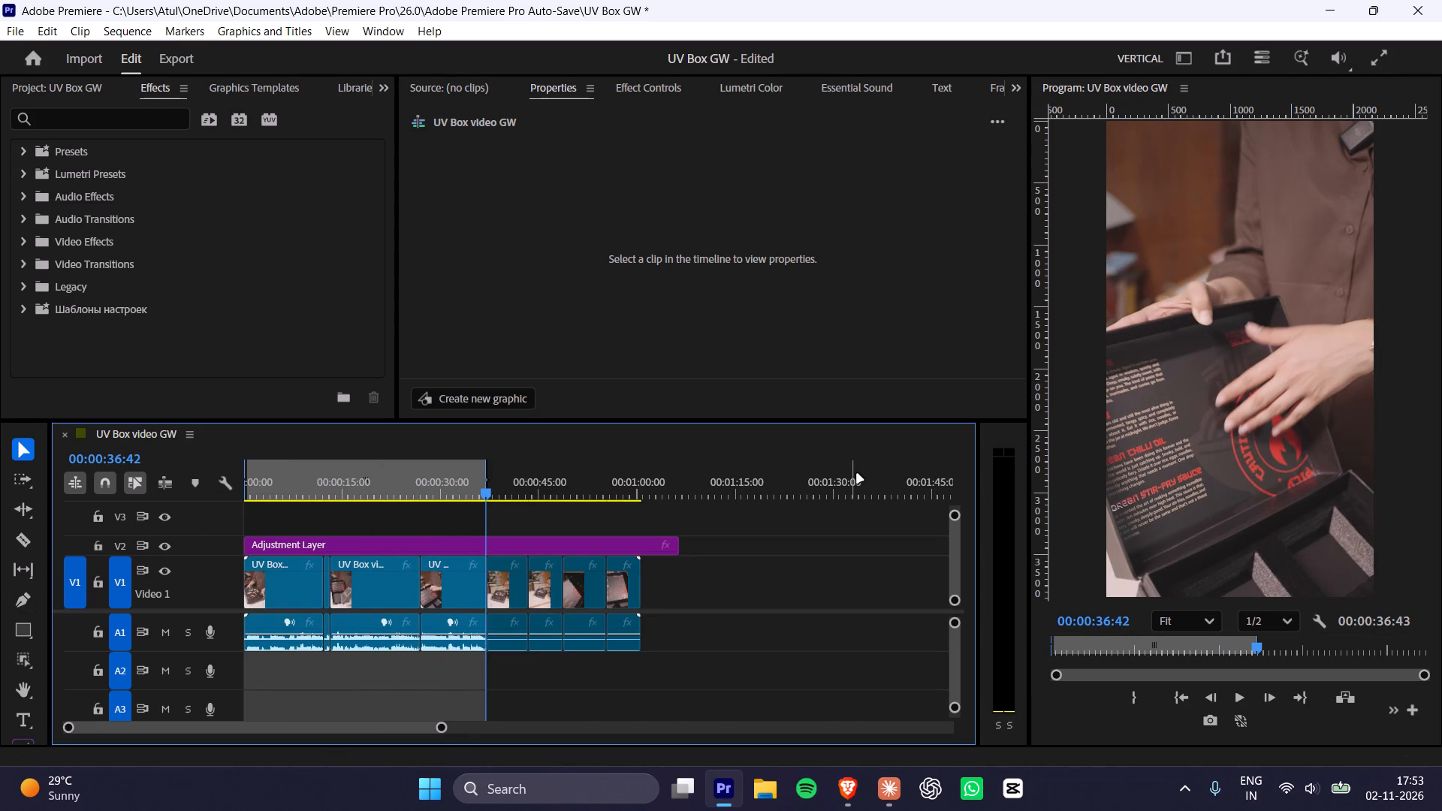
Export the marked In/Out range in MP3 format as UV Box video GW.mp3 on the Desktop.
key(ctrl+m)
click(474, 276)
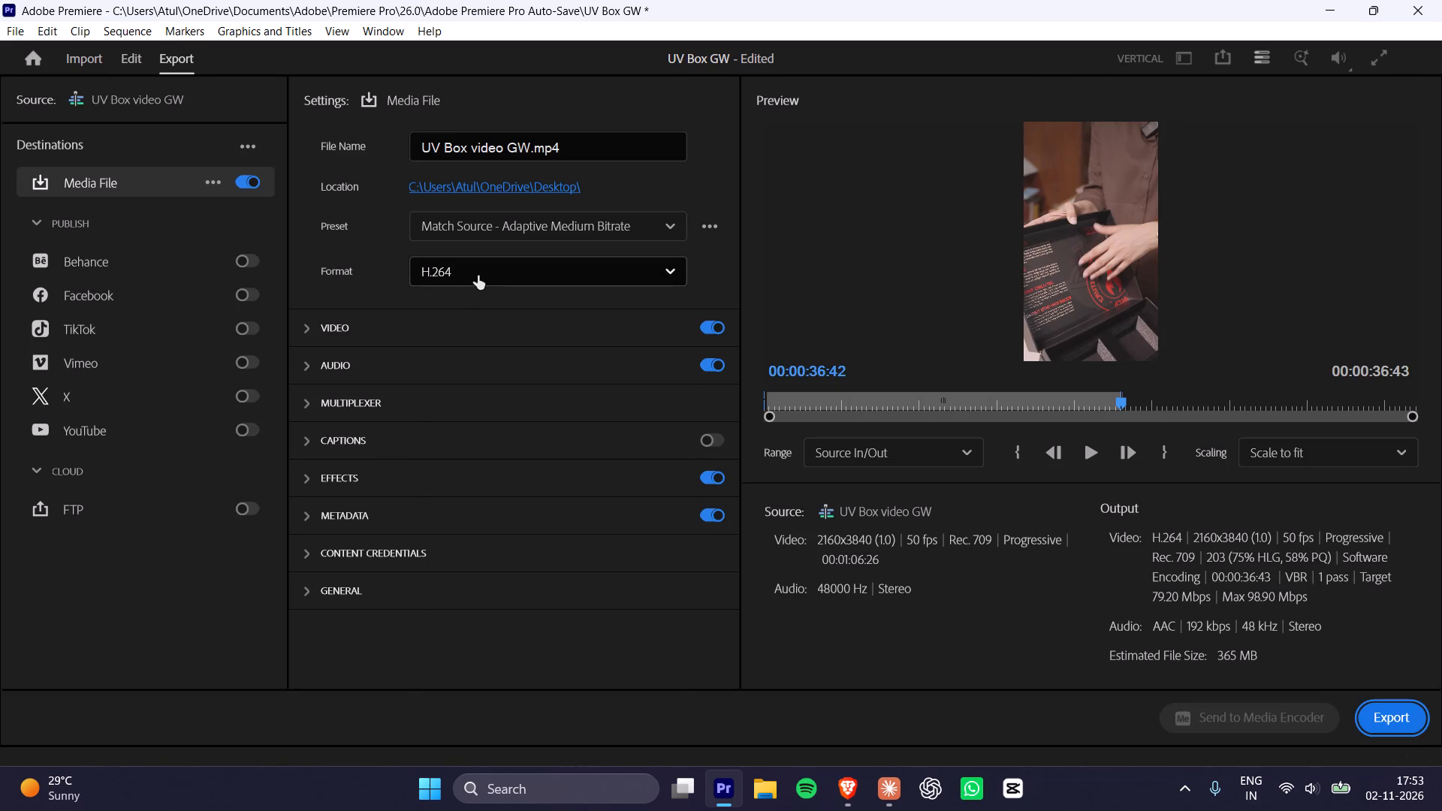
scroll(463, 535, down, 16)
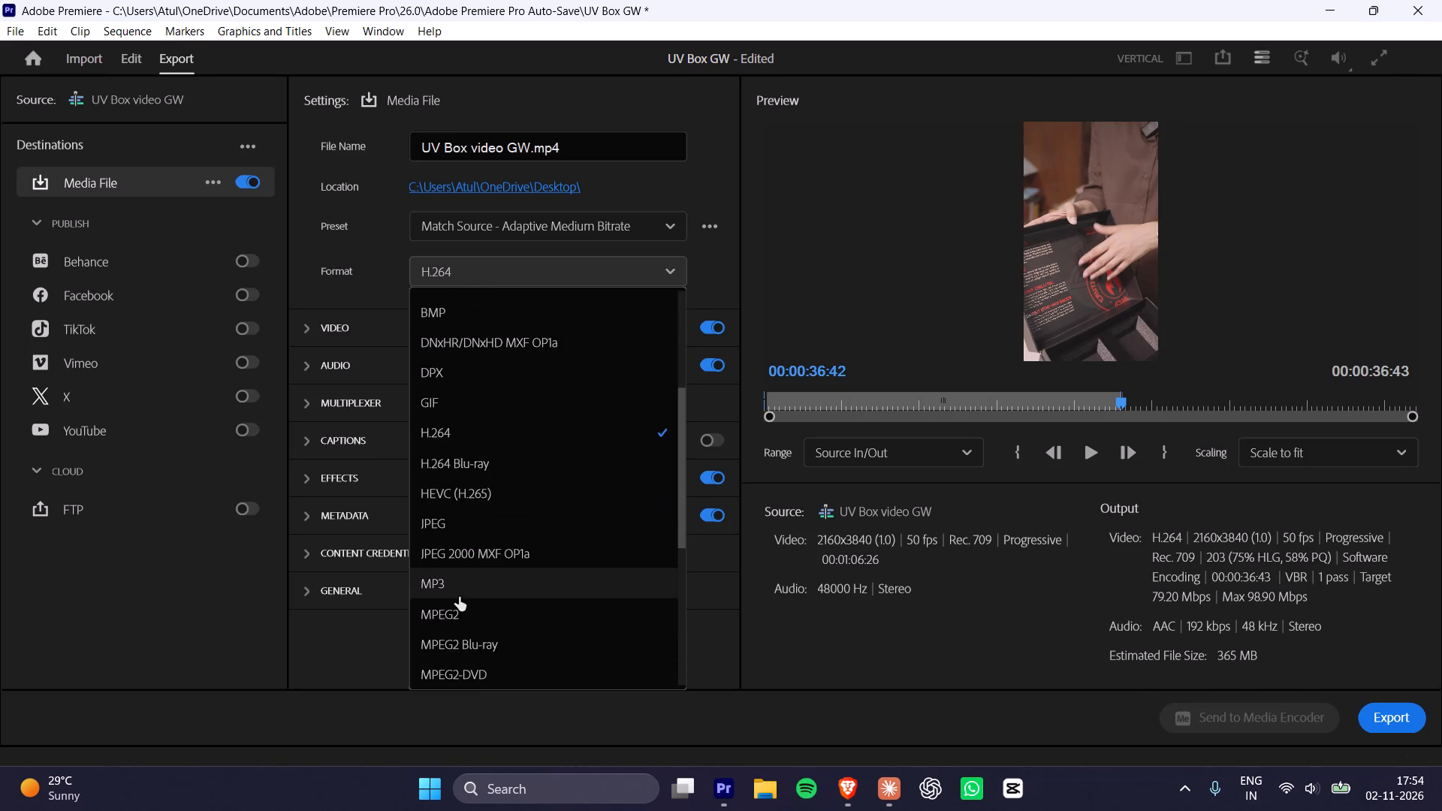
click(459, 580)
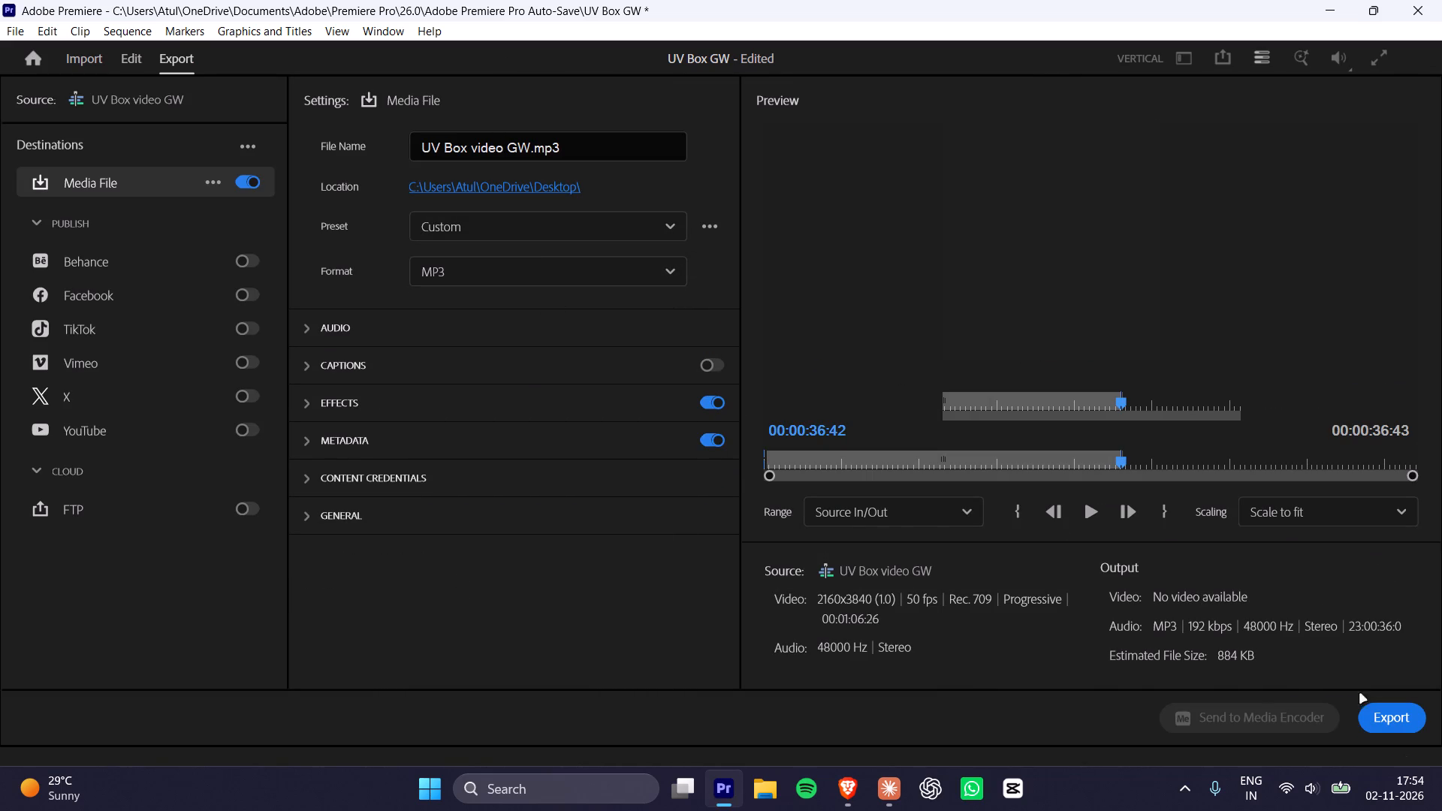
click(1396, 721)
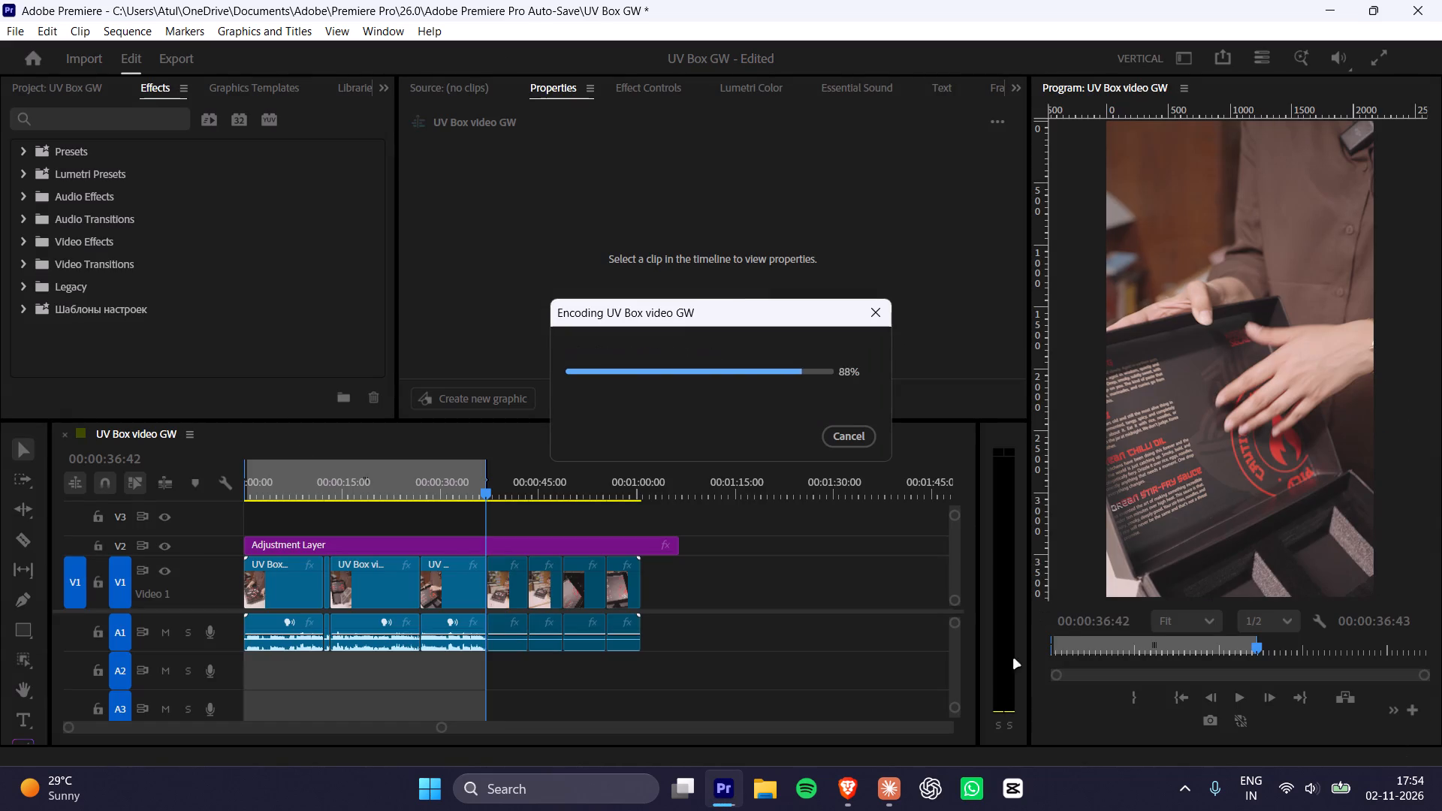
Switch to the Brave browser and open the Adobe Podcast Enhance Speech page in a new tab.
click(836, 800)
click(262, 29)
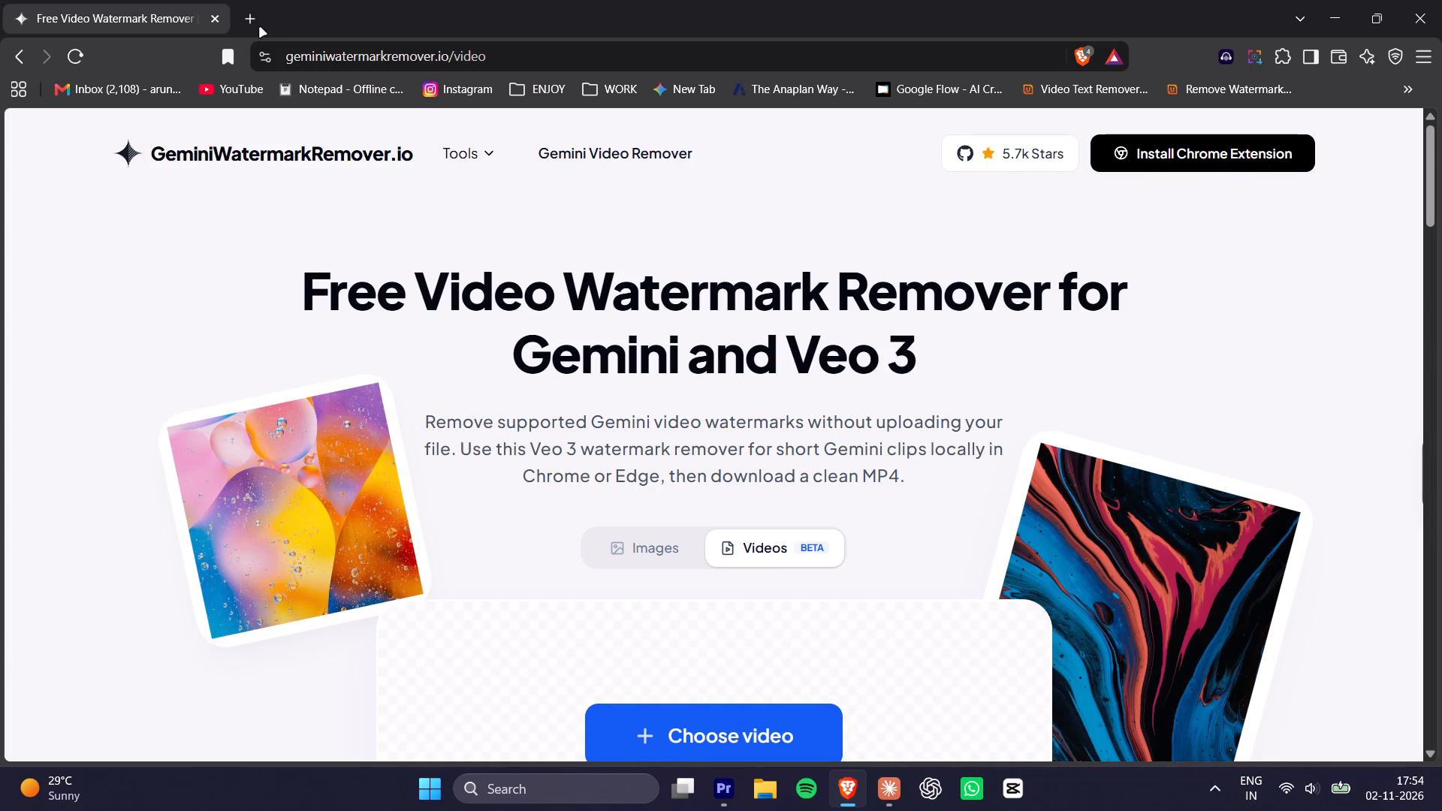
click(252, 20)
text(adobe)
key(Down)
key(Return)
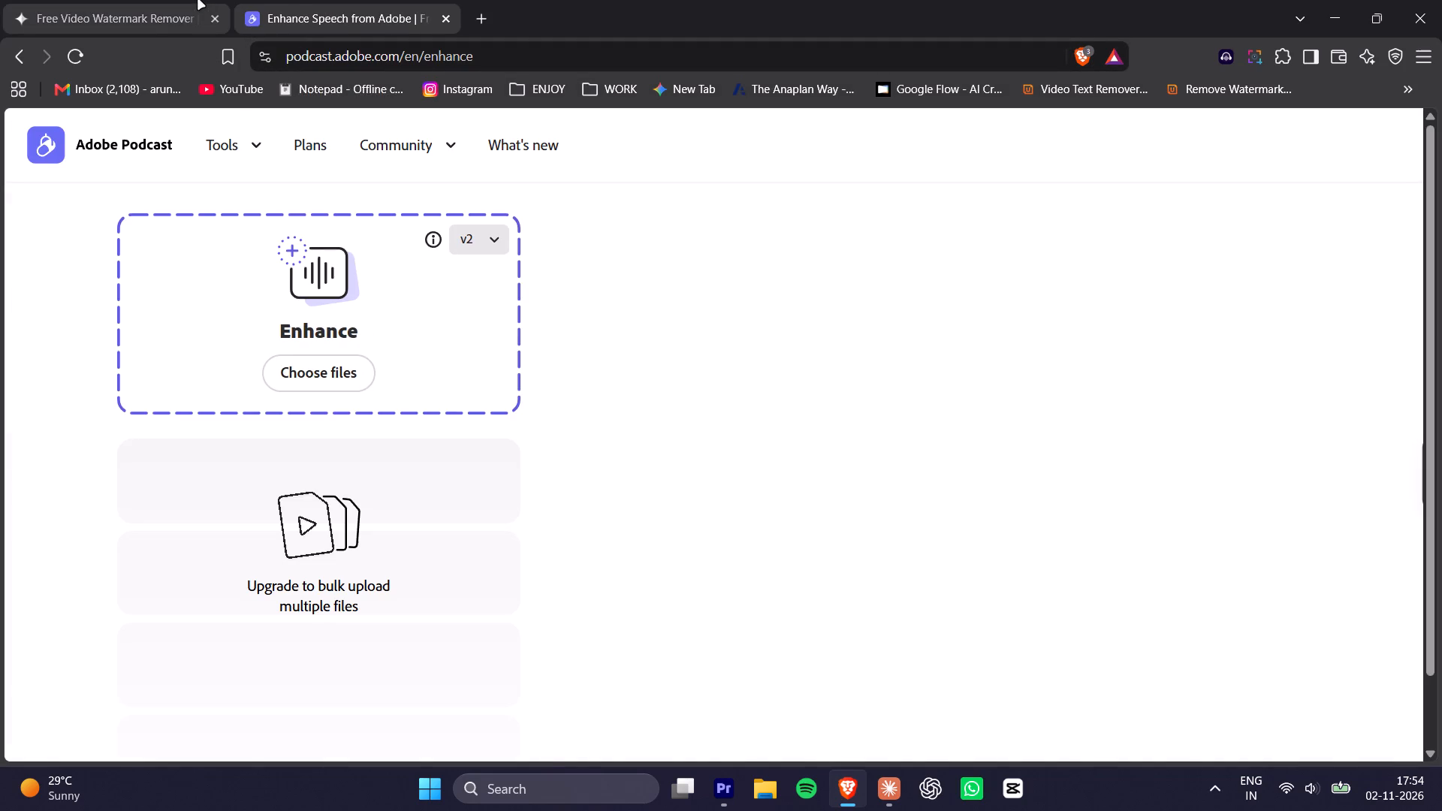
Upload UV Box video GW.mp3 from the Desktop for v2 speech enhancement.
click(341, 379)
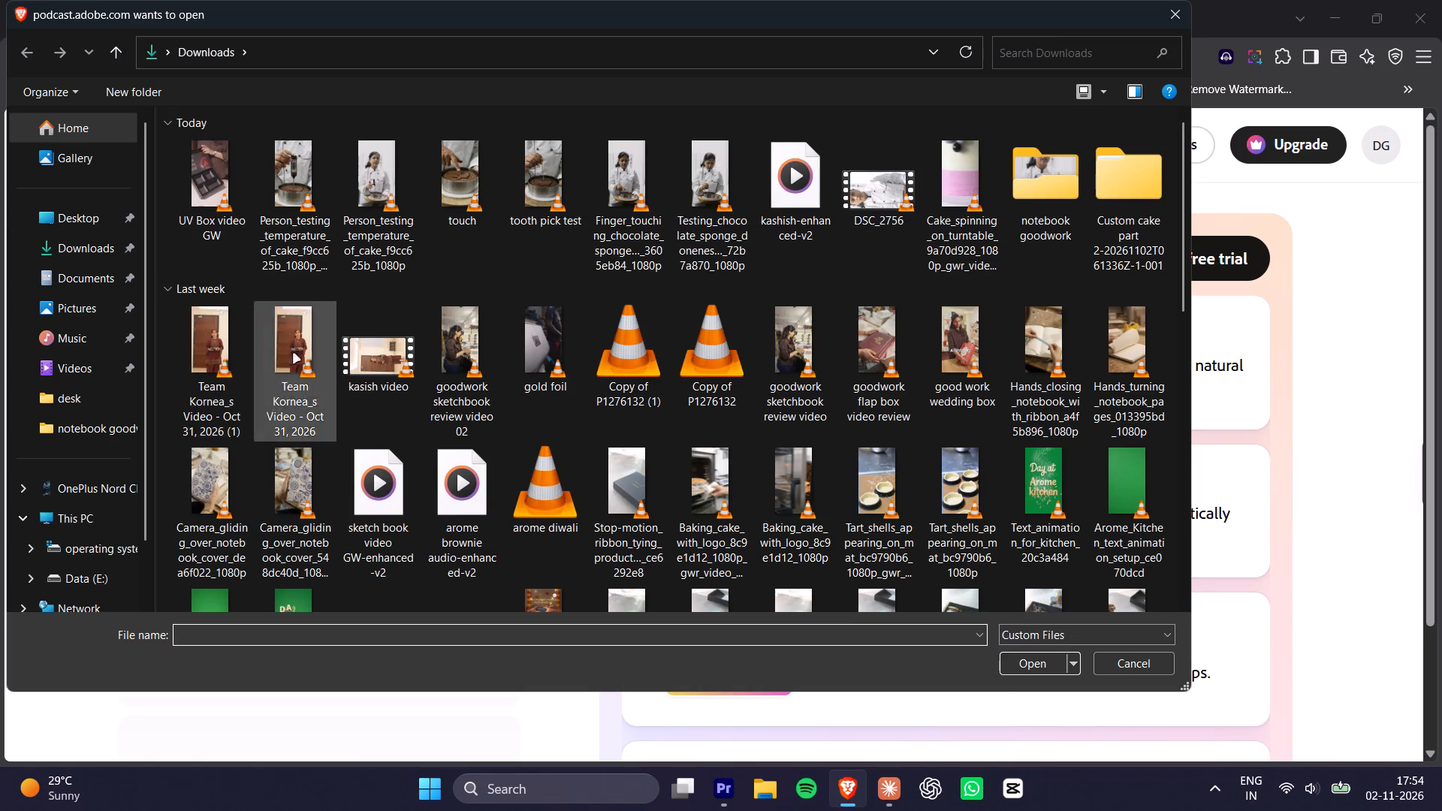
click(65, 222)
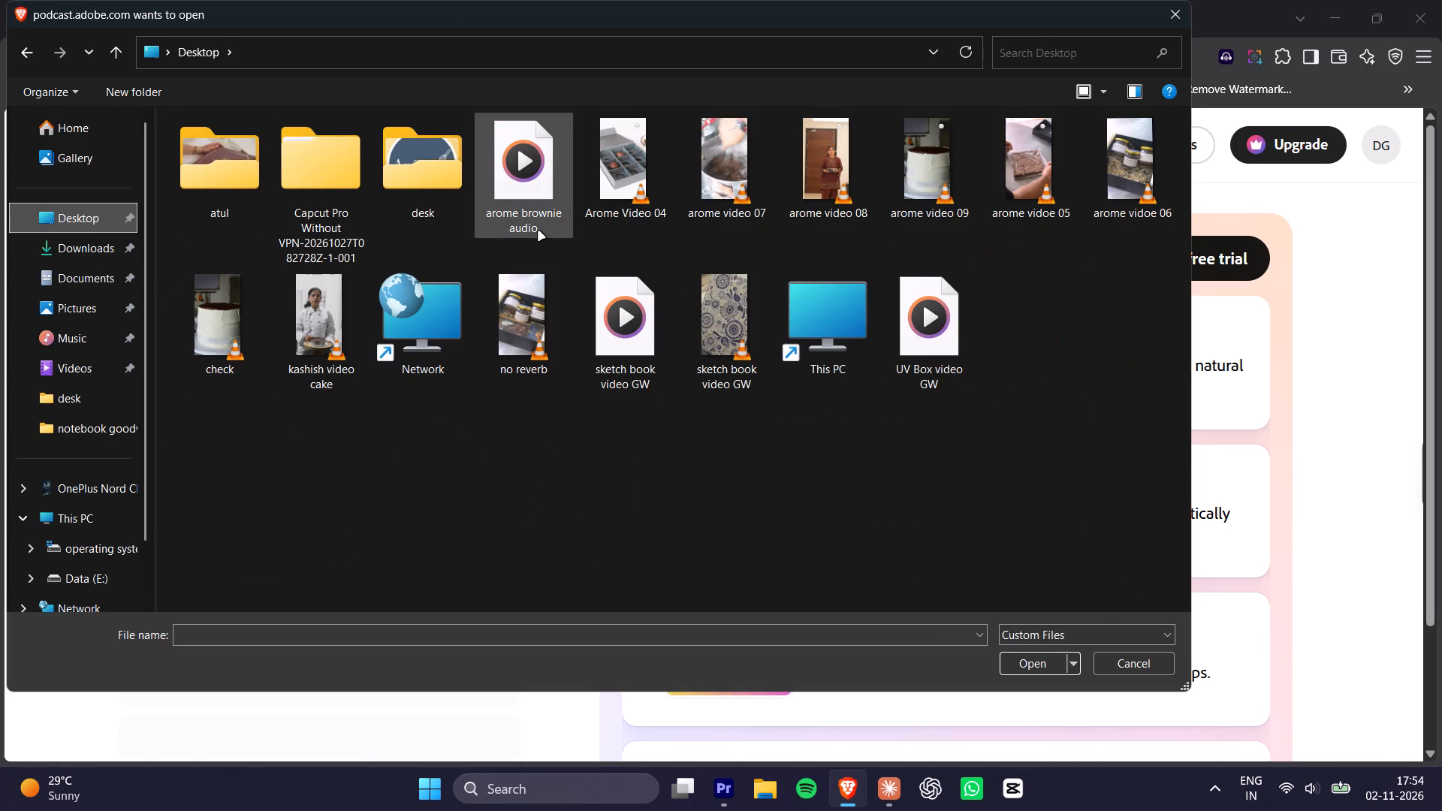
double_click(933, 321)
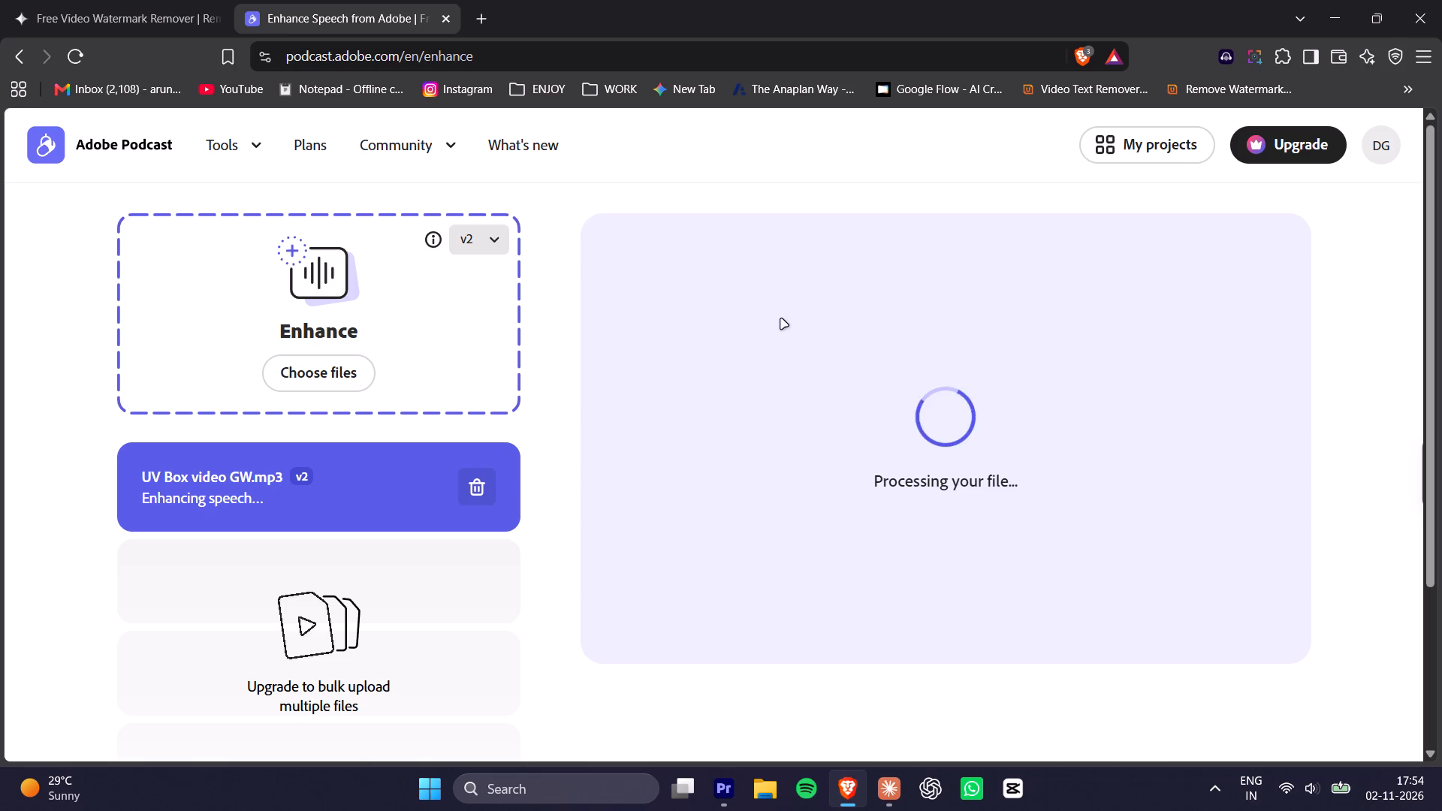
click(348, 377)
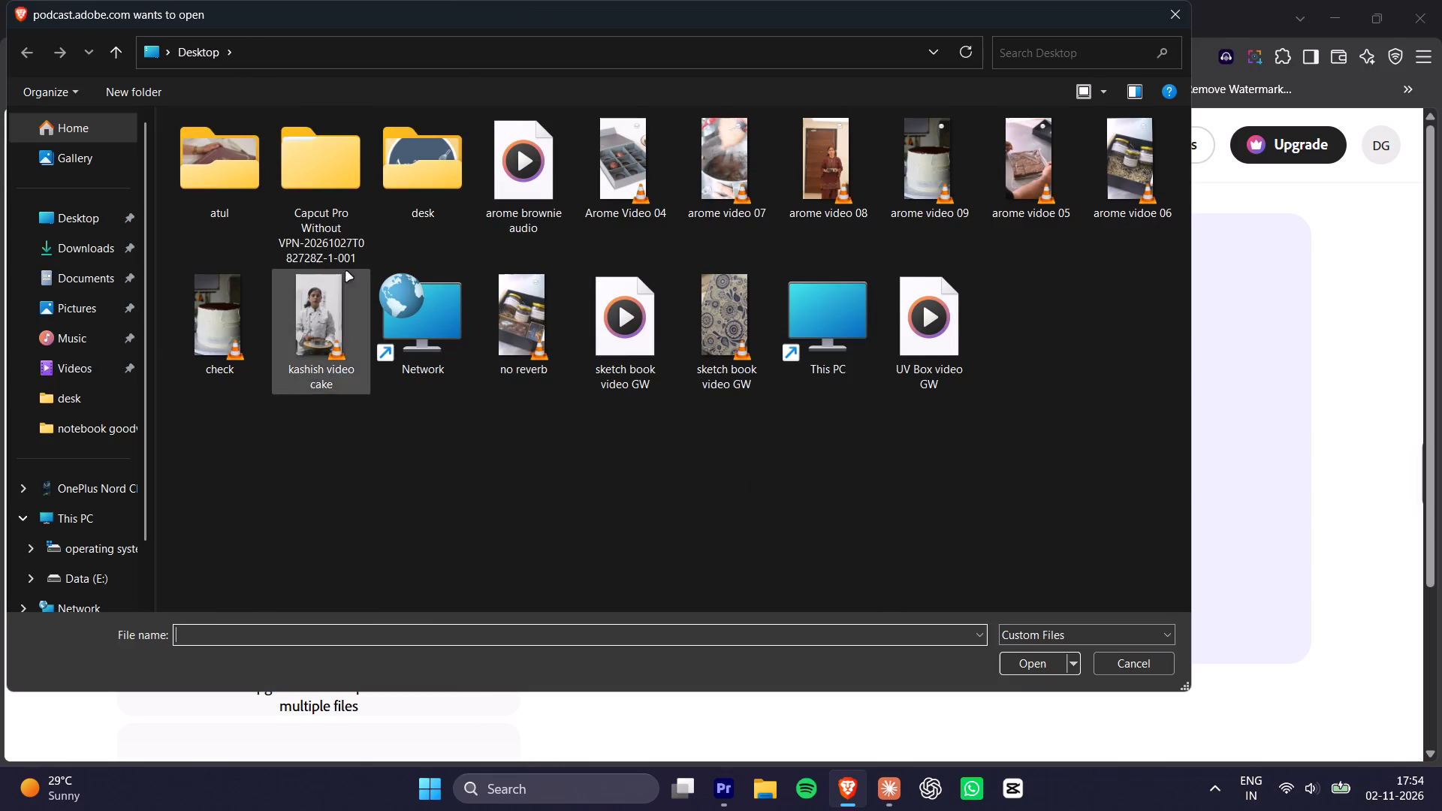
click(1118, 659)
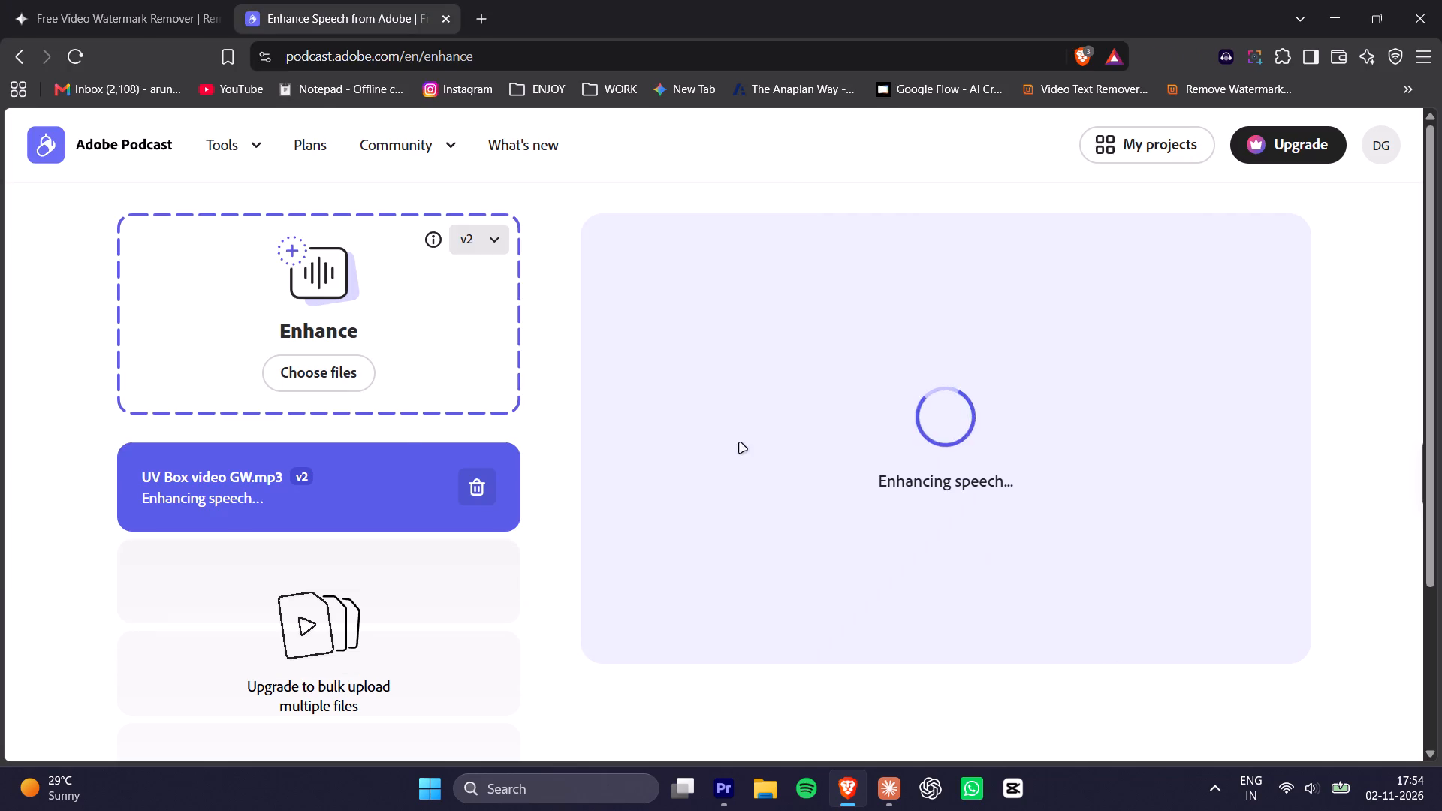
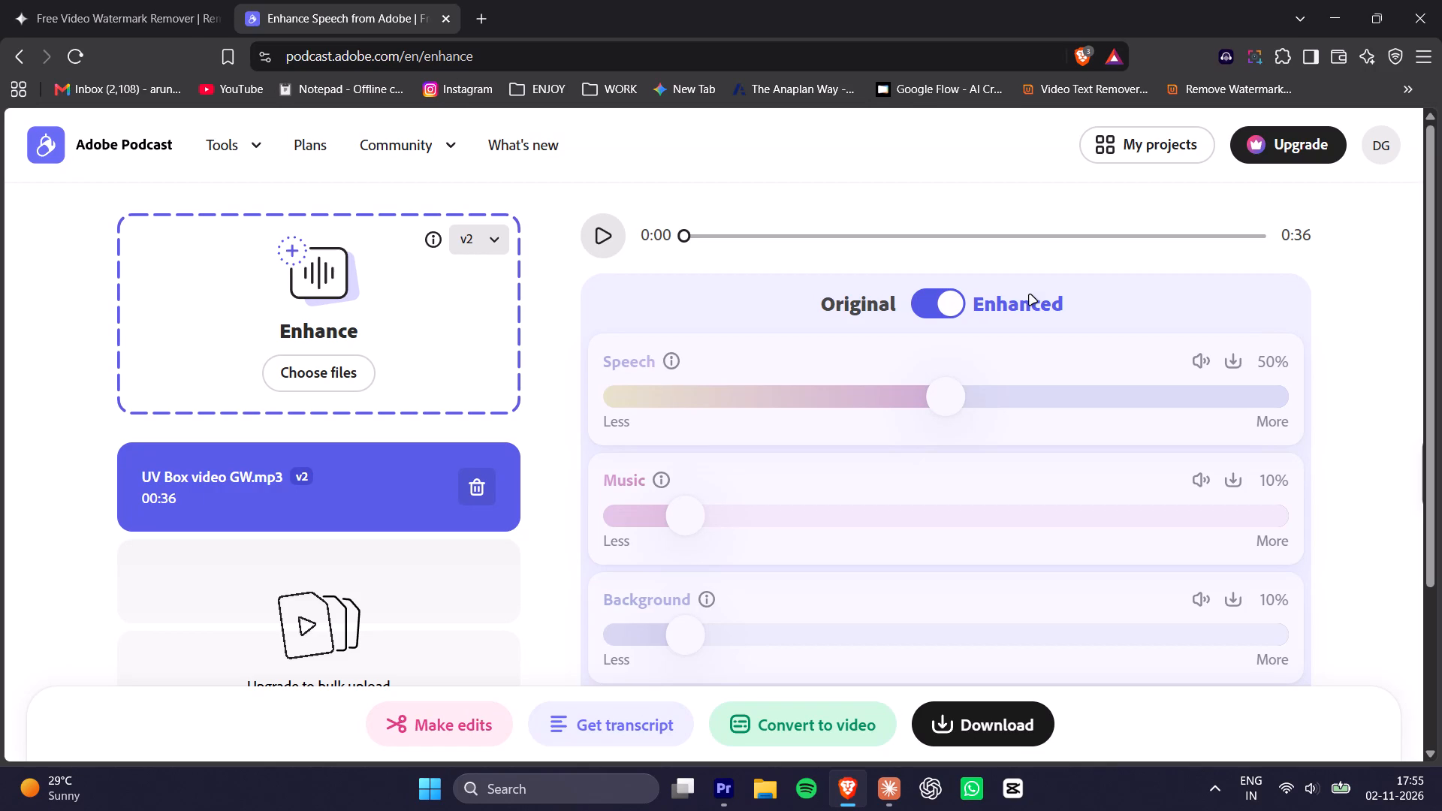
Play back the Adobe Podcast v2 enhanced version of UV Box video GW.mp3.
click(613, 225)
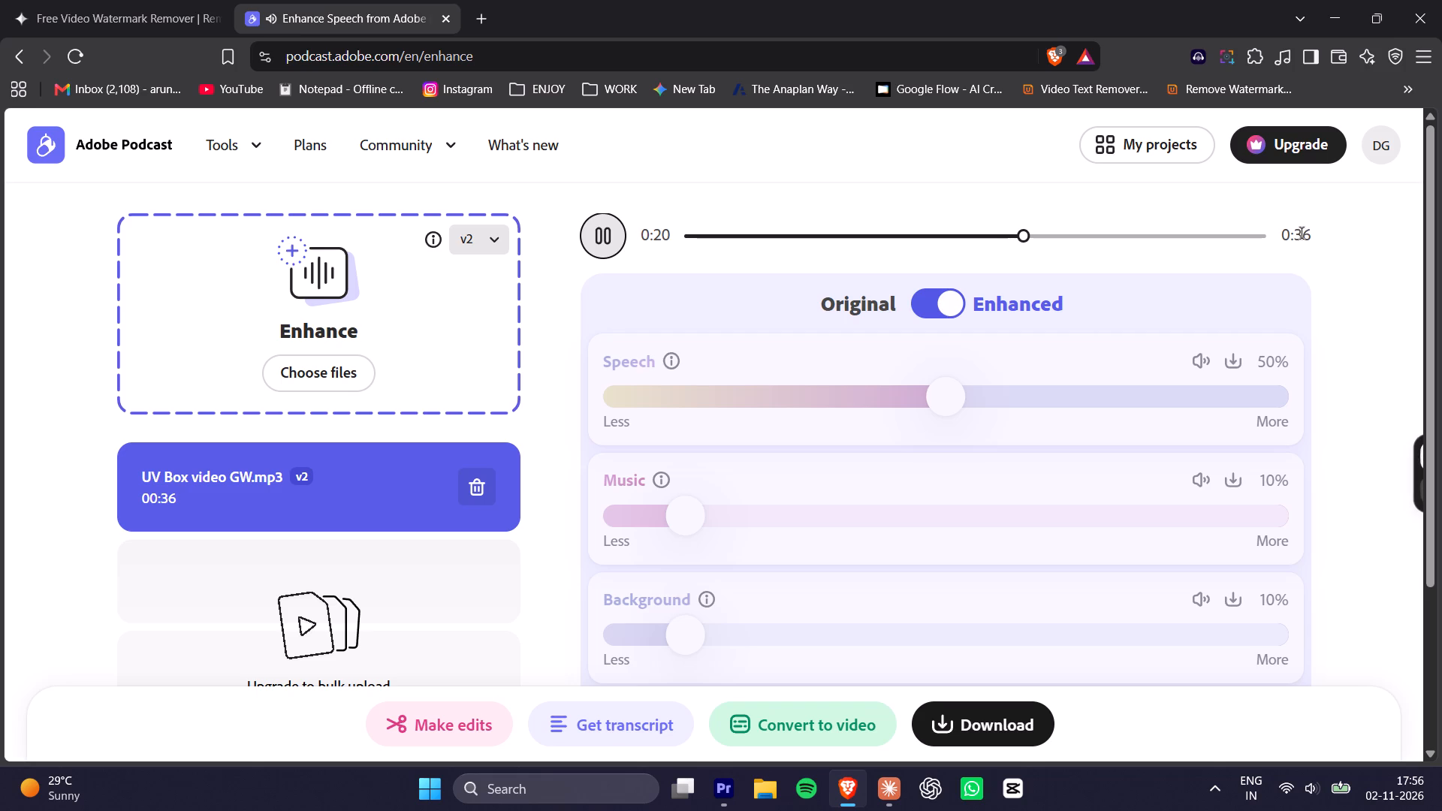
Download the enhanced audio as UV Box video GW-enhanced-v2.mp3 to the Downloads folder and dismiss the download manager.
alt+scroll(1330, 328, down, 3)
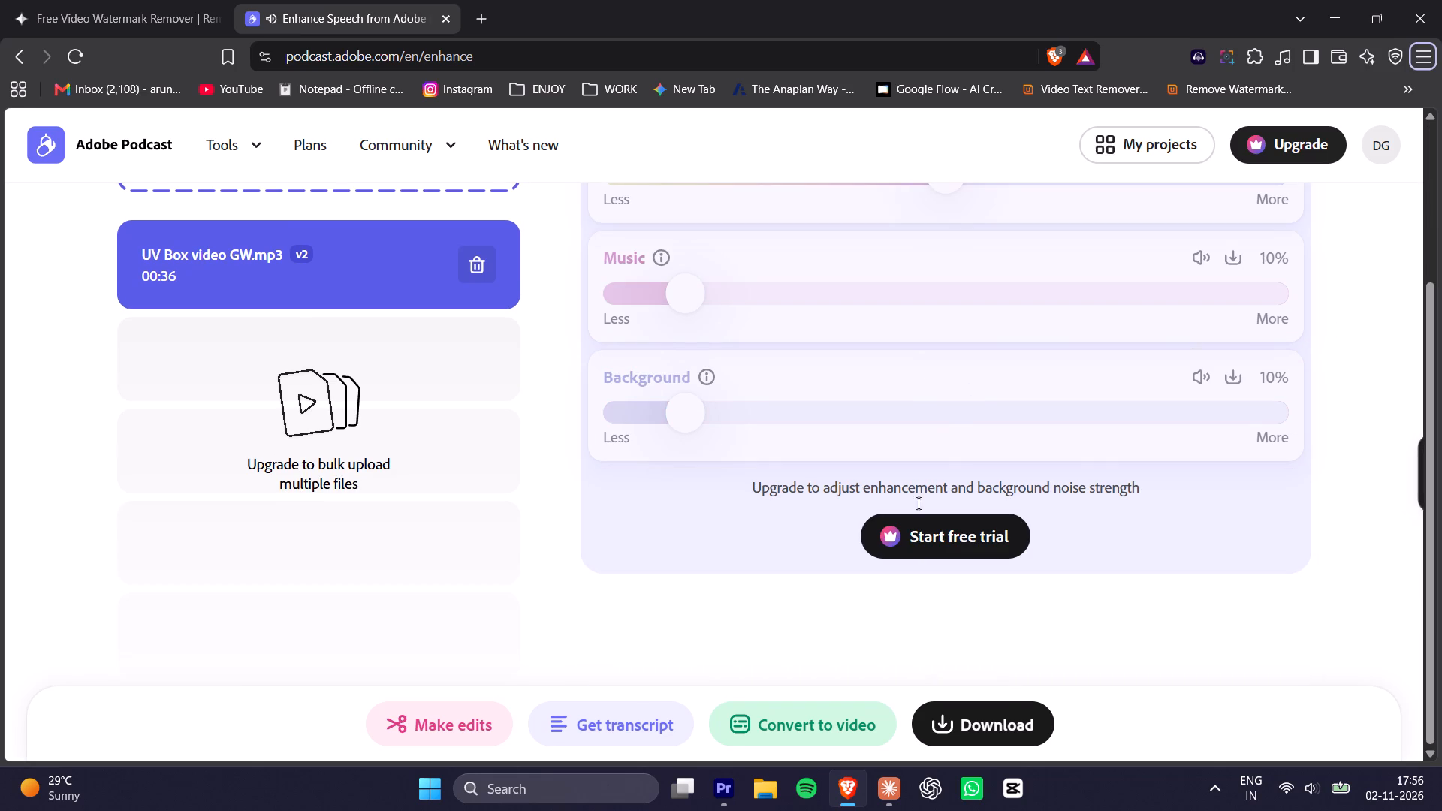
click(998, 722)
scroll(1133, 577, up, 2)
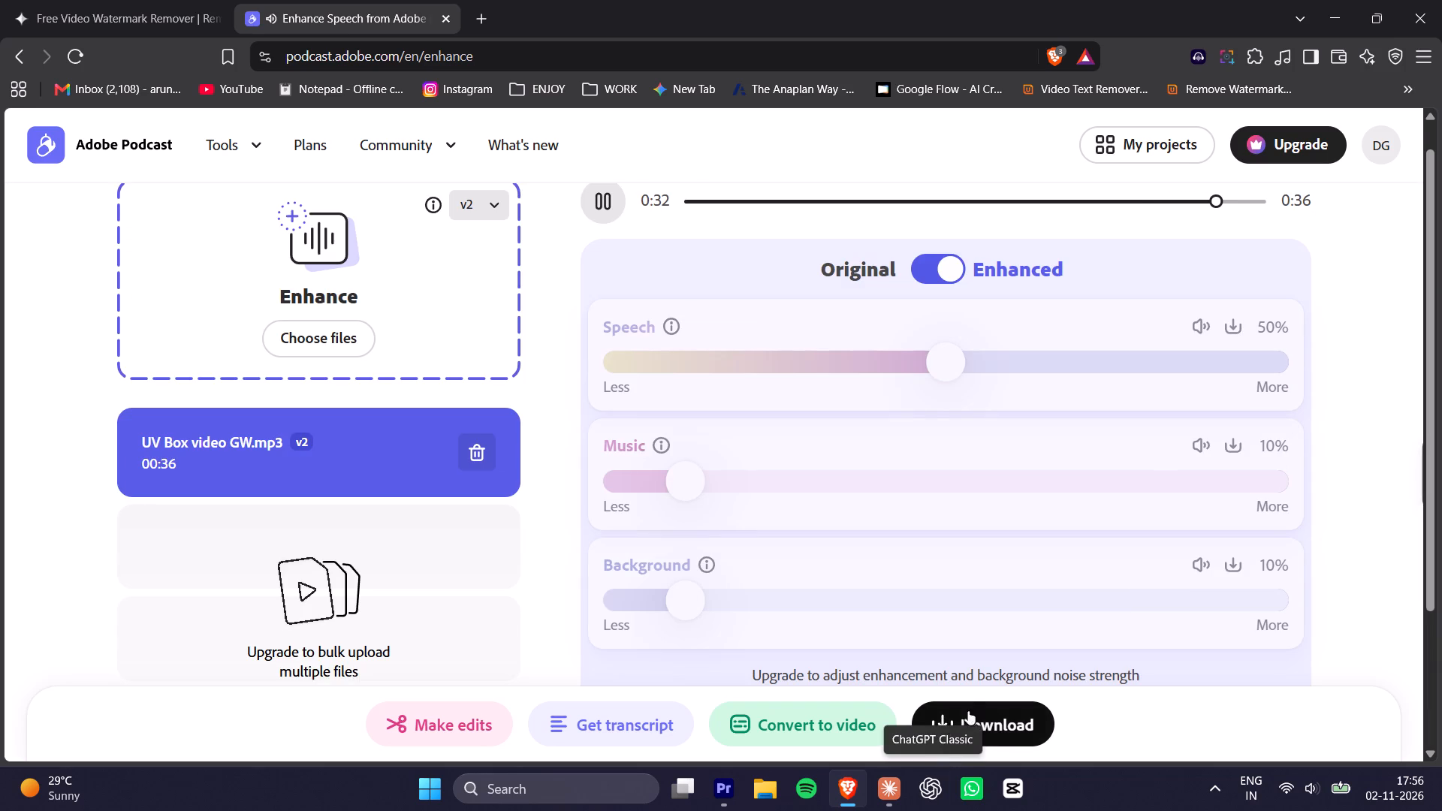
click(972, 465)
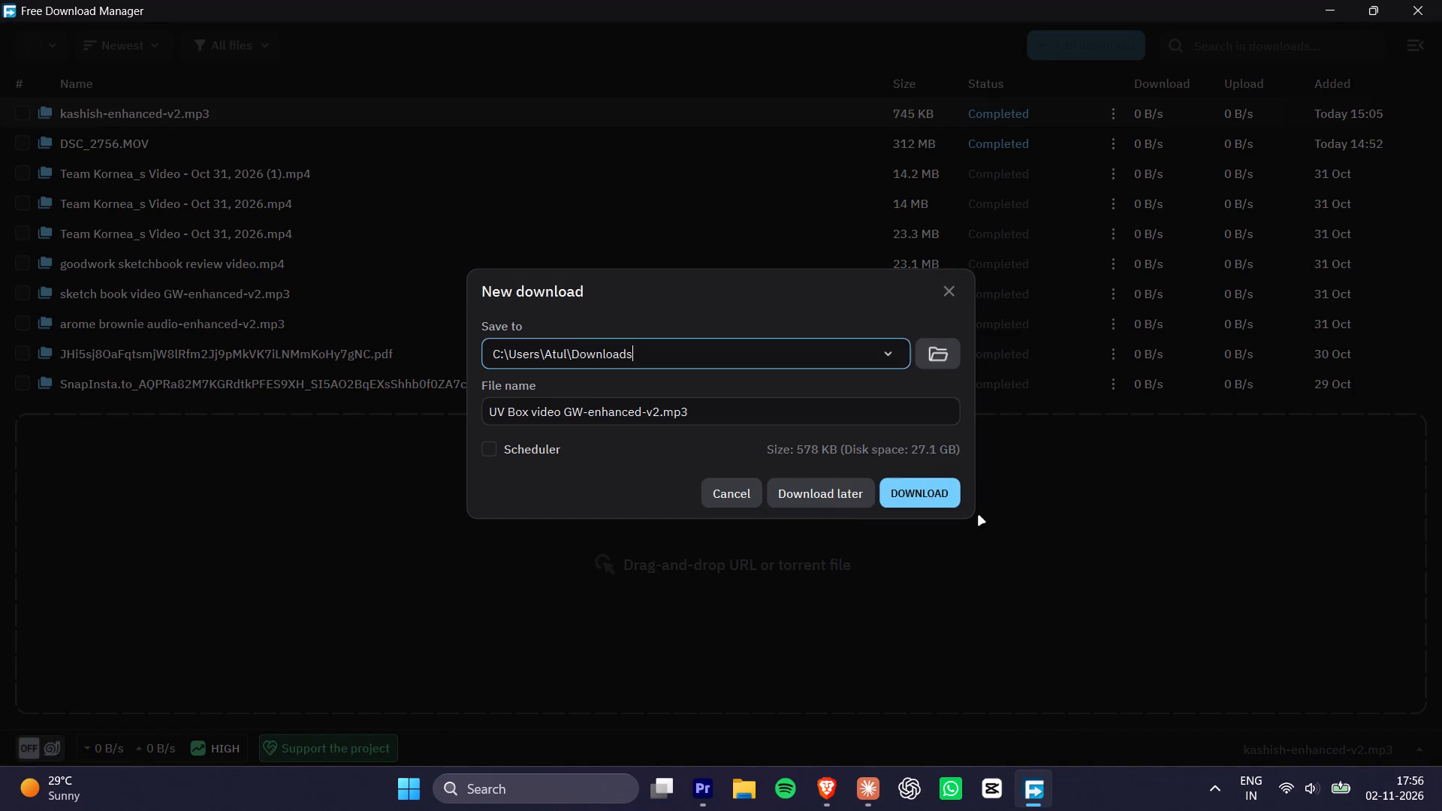
click(917, 495)
click(1441, 0)
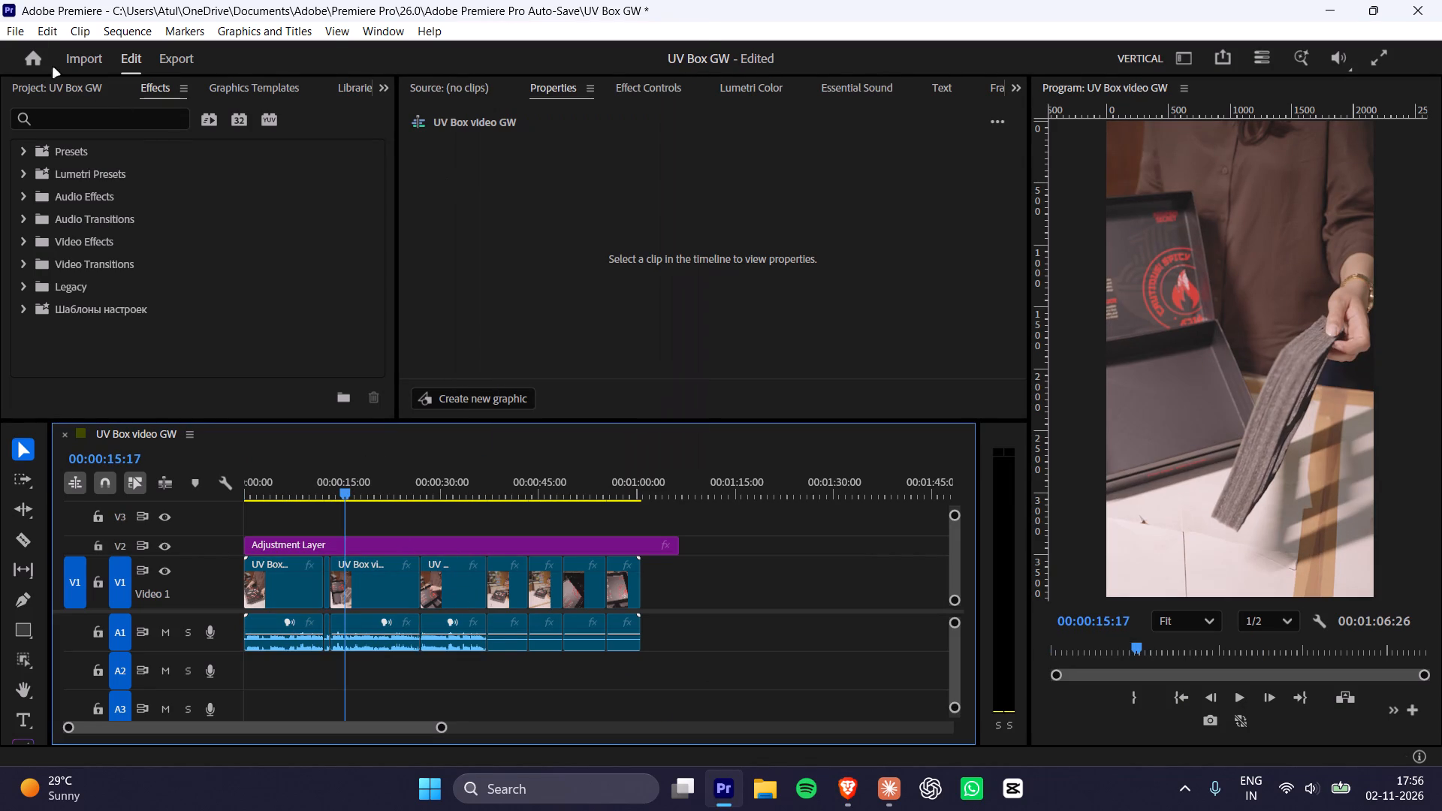
Import UV Box video GW-enhanced-v2.mp3 into the UV Box GW project.
click(69, 83)
double_click(276, 339)
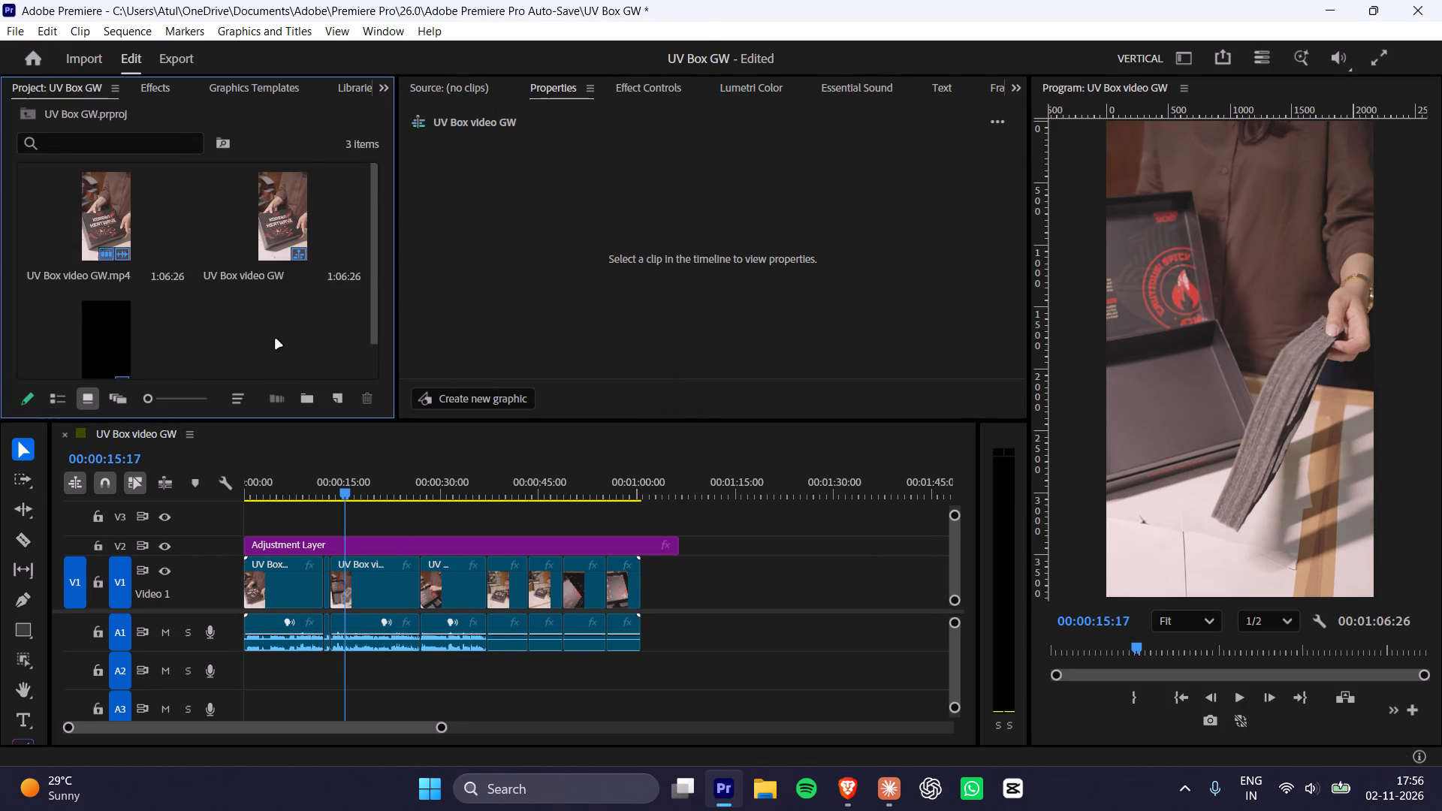
double_click(199, 204)
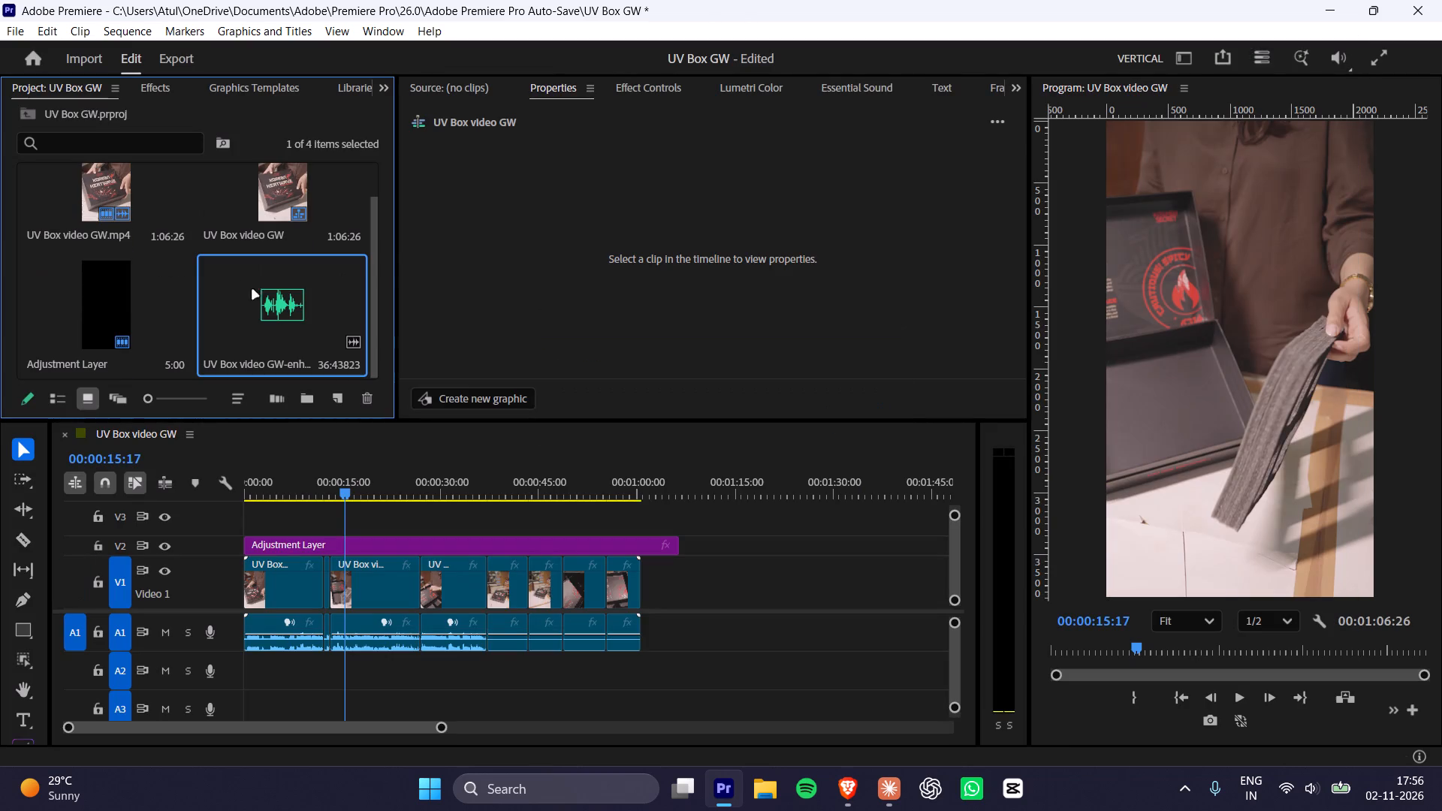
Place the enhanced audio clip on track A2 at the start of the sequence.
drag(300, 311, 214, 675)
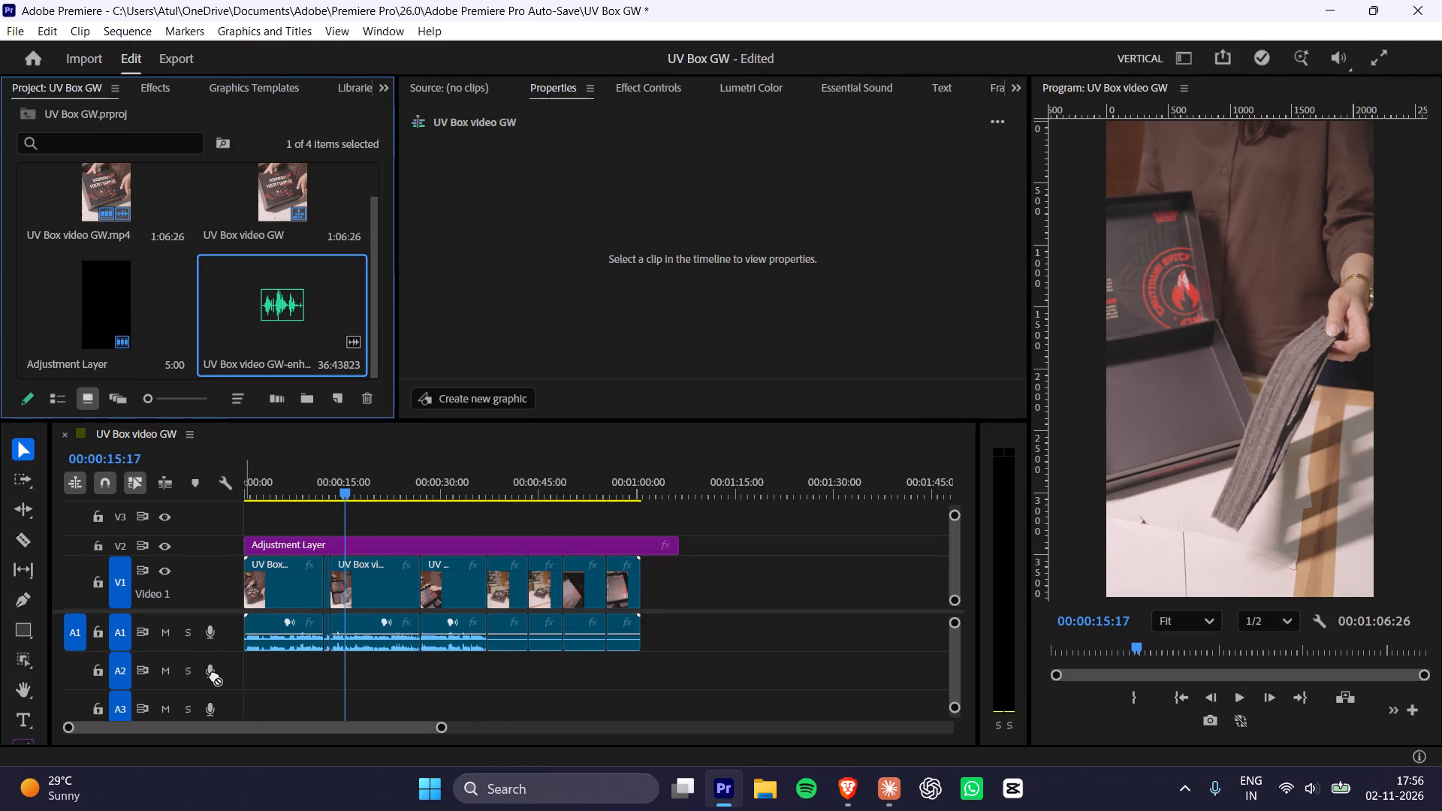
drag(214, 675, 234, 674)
Play the sequence's opening and compare the enhanced audio's waveform timing on A2 with the original on A1.
drag(289, 498, 68, 508)
key(space)
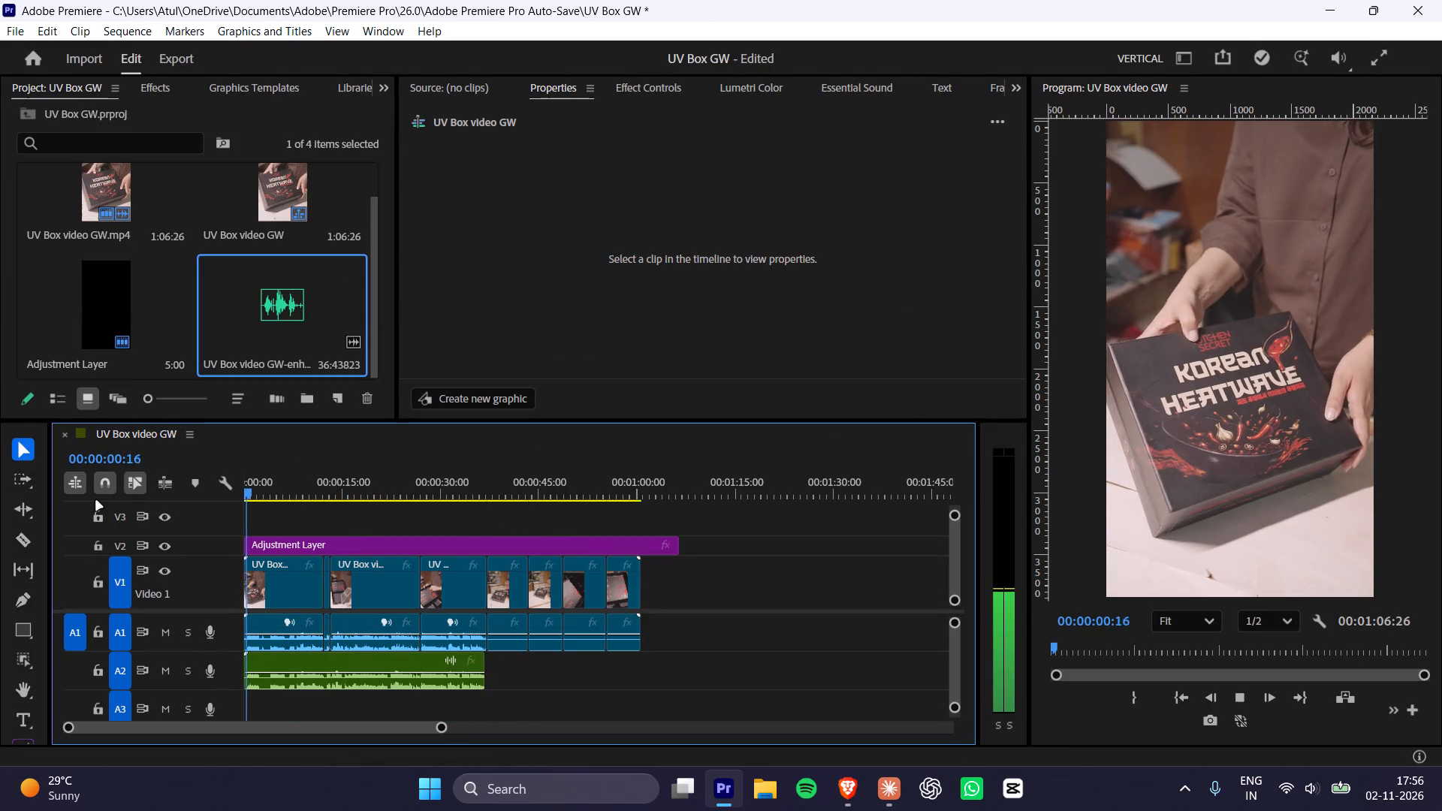
alt+scroll(329, 591, up, 20)
alt+scroll(329, 591, up, 1)
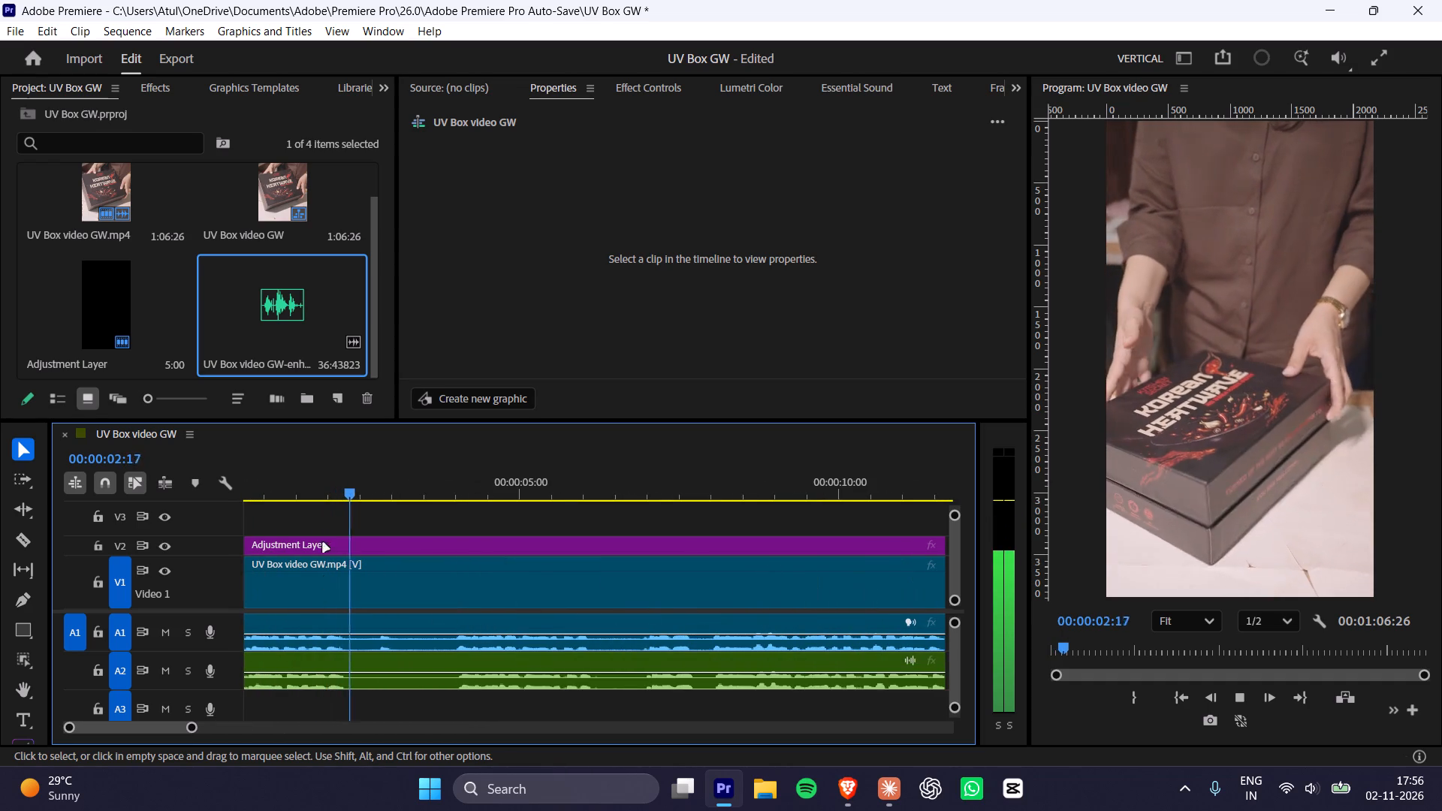
key(space)
drag(289, 485, 73, 502)
alt+scroll(428, 634, up, 14)
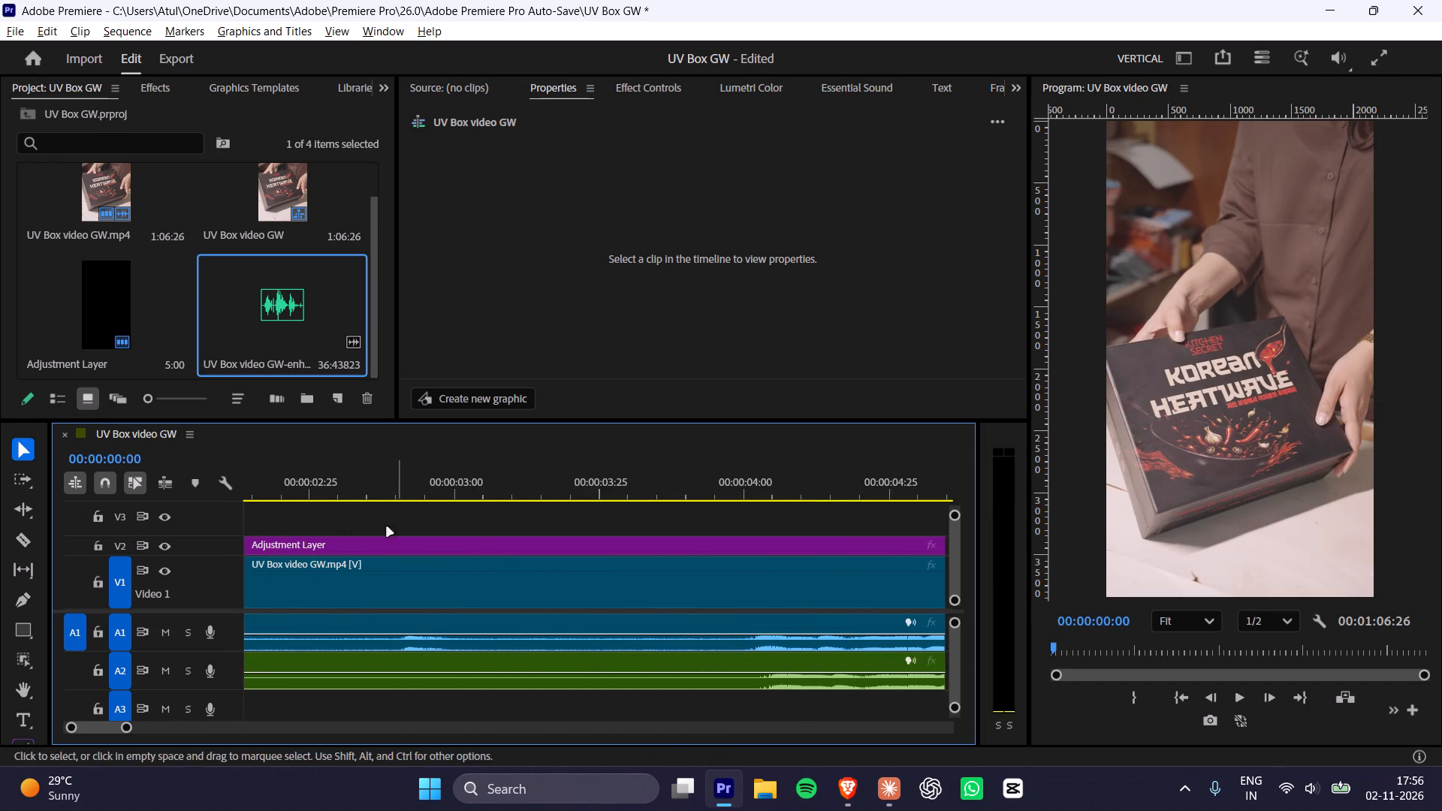
drag(374, 482, 15, 514)
alt+scroll(411, 598, up, 11)
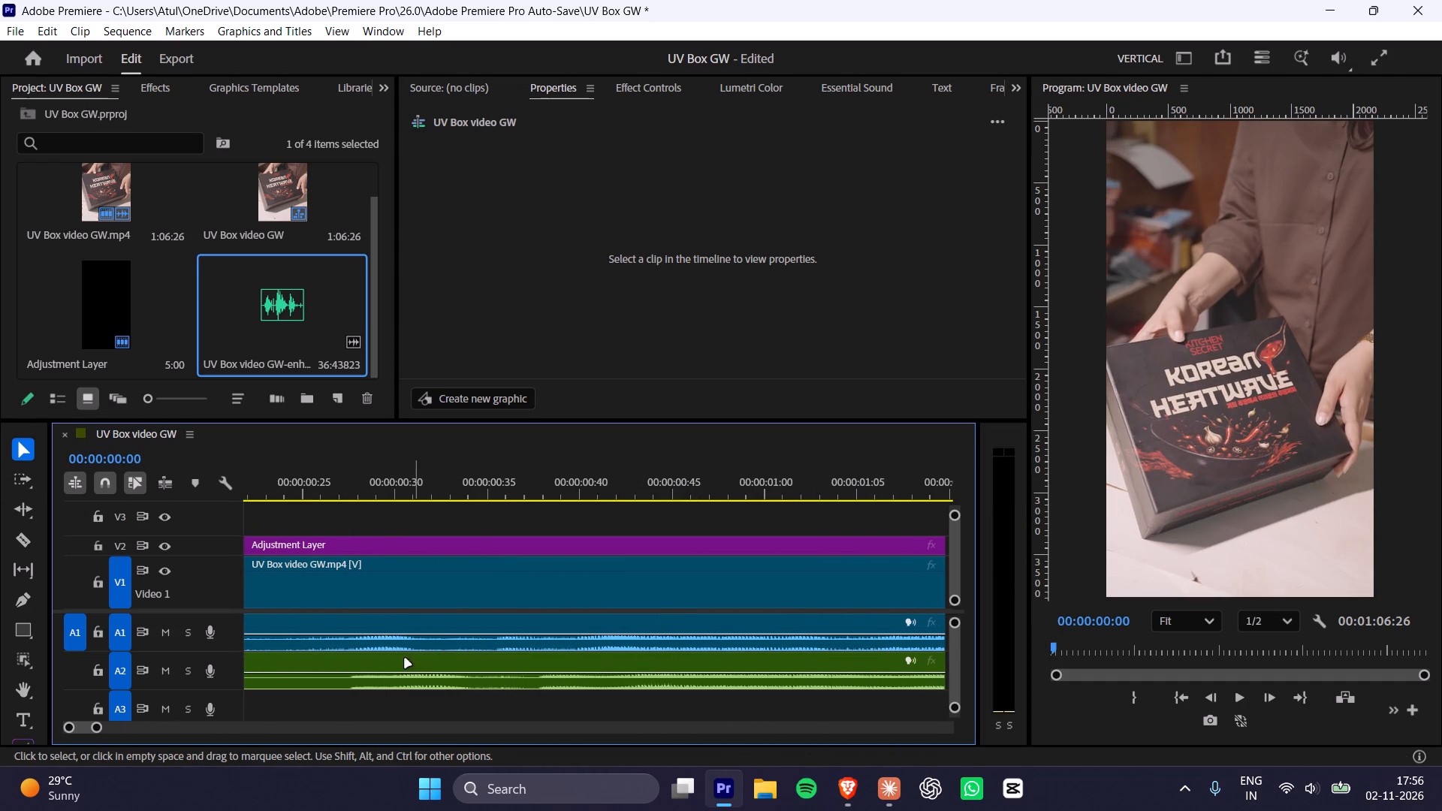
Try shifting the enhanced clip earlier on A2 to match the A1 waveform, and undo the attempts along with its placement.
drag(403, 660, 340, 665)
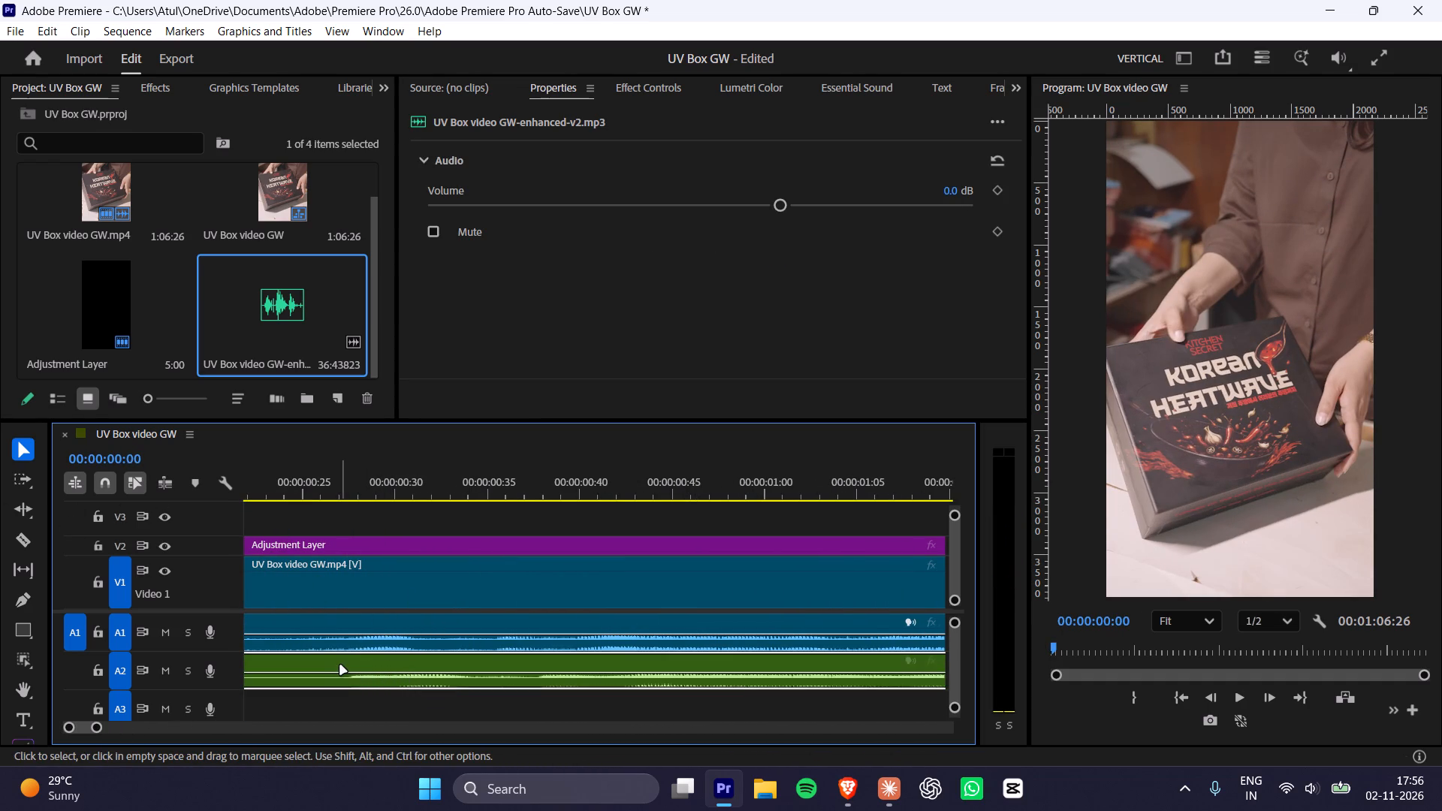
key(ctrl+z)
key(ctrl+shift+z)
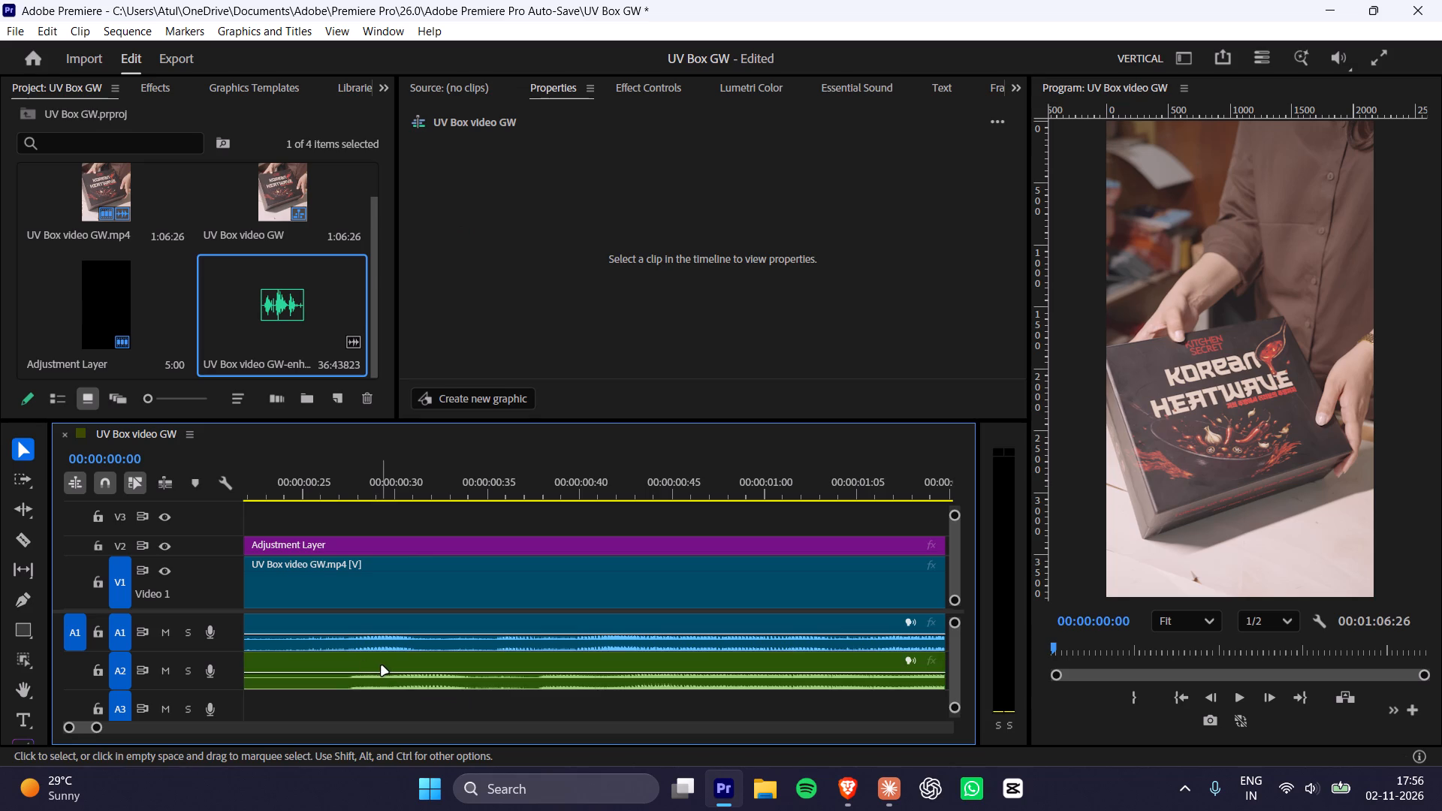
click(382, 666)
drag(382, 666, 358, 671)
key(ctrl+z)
Place the enhanced audio clip on track A2 at the start of the sequence again.
drag(285, 324, 295, 433)
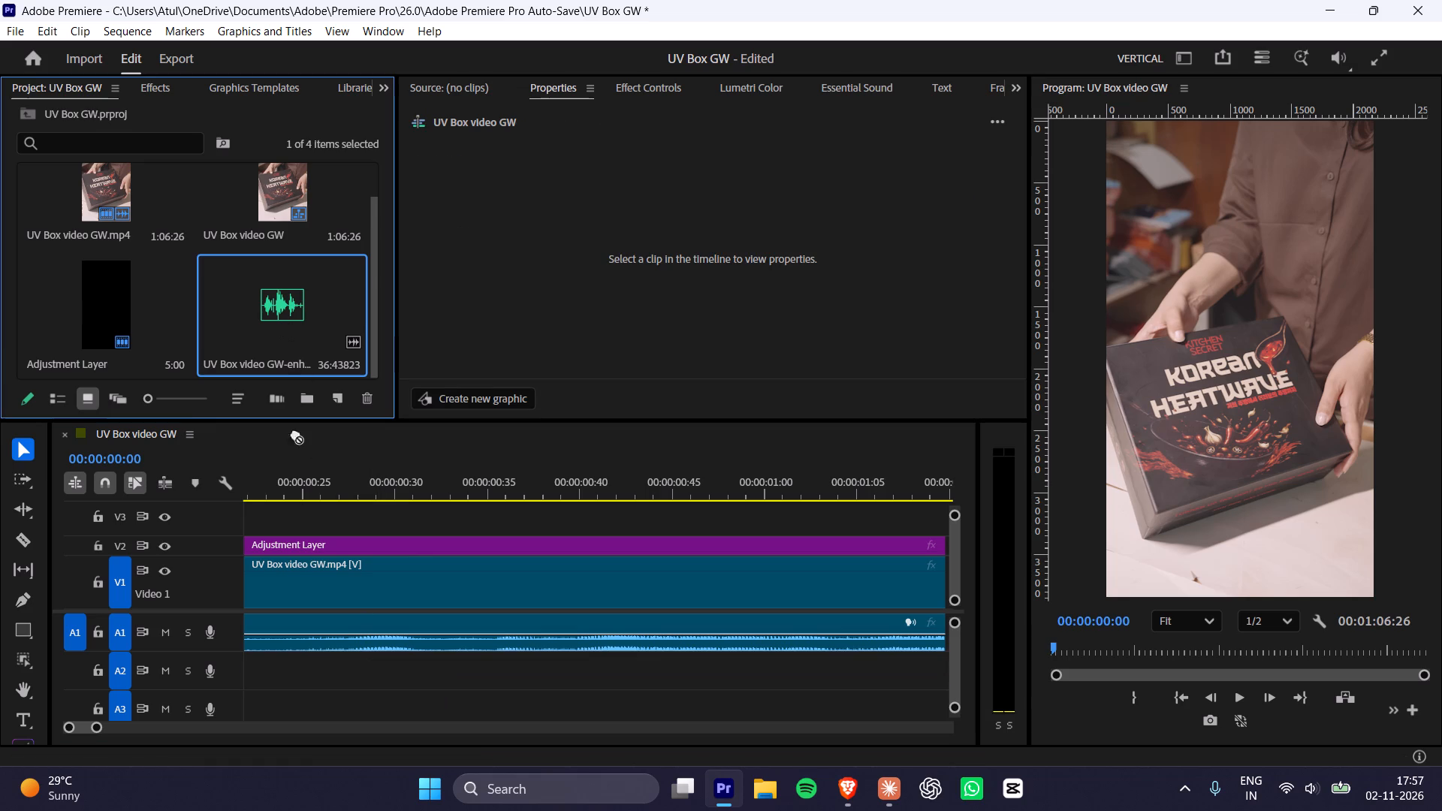
drag(295, 433, 212, 685)
Trim the start of the enhanced clip on A2 and shift it about 2 frames earlier to align with the A1 waveform.
click(267, 665)
drag(244, 663, 285, 666)
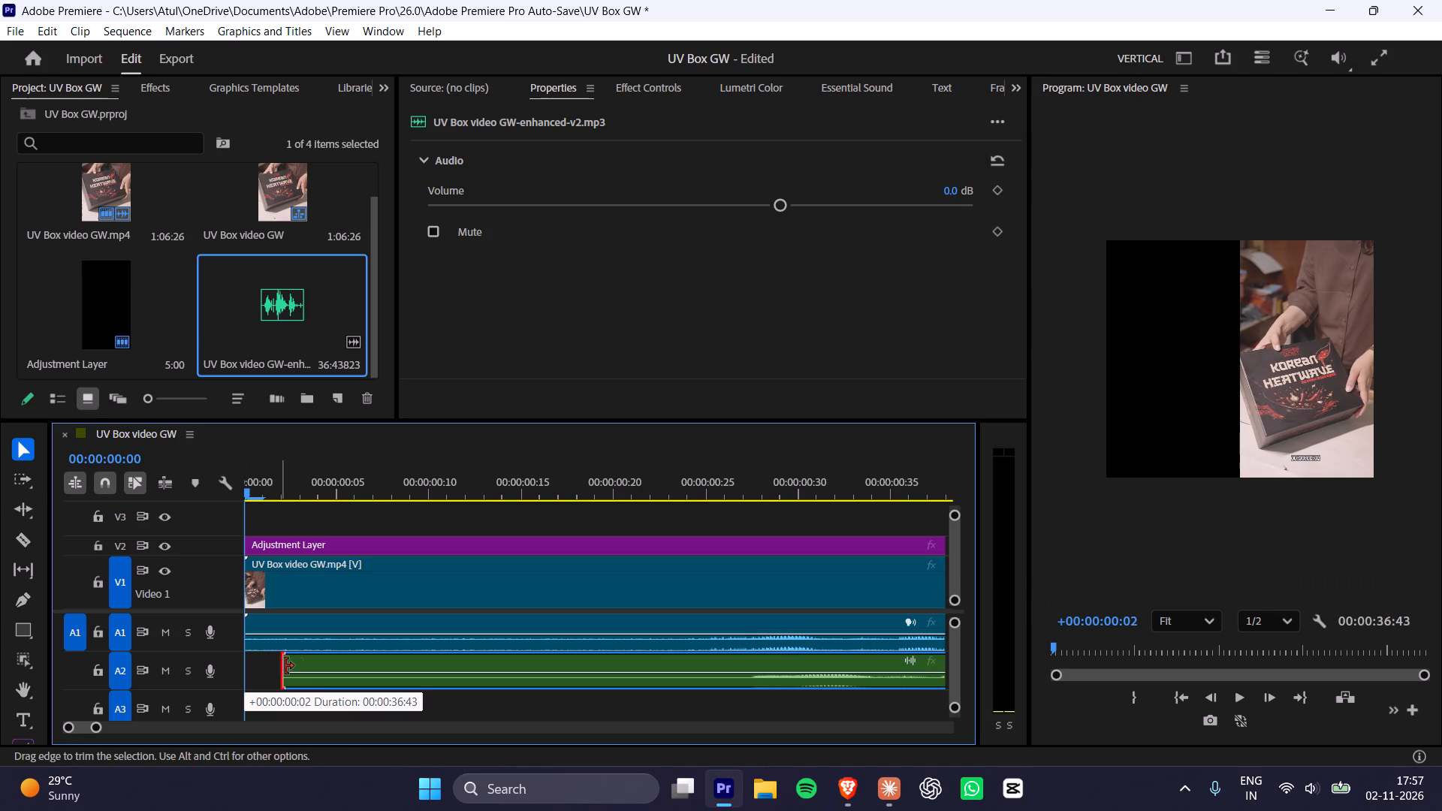
drag(285, 666, 404, 677)
shift+scroll(542, 656, down, 7)
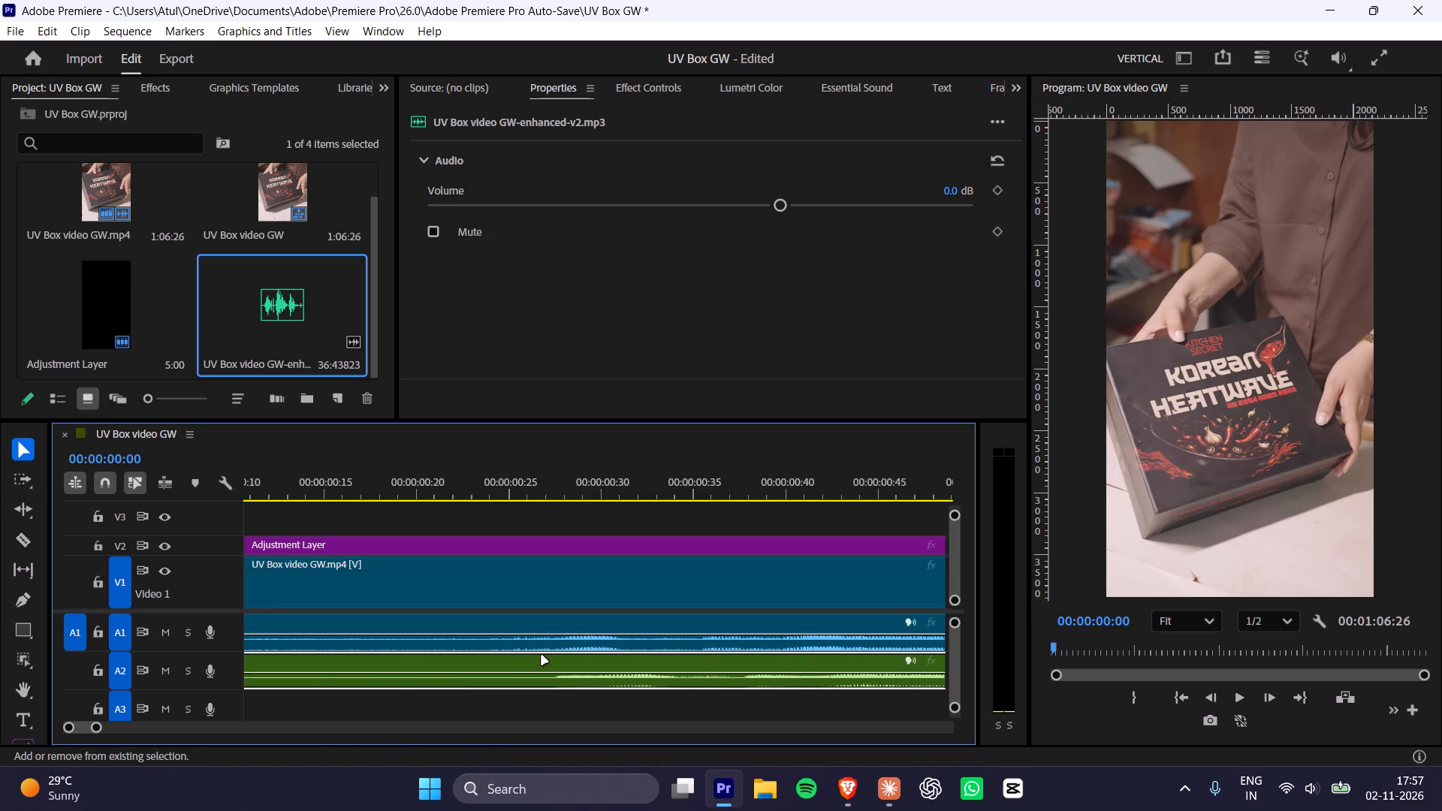
drag(510, 664, 466, 666)
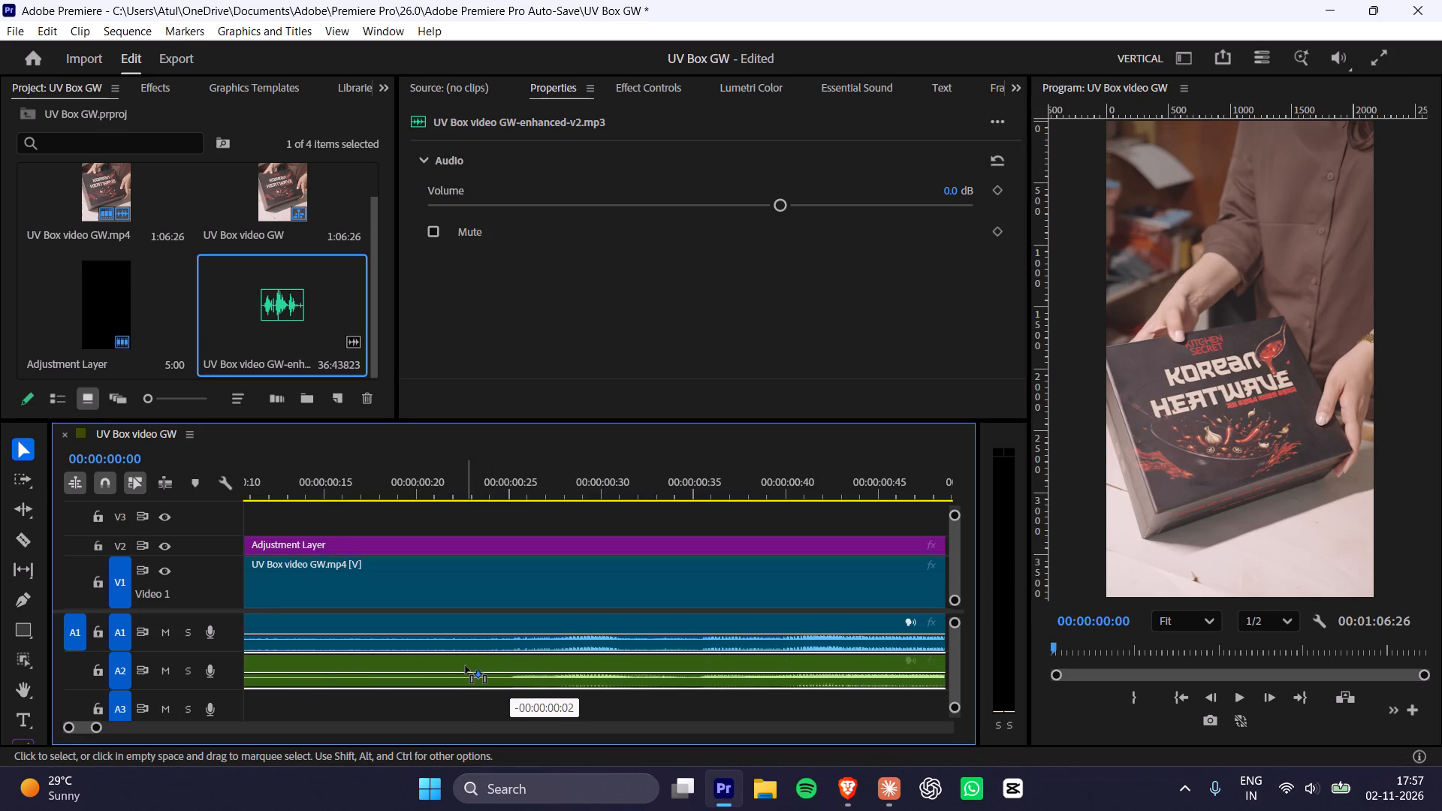
drag(466, 666, 463, 666)
Play the opening from about 00:00:00:20 to check the sync between the original and enhanced audio.
click(420, 475)
key(space)
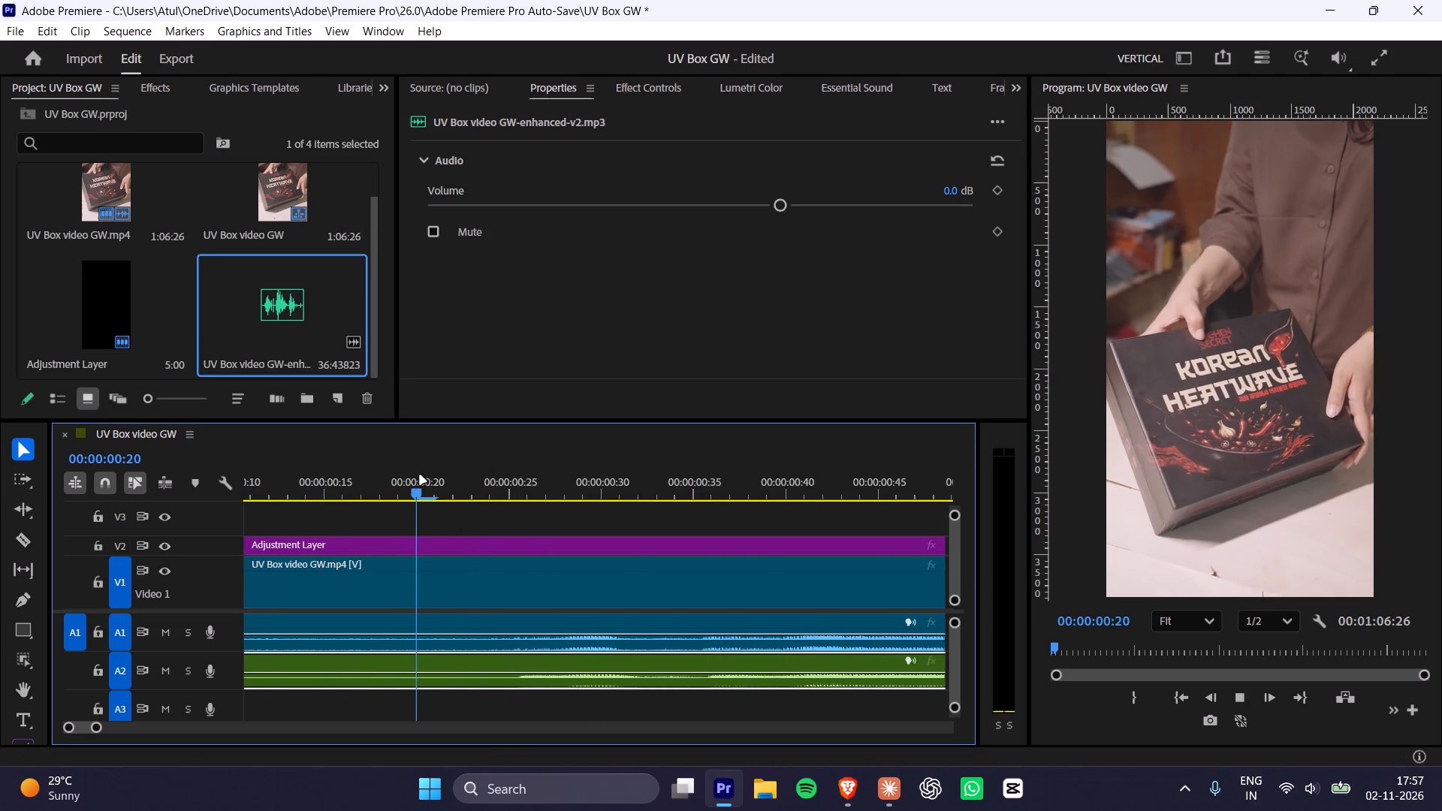
key(space)
key(space)
key(space)
Mute track A1, which holds the original audio.
alt+scroll(464, 505, down, 4)
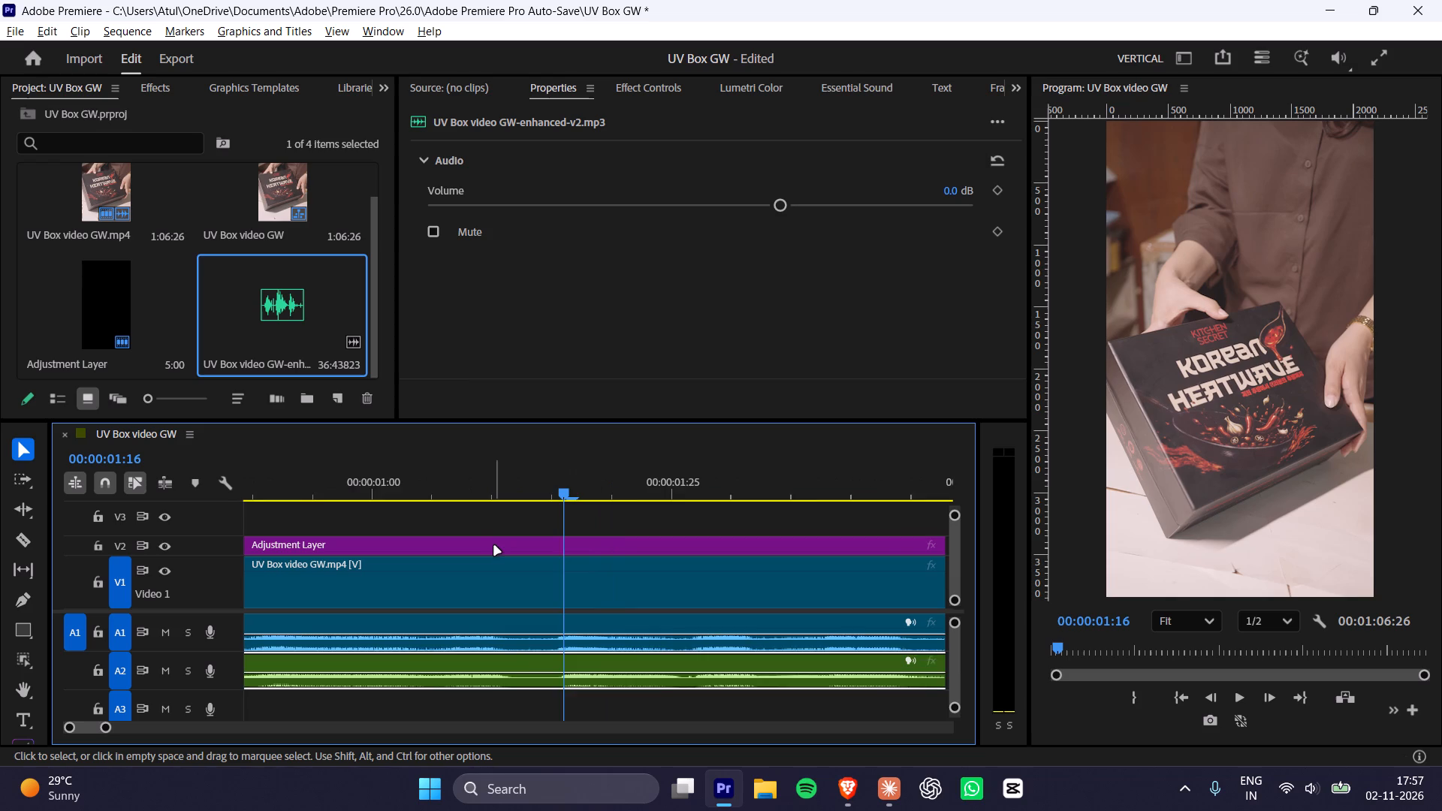
alt+scroll(494, 546, down, 20)
alt+scroll(494, 546, down, 2)
alt+scroll(450, 620, down, 6)
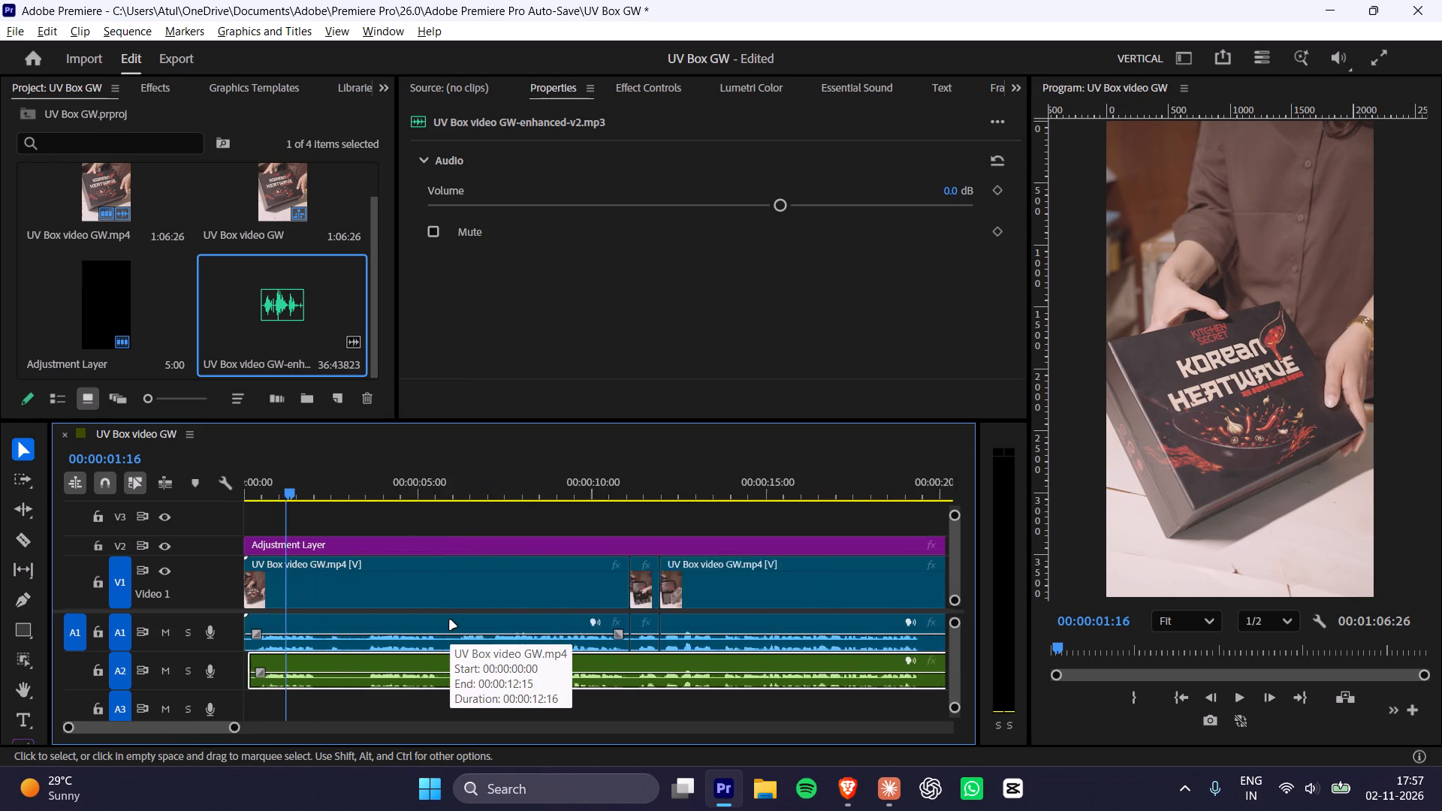
alt+scroll(450, 620, down, 8)
click(170, 633)
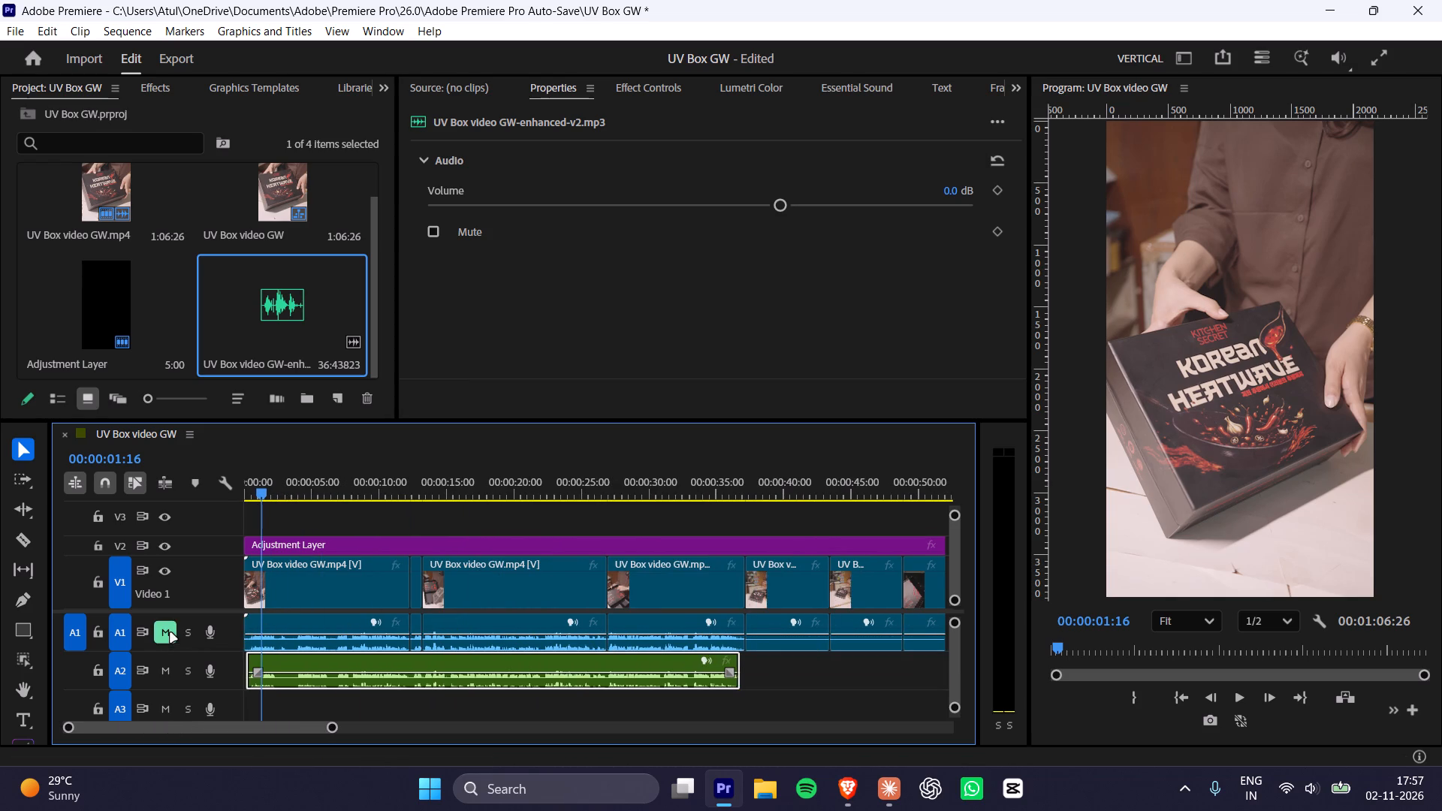
Play the sequence from the start to about 00:00:18:24 to review the enhanced audio against the video.
drag(276, 484, 94, 500)
key(space)
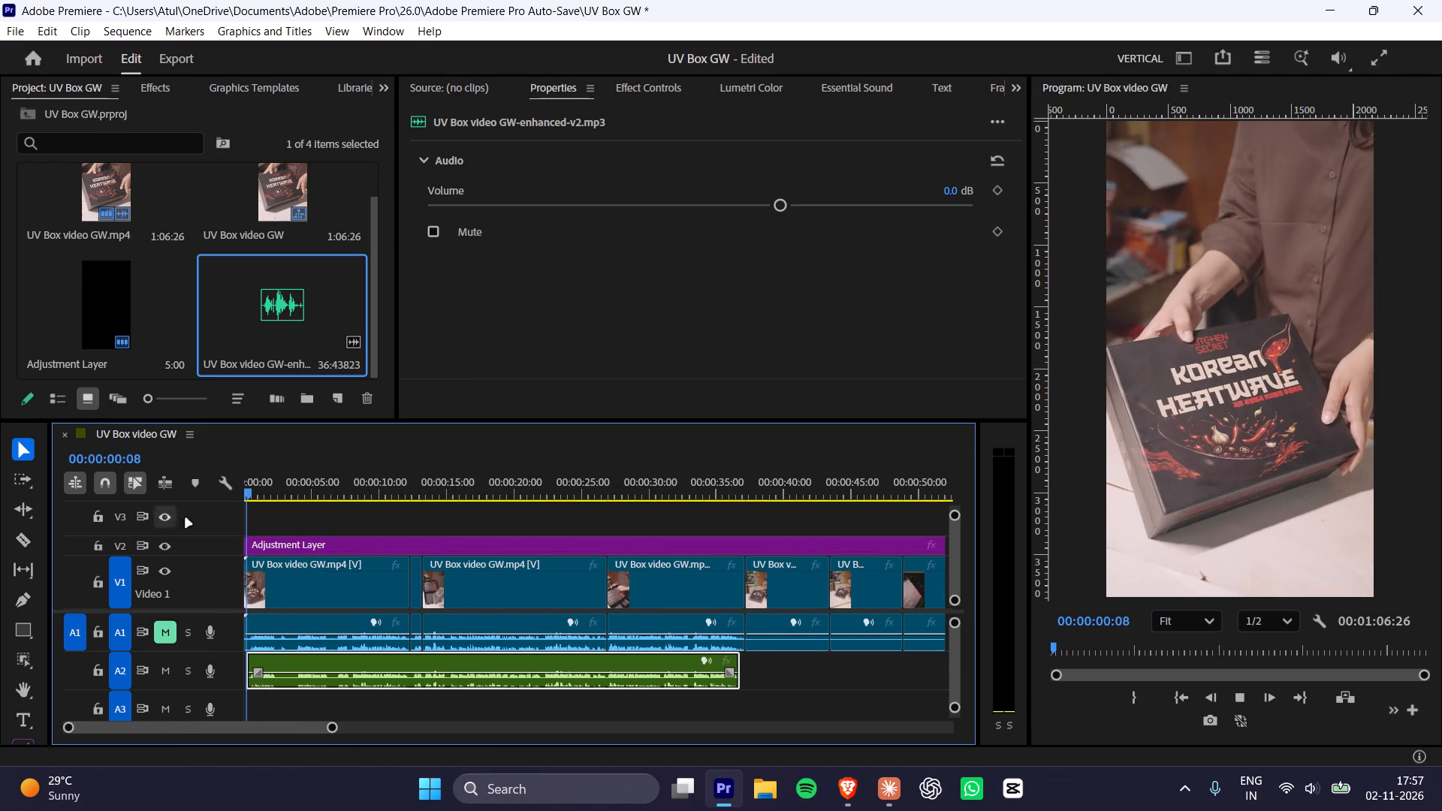
alt+scroll(508, 601, down, 4)
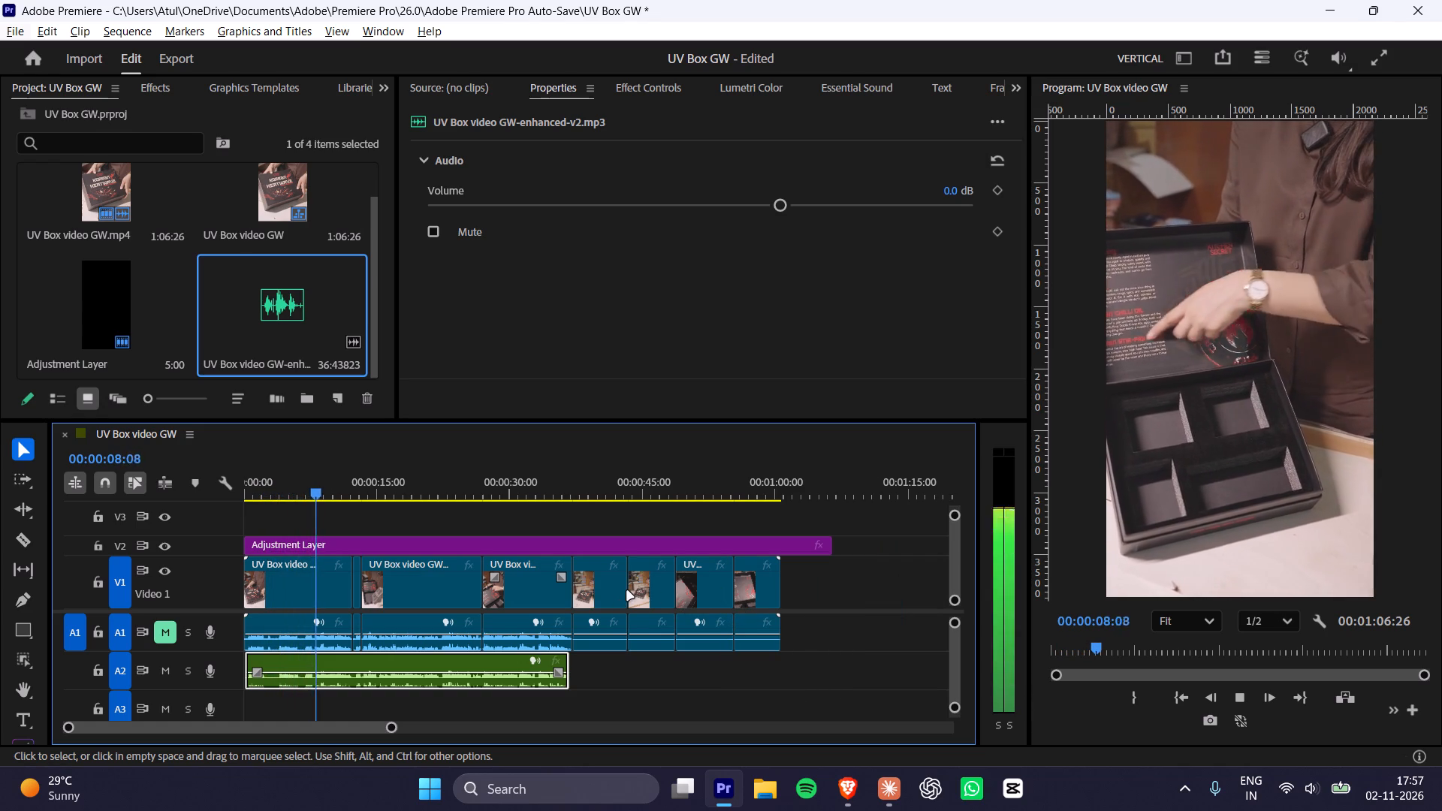
alt+scroll(349, 614, up, 11)
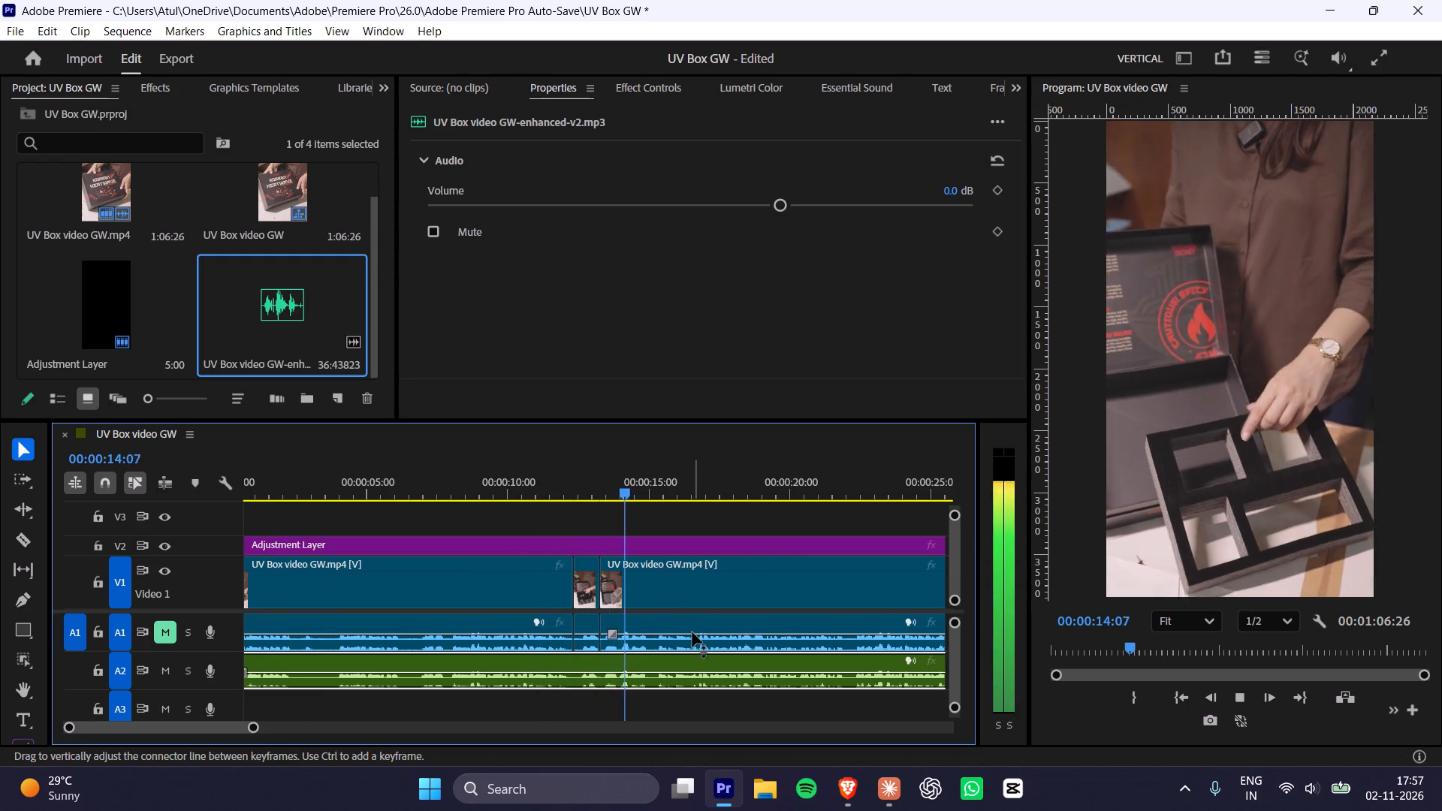
alt+scroll(693, 635, down, 4)
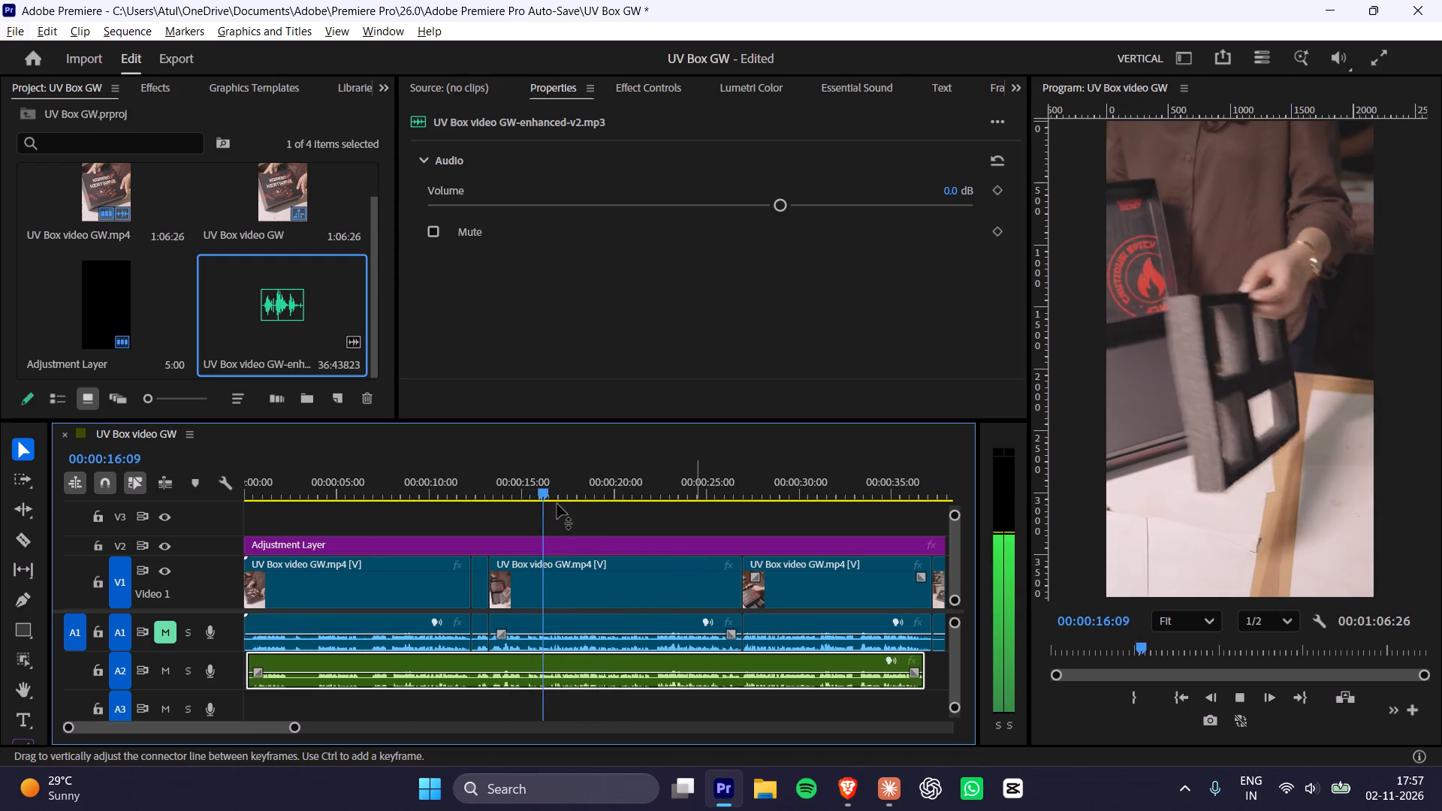
click(608, 537)
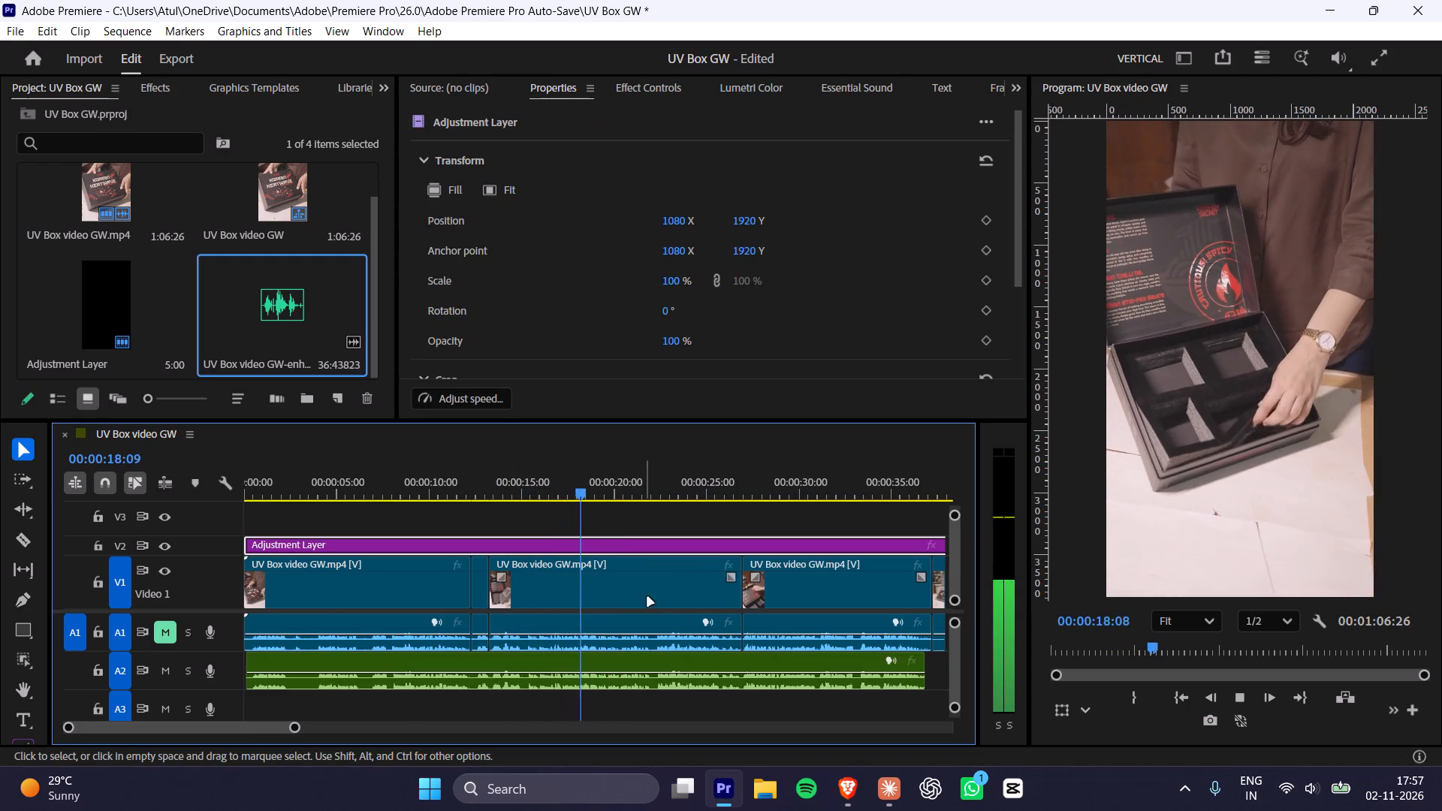
key(space)
Dock the UV Box video GW timeline in the panel group containing Properties and Effect Controls.
alt+scroll(665, 632, down, 9)
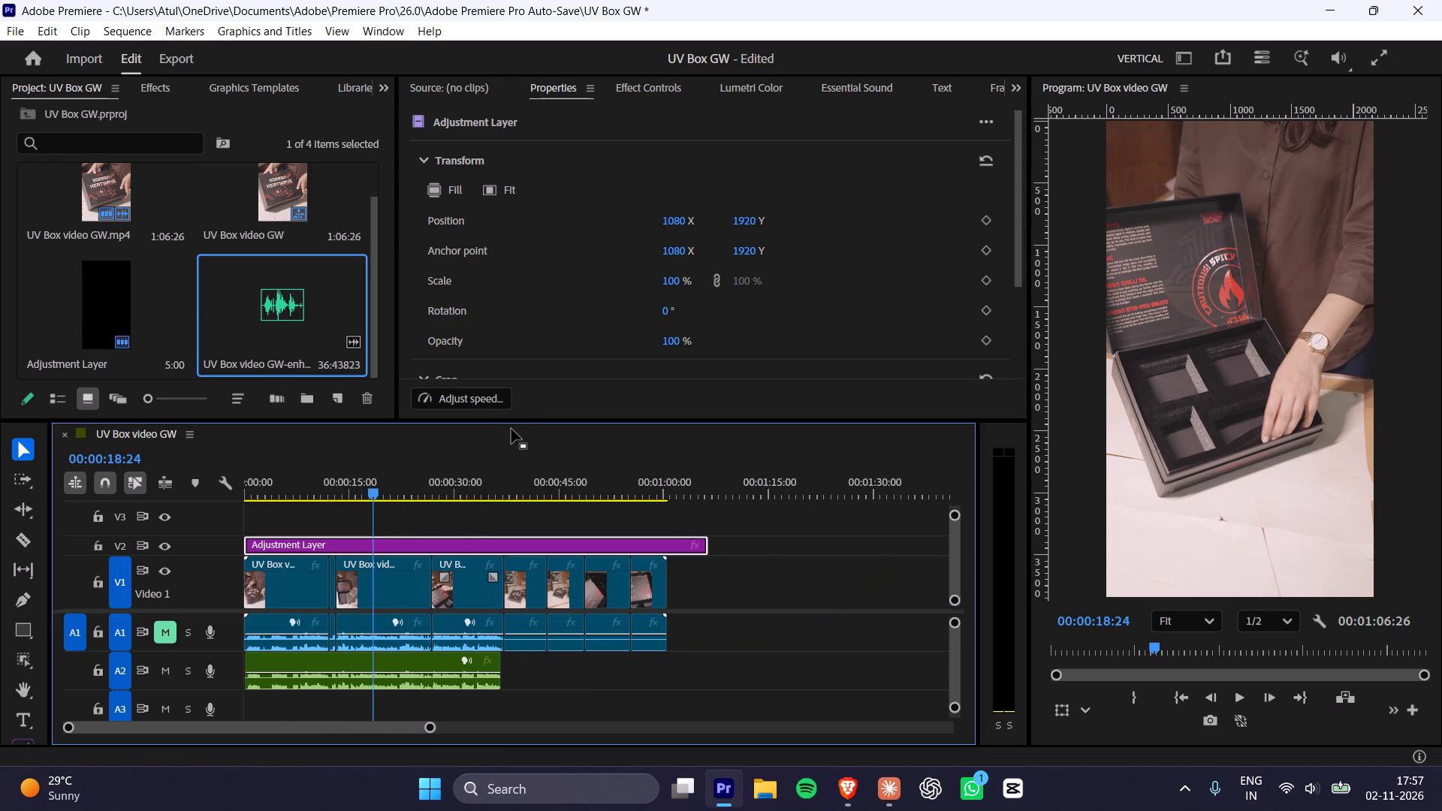
drag(522, 423, 537, 235)
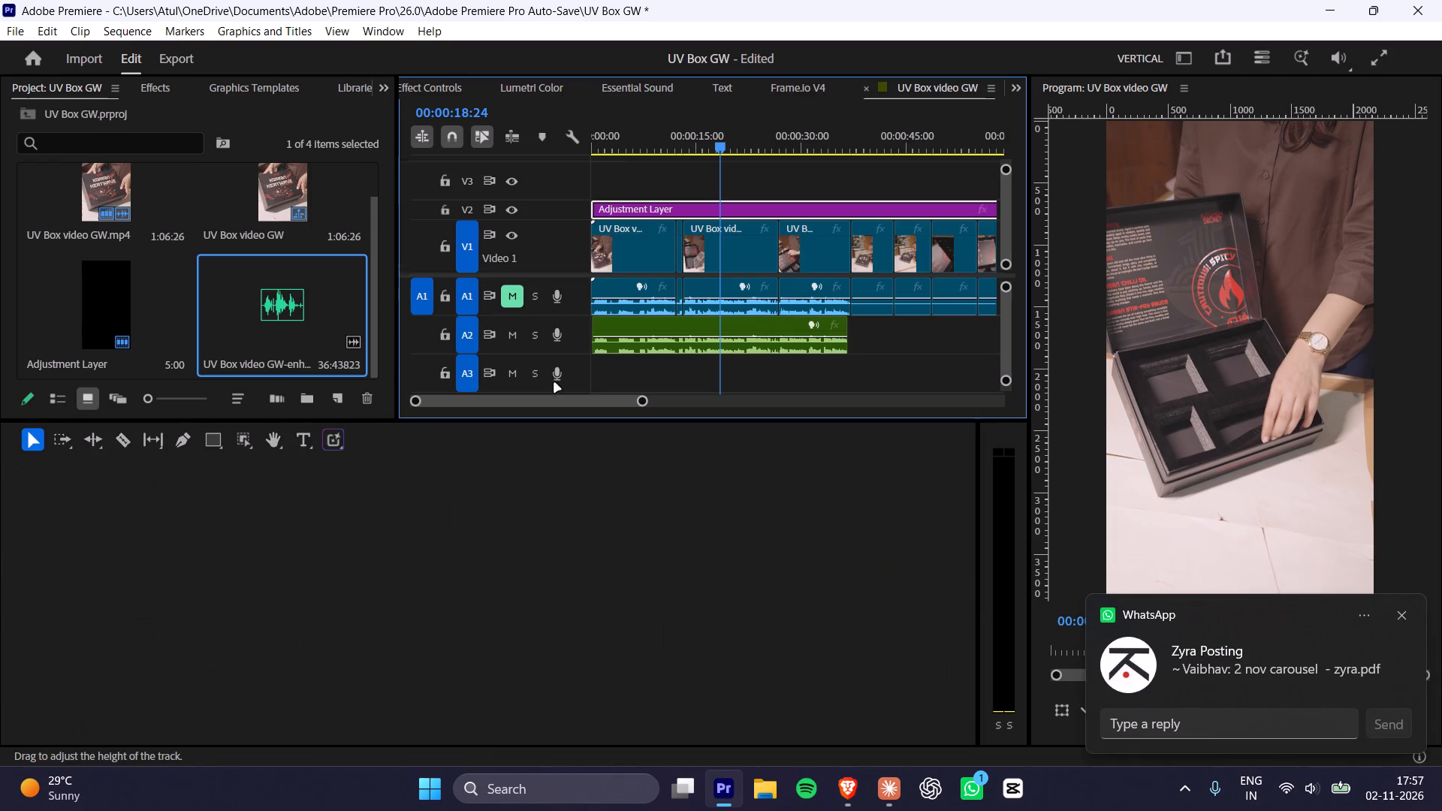
Dock the UV Box video GW timeline back in the lower panel group next to Tools.
key(ctrl+z)
drag(902, 84, 784, 246)
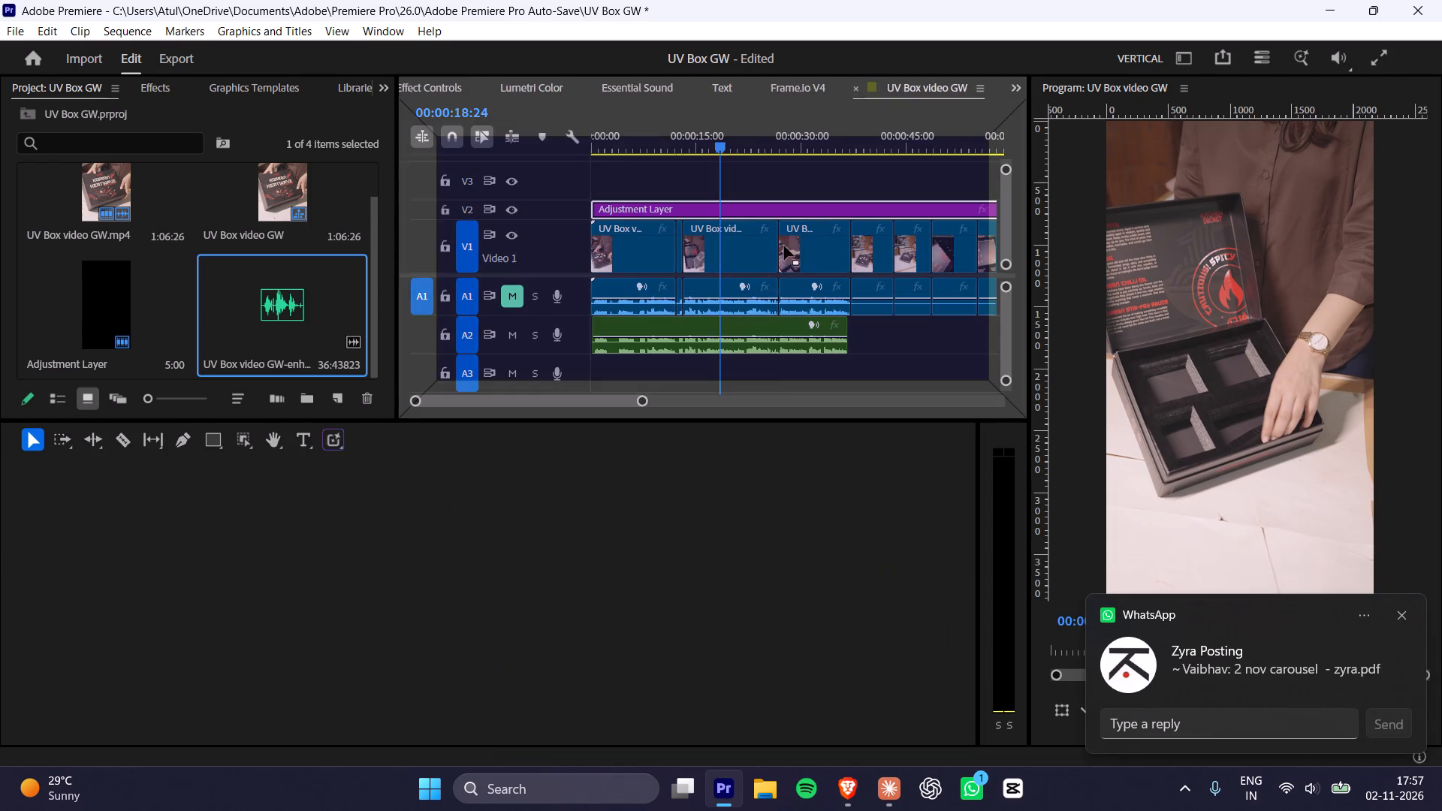
drag(784, 246, 559, 488)
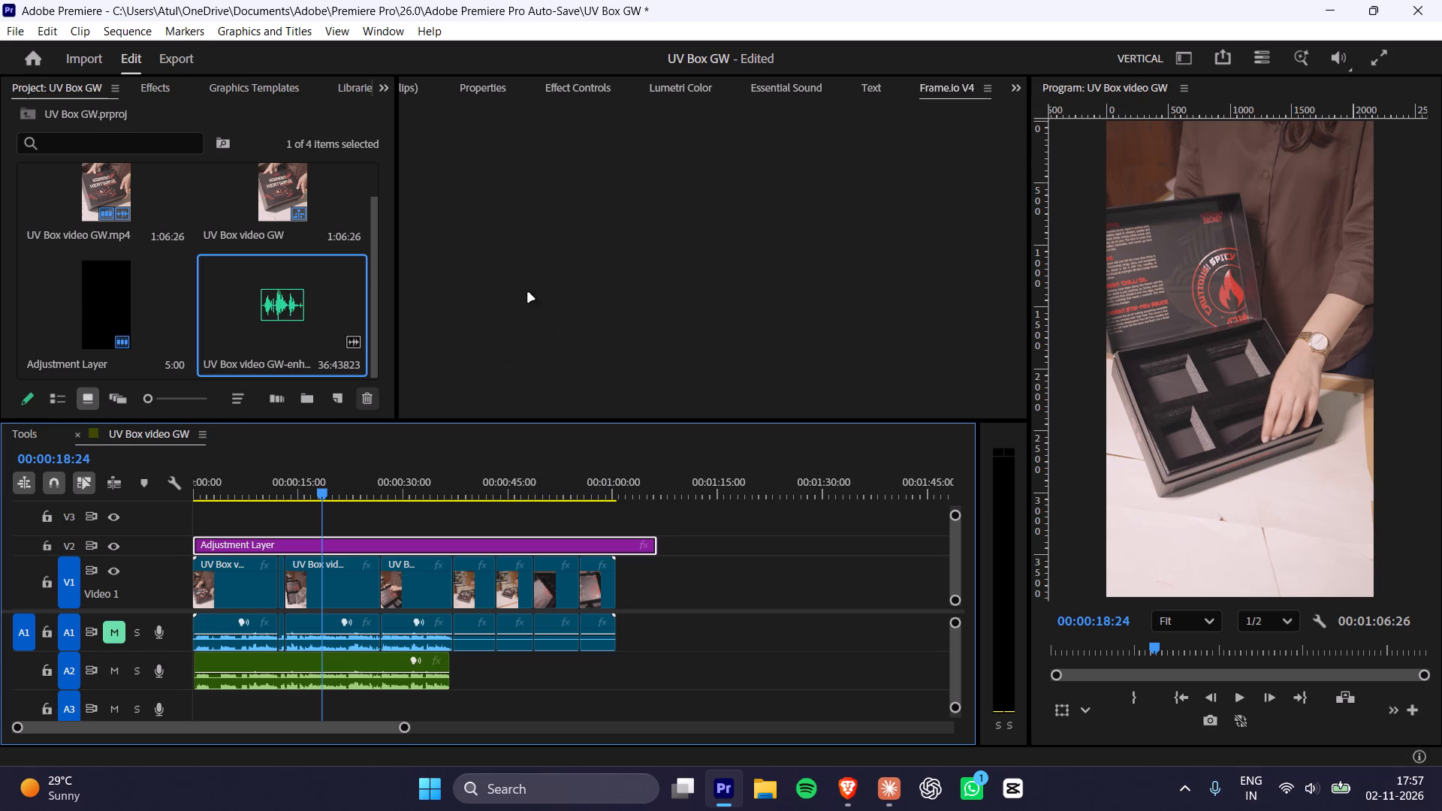
Bring Effect Controls to the front of the upper panel group.
click(575, 74)
click(563, 94)
click(495, 92)
click(428, 88)
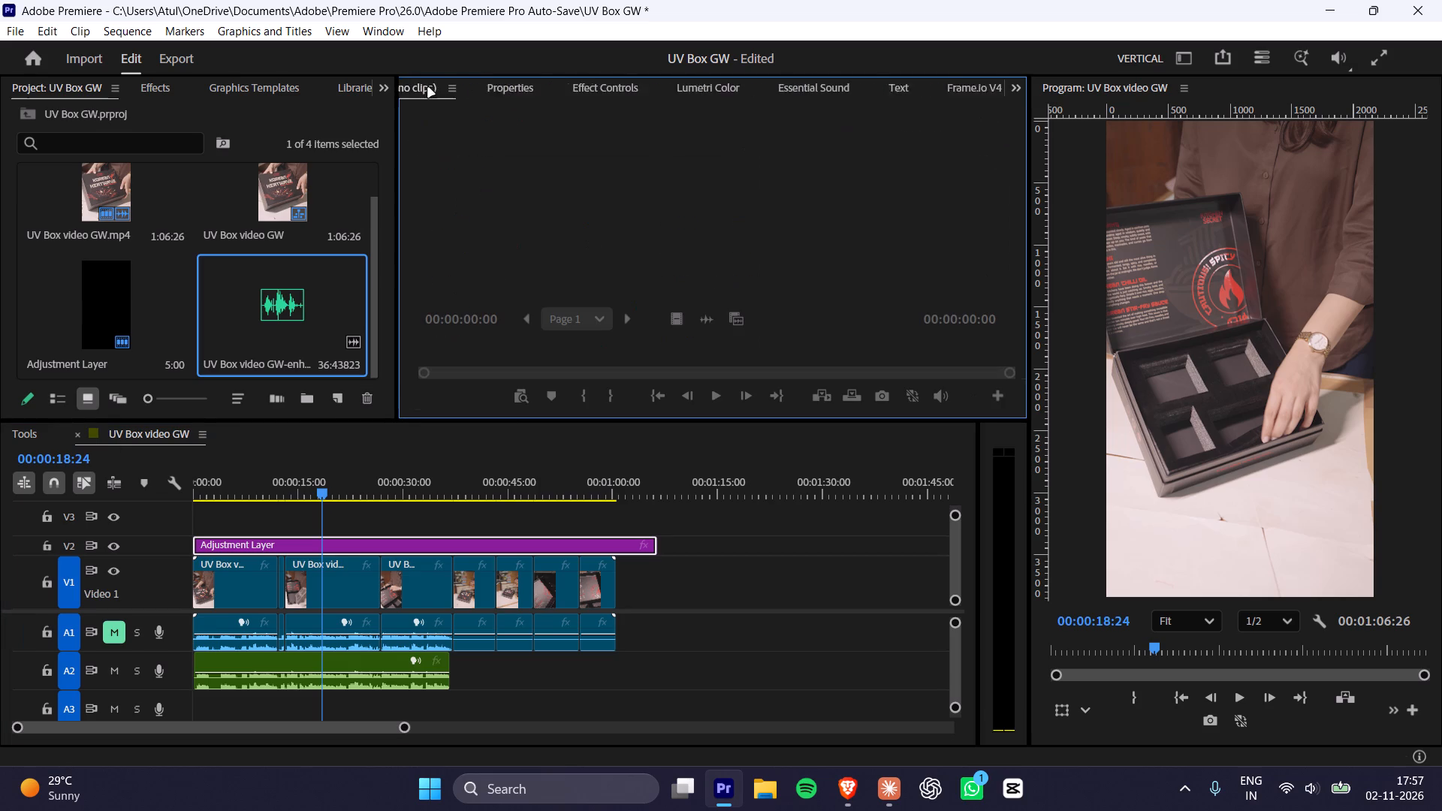
click(671, 89)
click(729, 89)
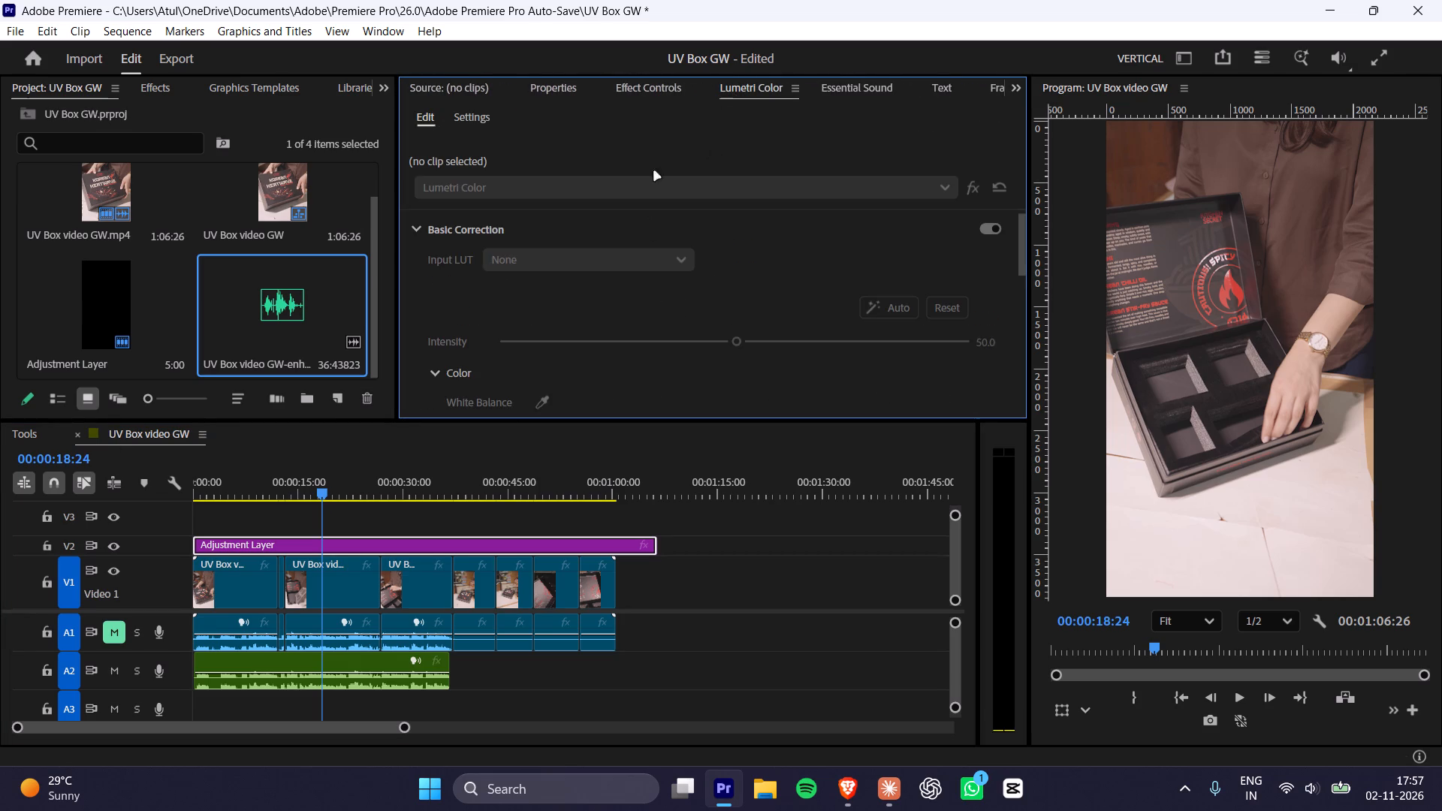
click(635, 89)
click(548, 91)
click(861, 89)
click(701, 89)
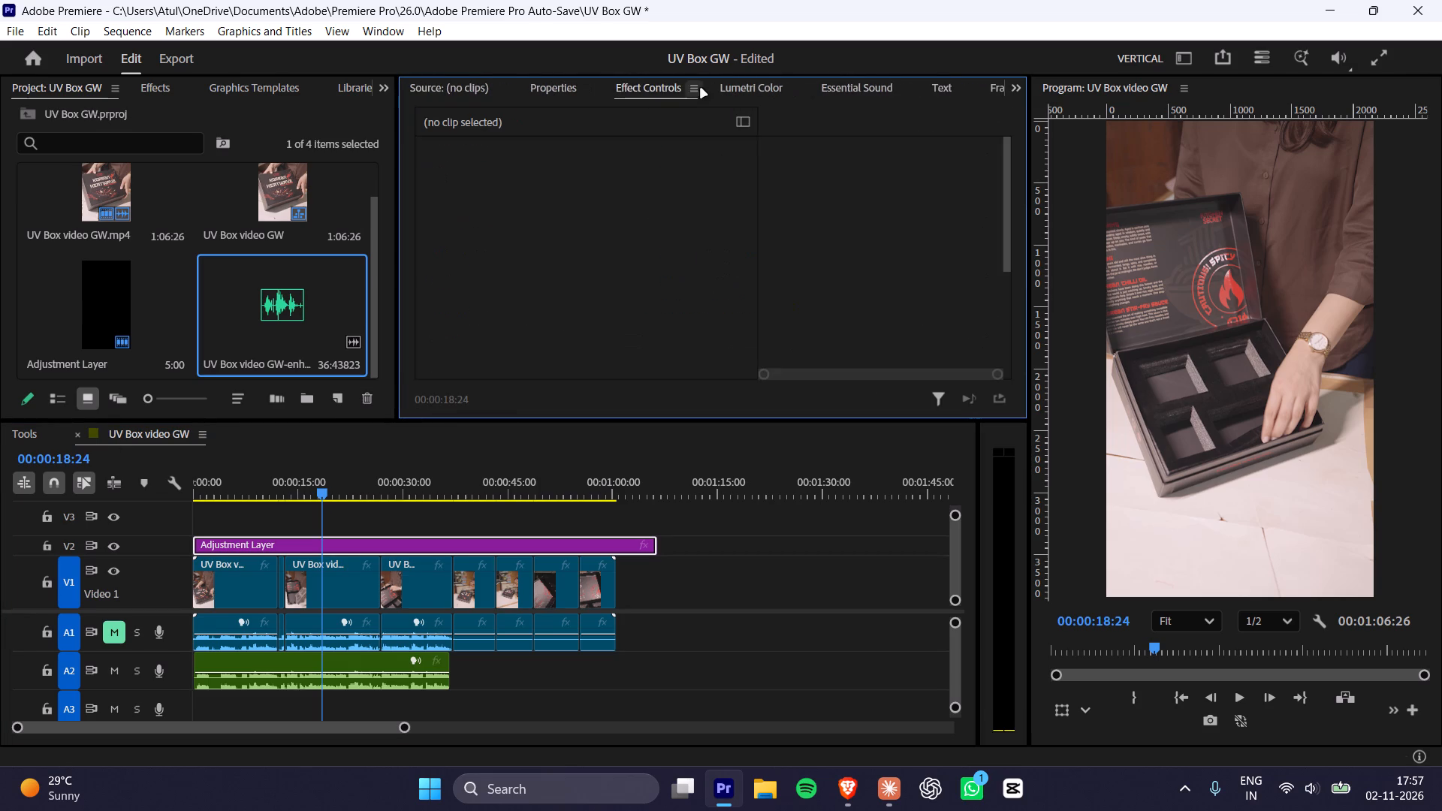
click(576, 86)
click(674, 96)
Make the timeline panel taller and move the adjustment layer from track V2 up to V4.
click(370, 597)
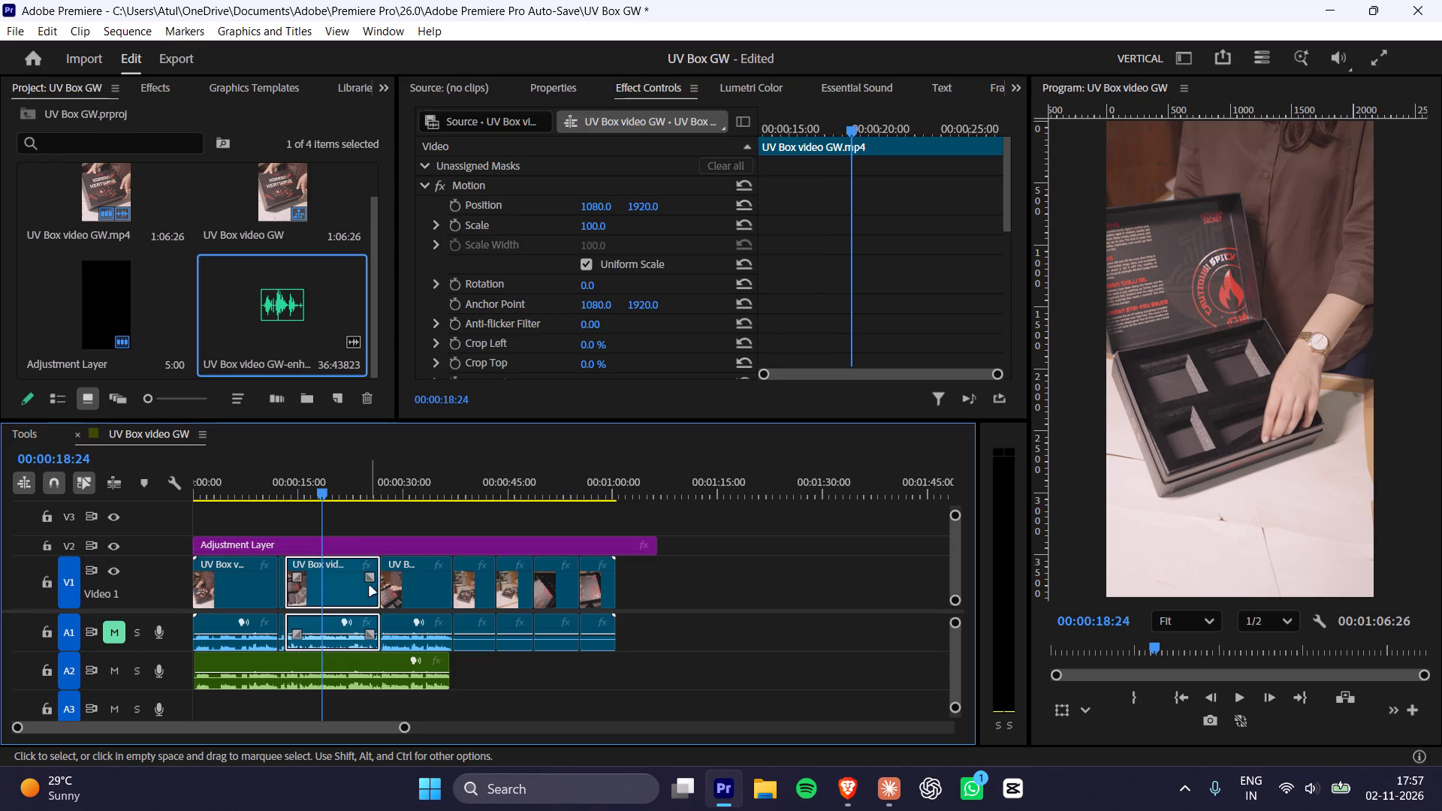
click(374, 539)
drag(634, 422, 641, 371)
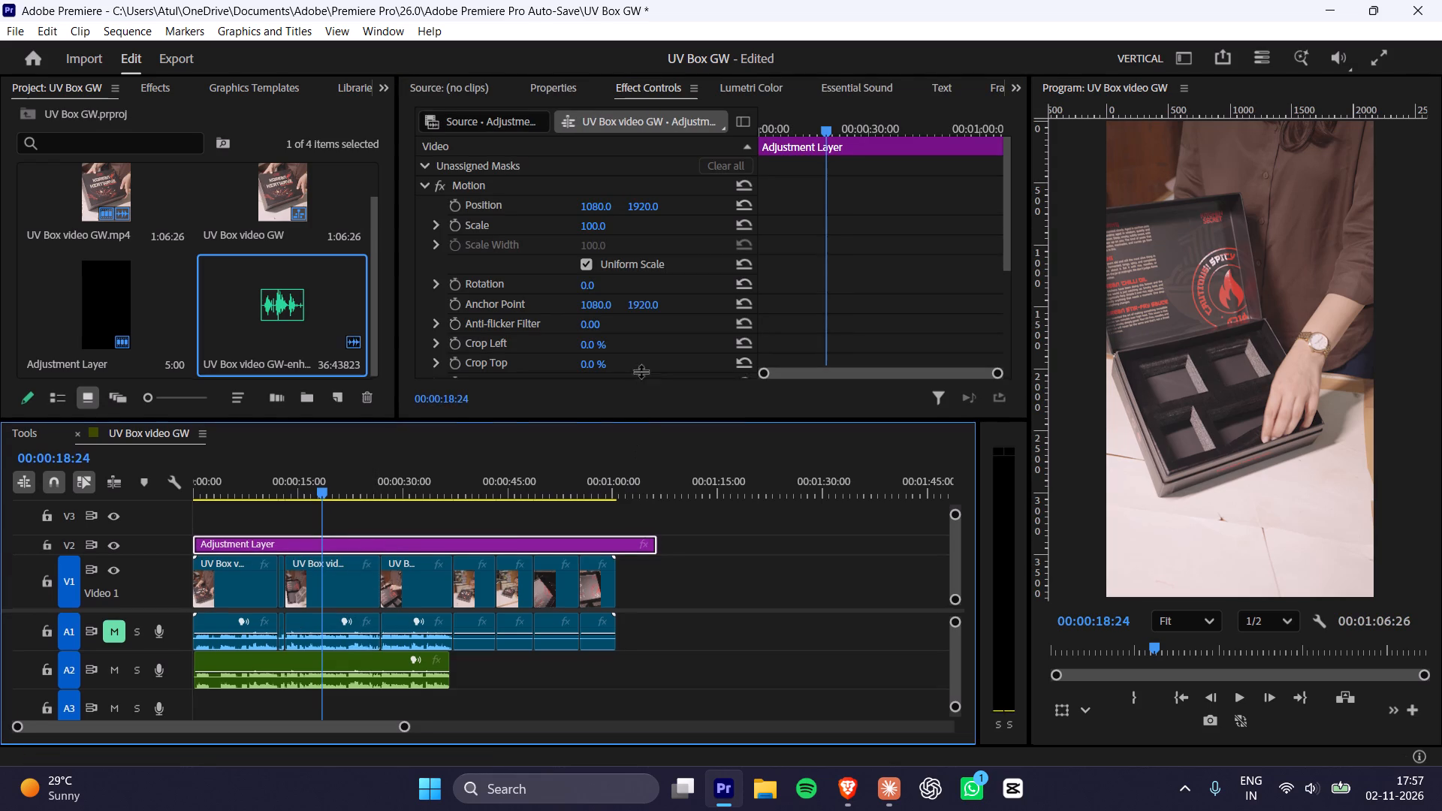
drag(641, 371, 662, 291)
drag(357, 478, 364, 415)
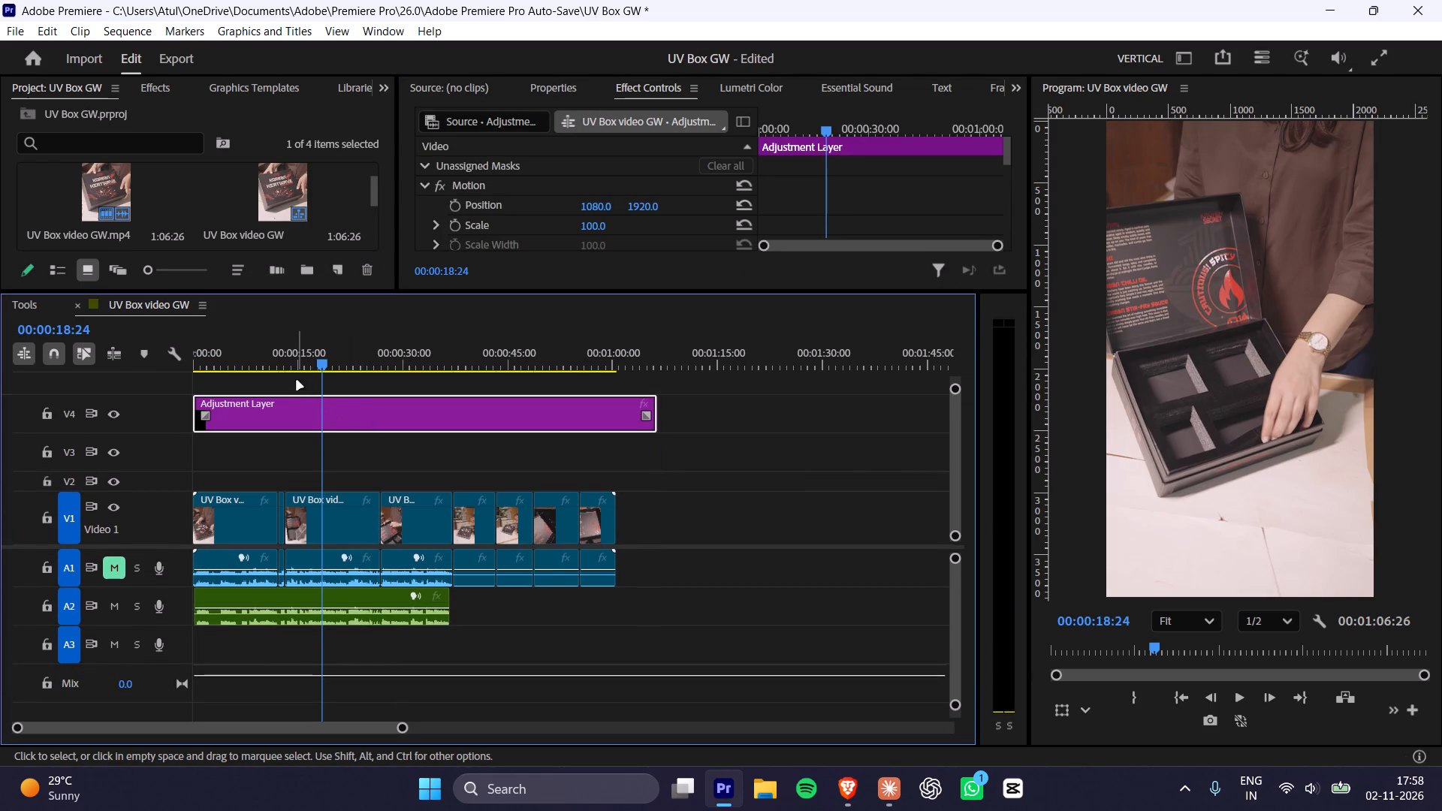
Play the opening from the sequence start to about 00:00:04:15 and replay its first moments to review it.
drag(278, 343, 29, 362)
alt+scroll(315, 477, up, 2)
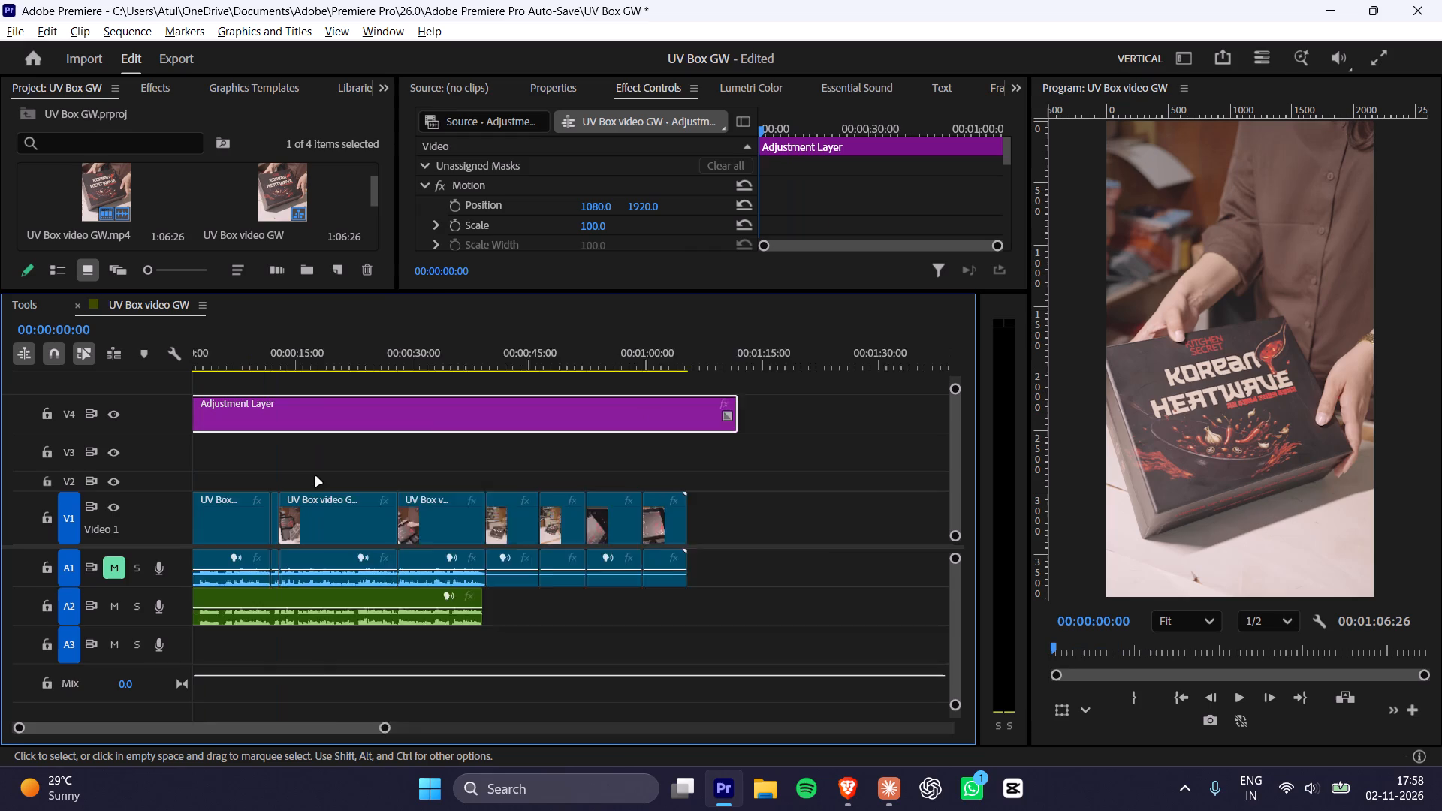
alt+scroll(315, 477, up, 7)
drag(681, 355, 0, 363)
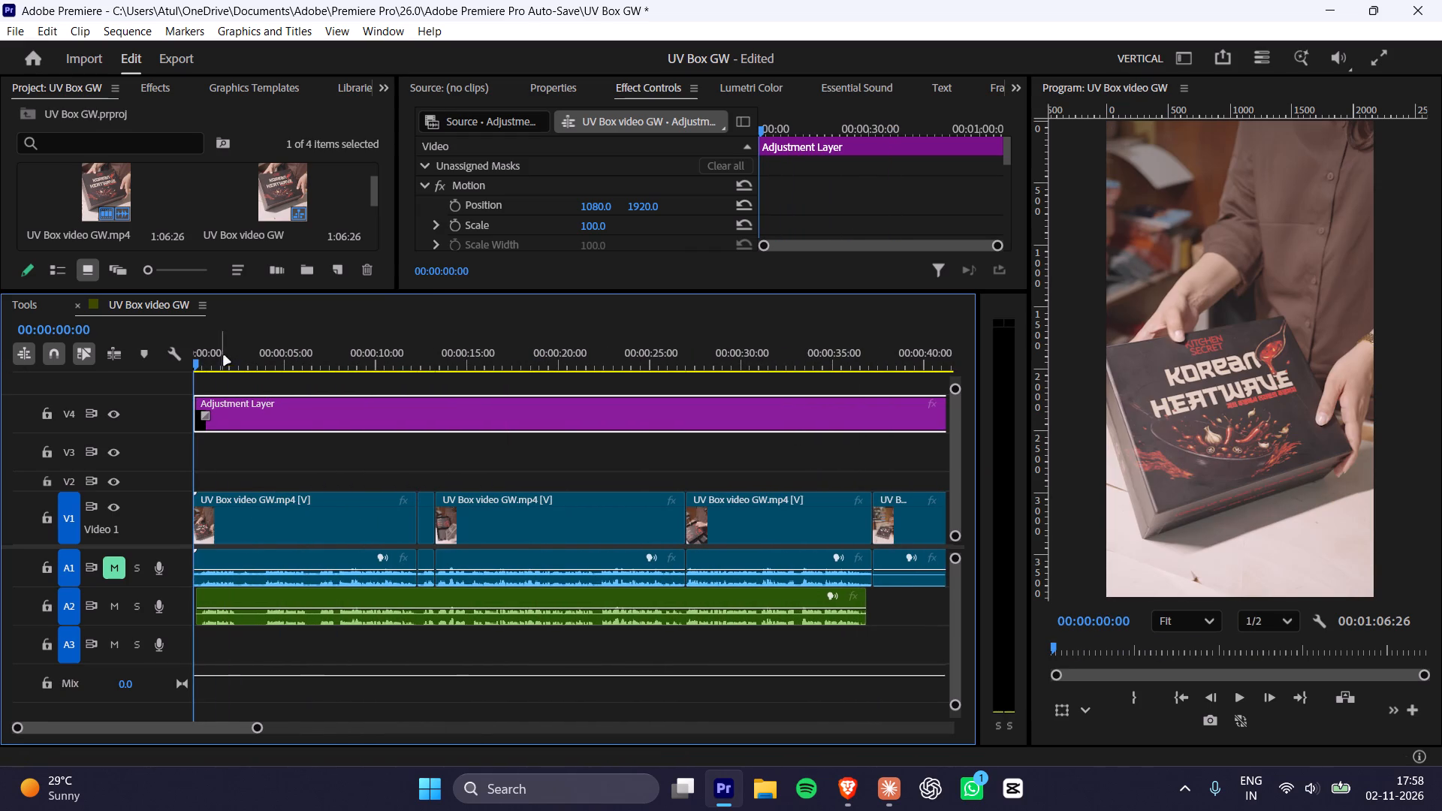
drag(225, 358, 107, 363)
key(space)
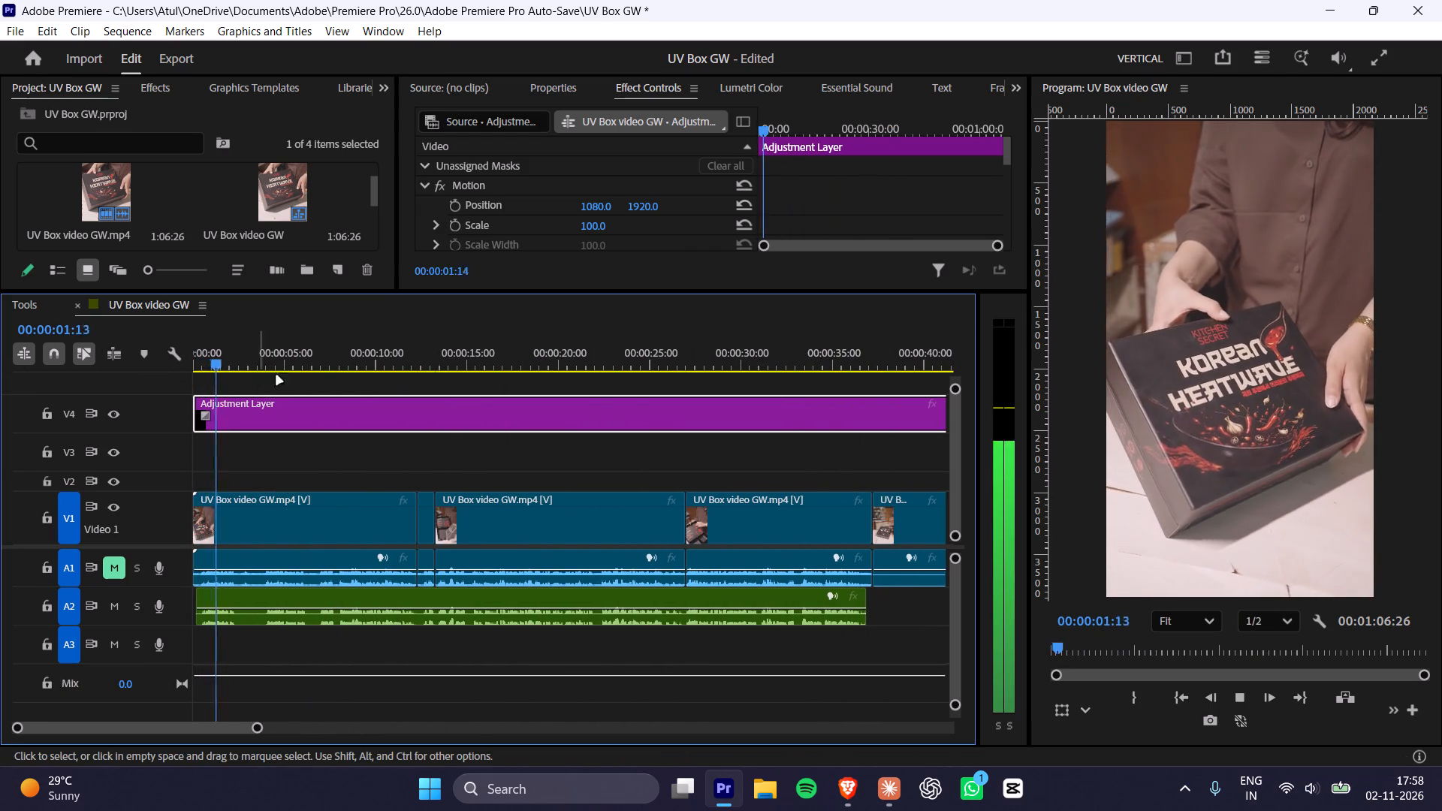
key(space)
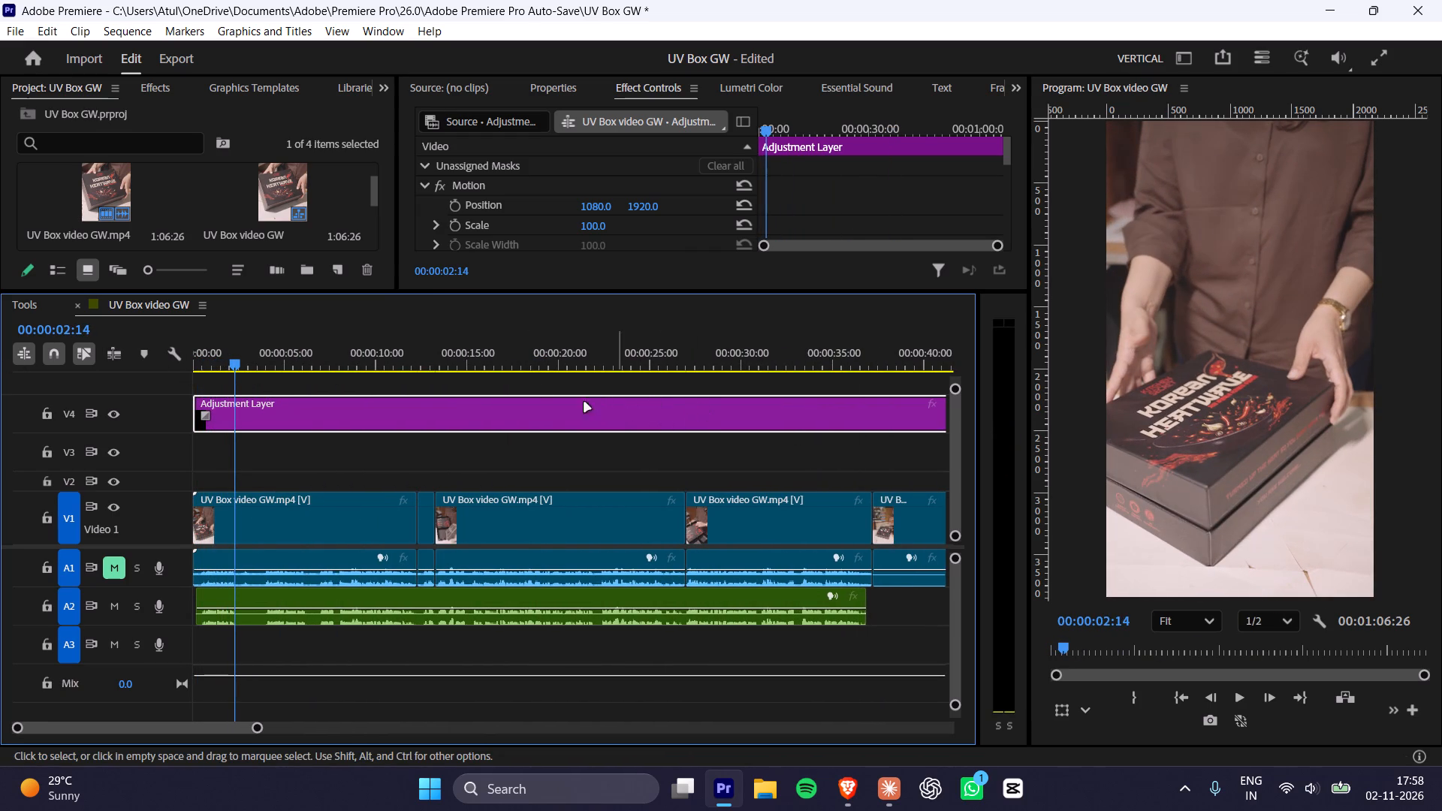
alt+scroll(397, 460, down, 8)
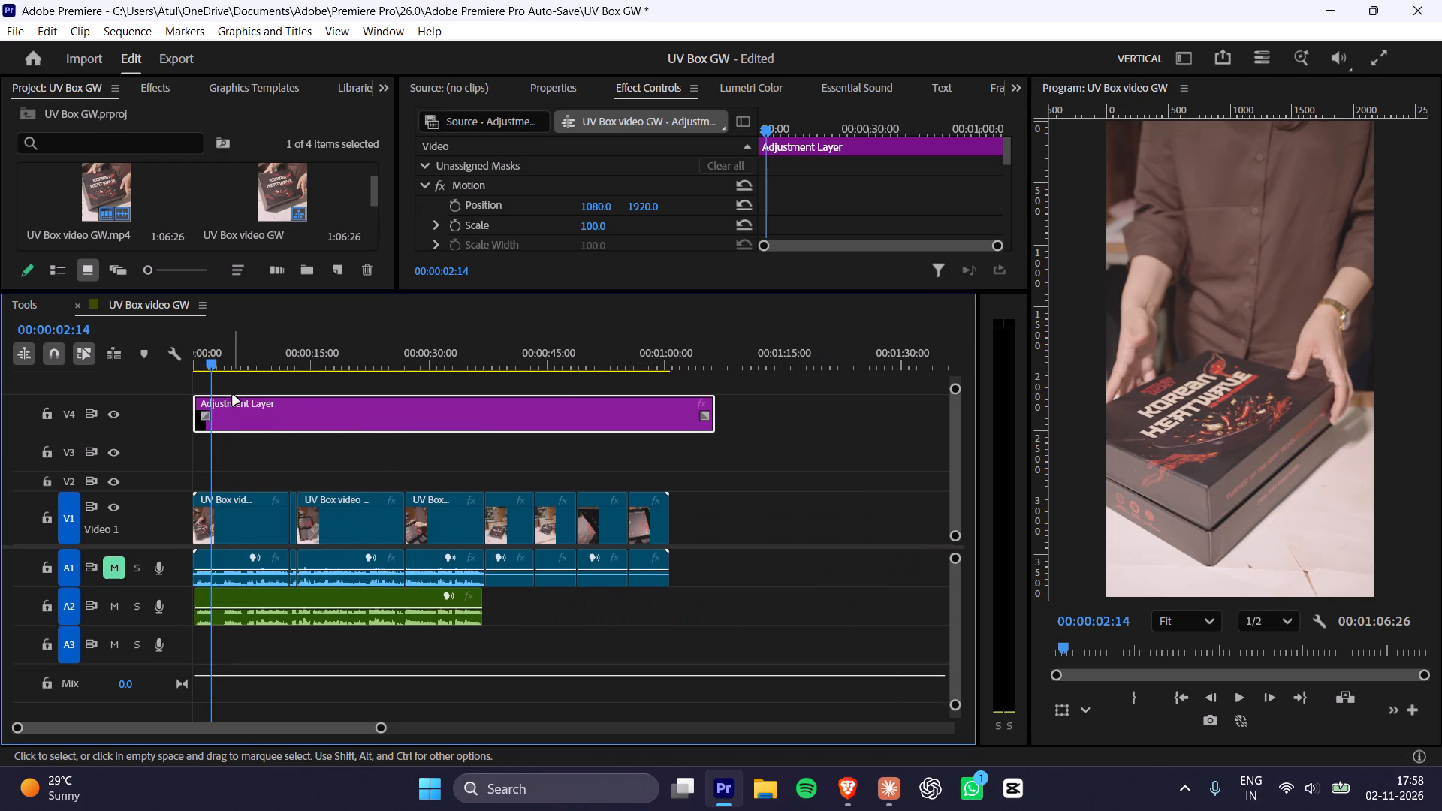
key(space)
key(space)
key(space)
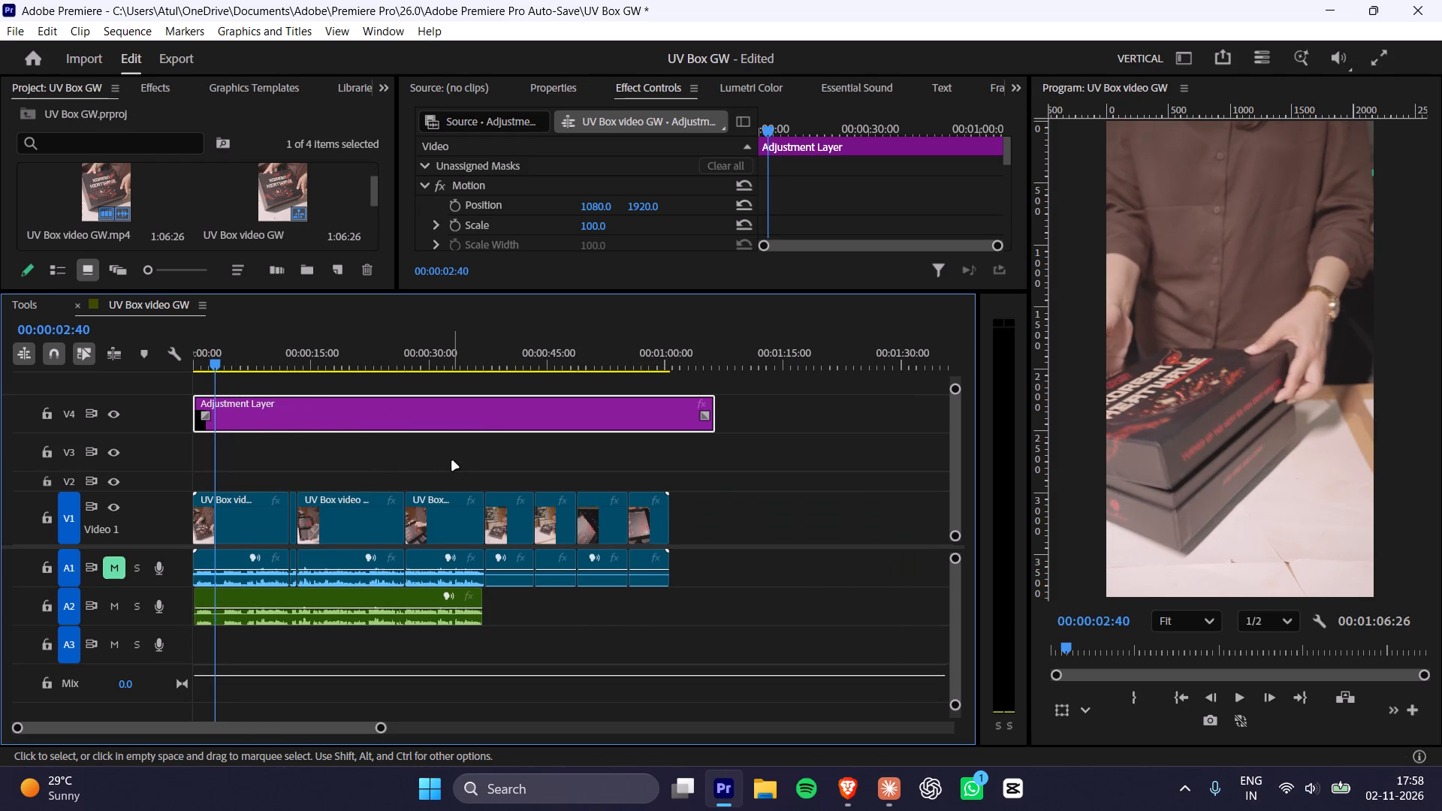
key(space)
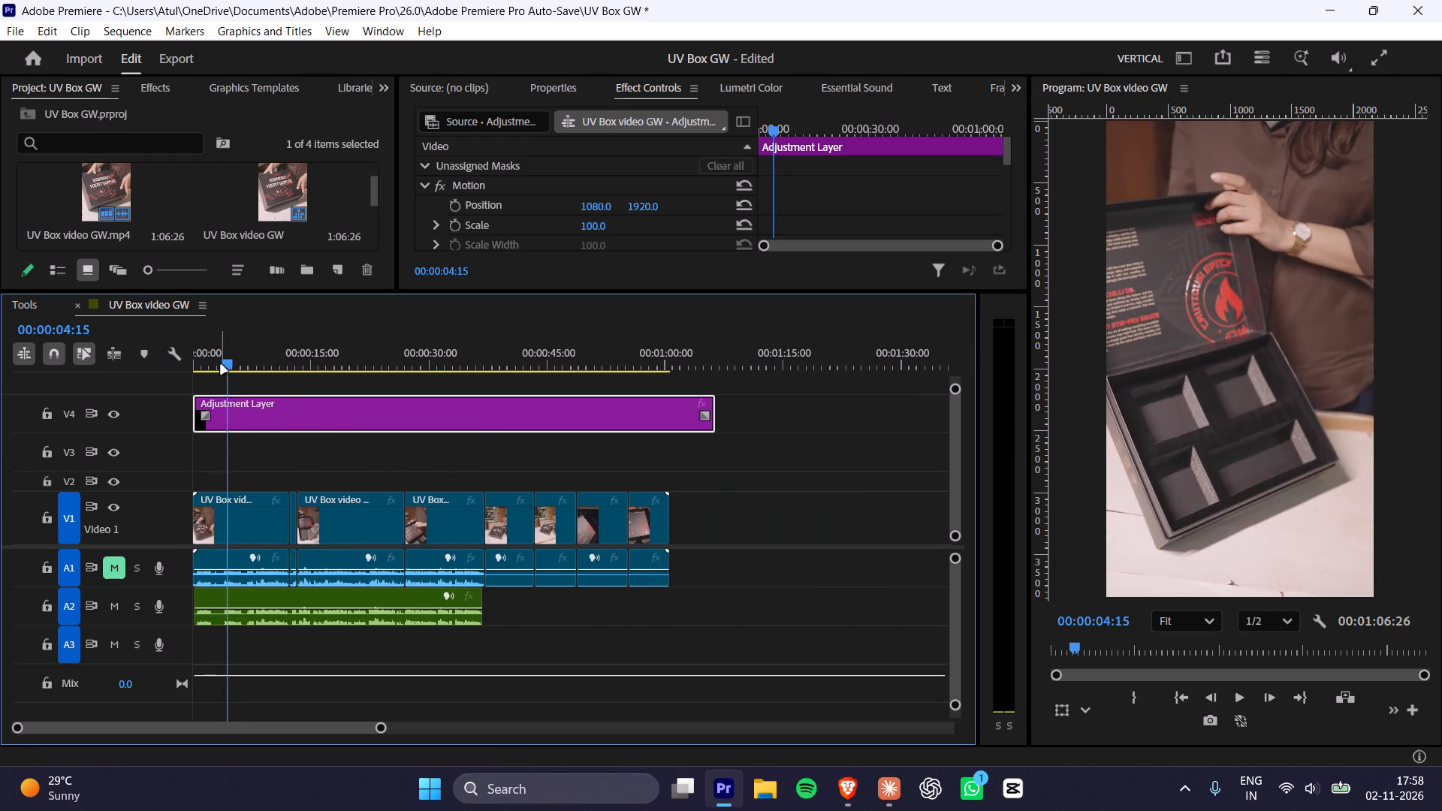
drag(221, 365, 169, 369)
key(space)
key(space)
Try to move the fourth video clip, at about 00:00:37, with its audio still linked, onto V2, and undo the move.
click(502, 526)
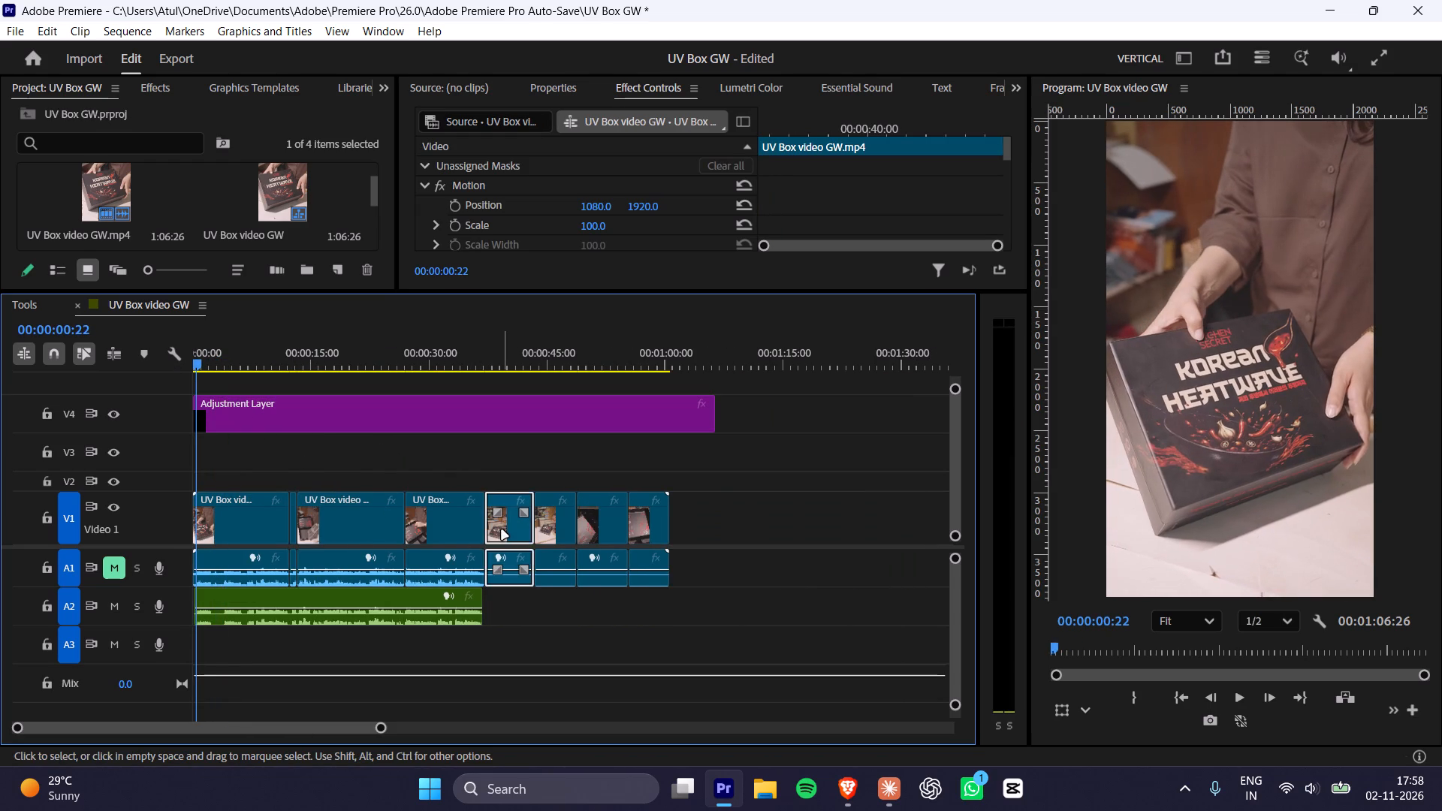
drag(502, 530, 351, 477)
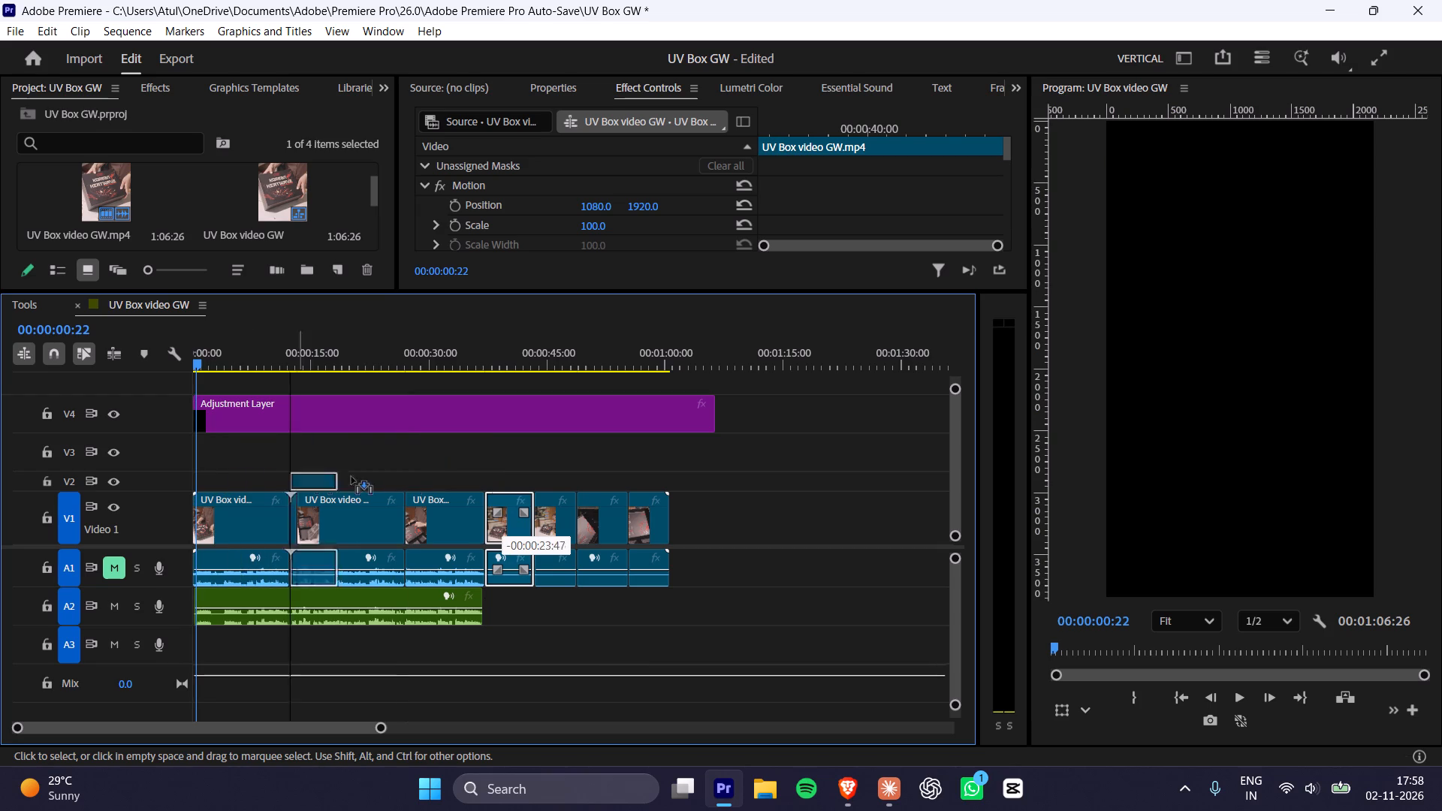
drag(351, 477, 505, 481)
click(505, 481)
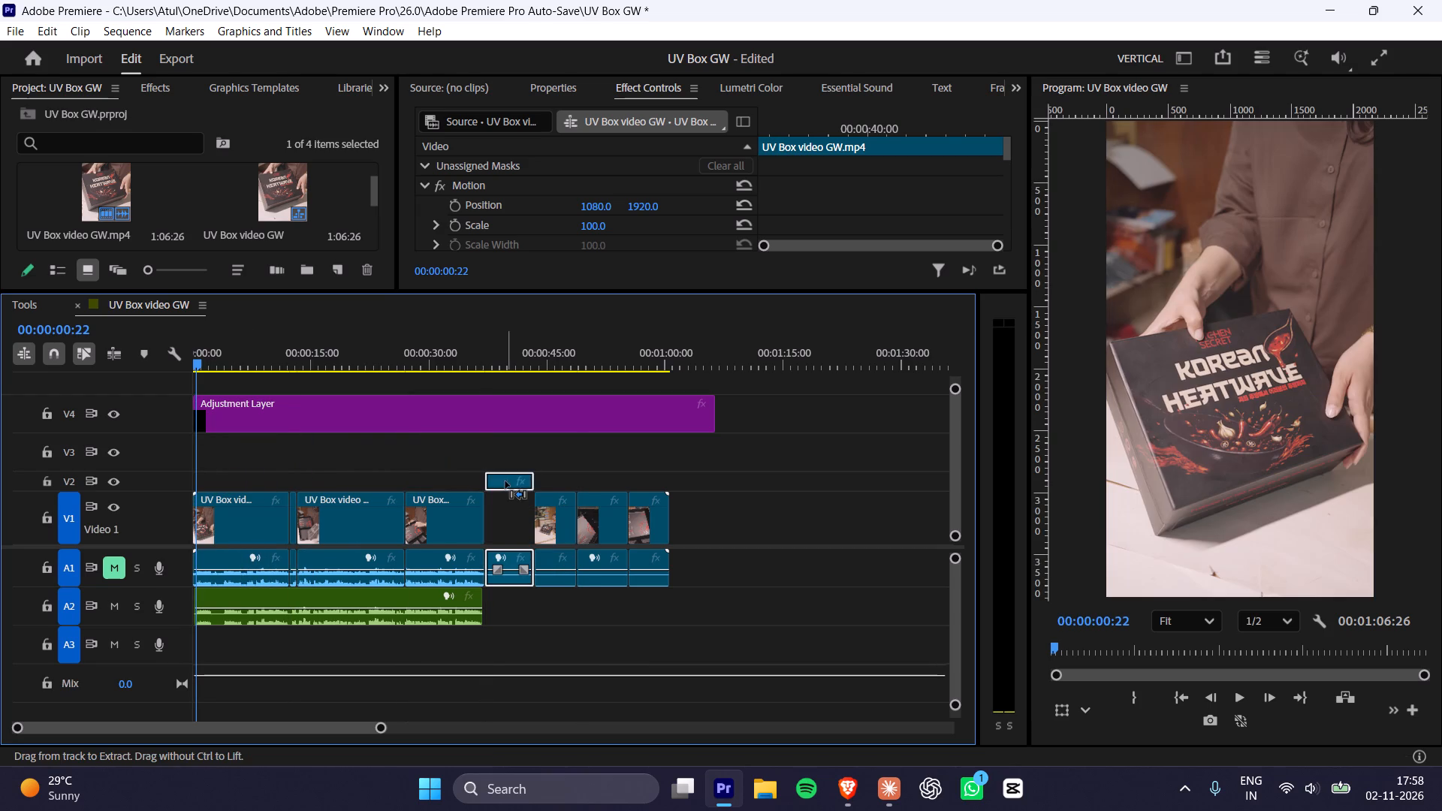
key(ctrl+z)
Unlink the last four V1 clips from their audio and delete that audio from A1.
drag(701, 513, 496, 523)
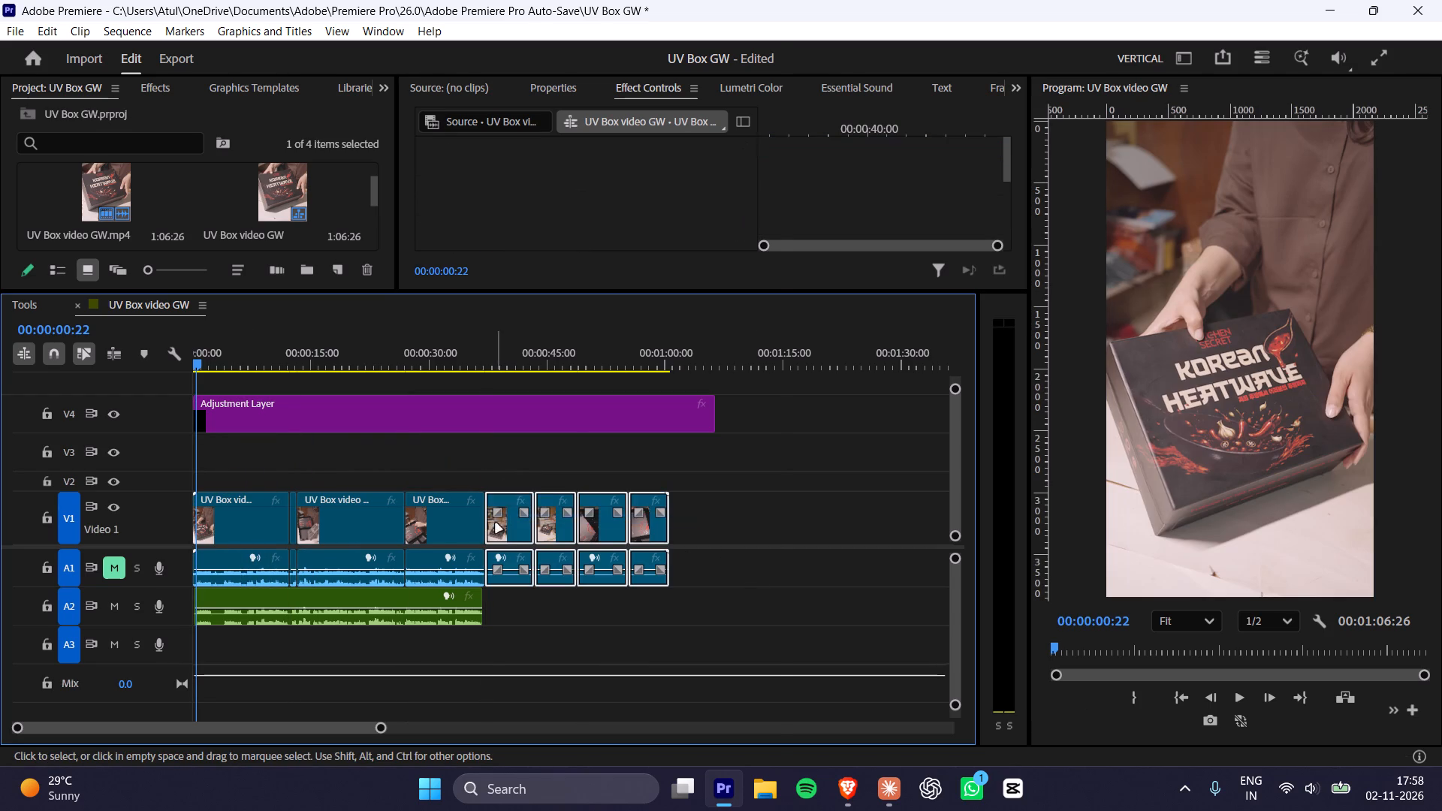
right_click(499, 535)
click(574, 339)
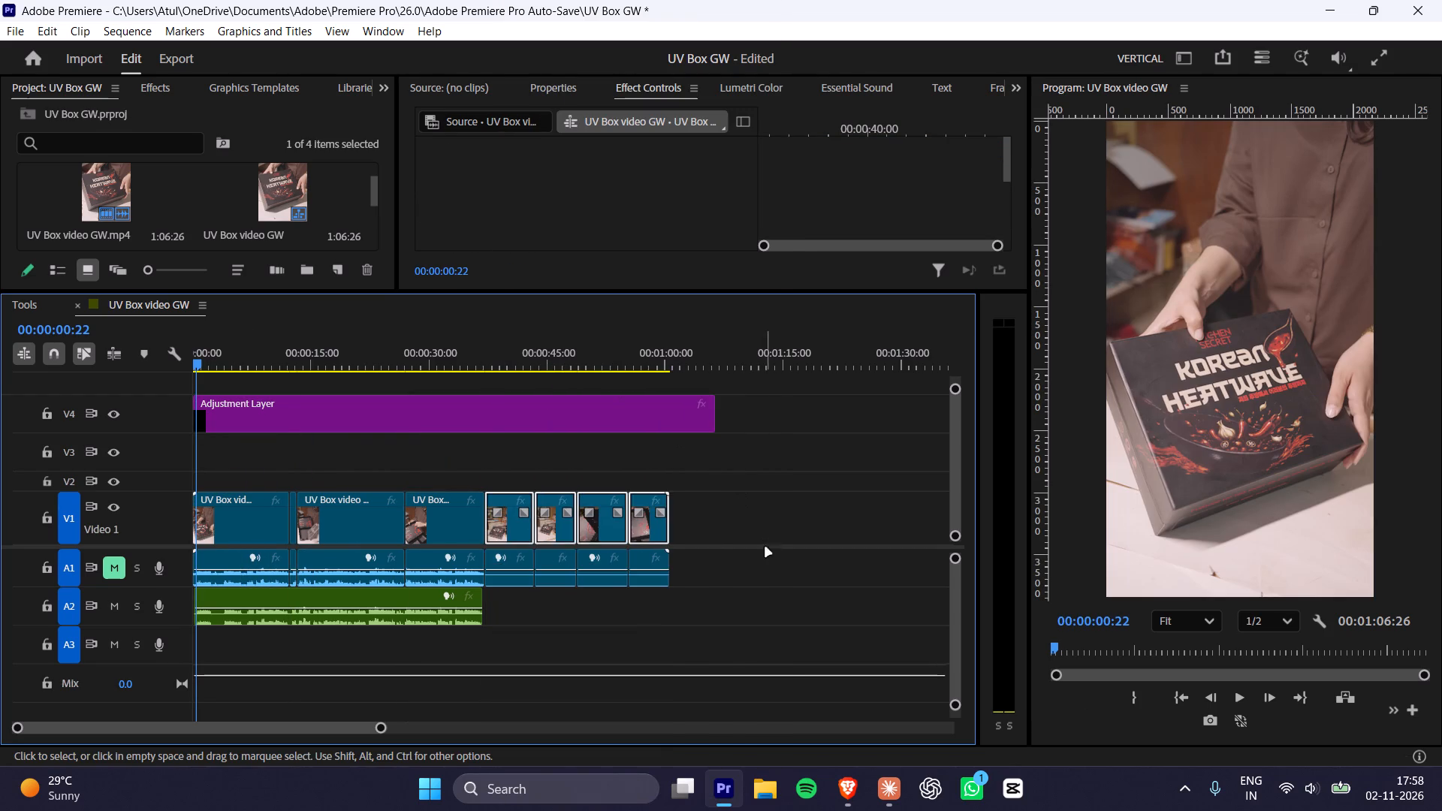
drag(759, 581, 511, 574)
key(Delete)
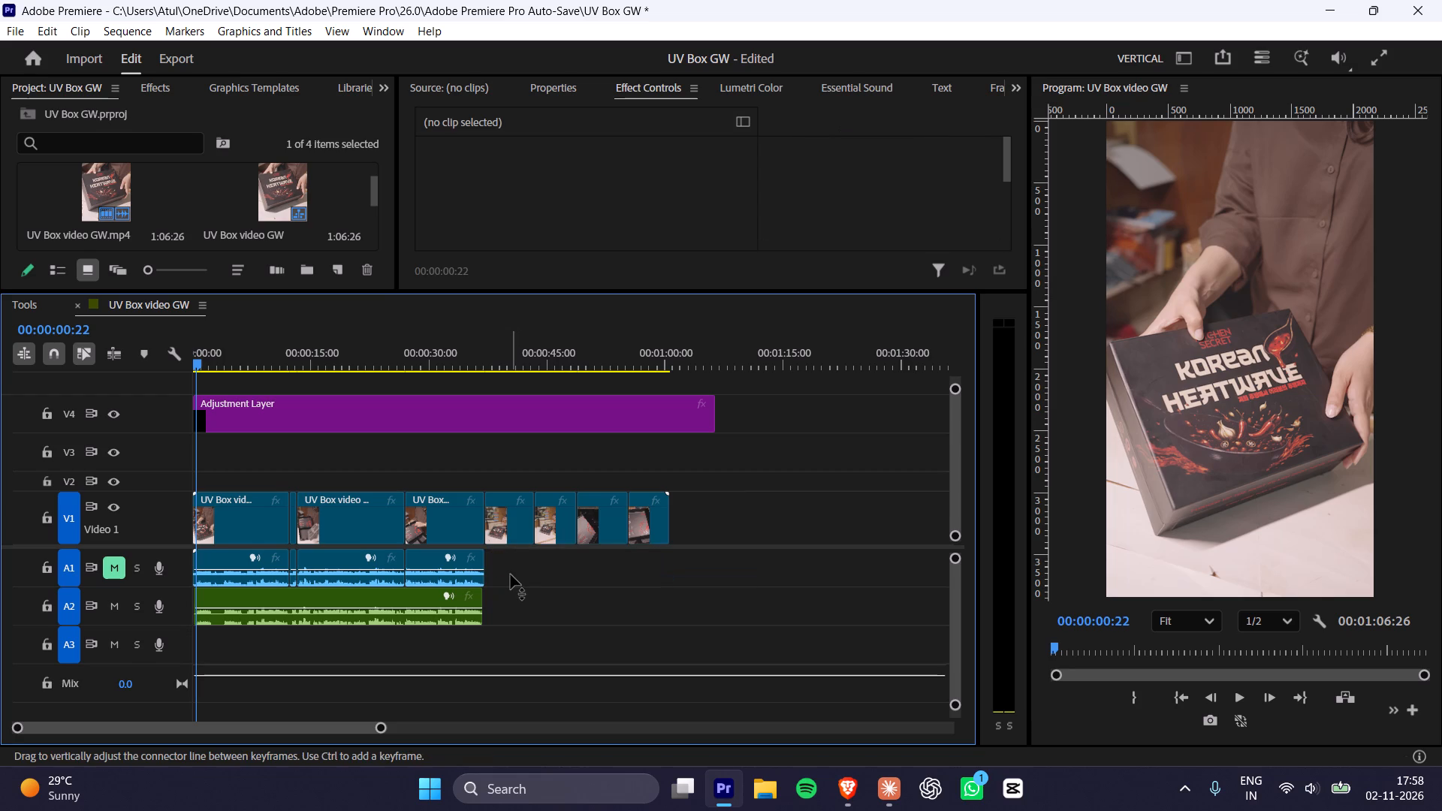
Move the first of the four unlinked clips from V1 to the start of the sequence on V2.
drag(496, 537, 192, 478)
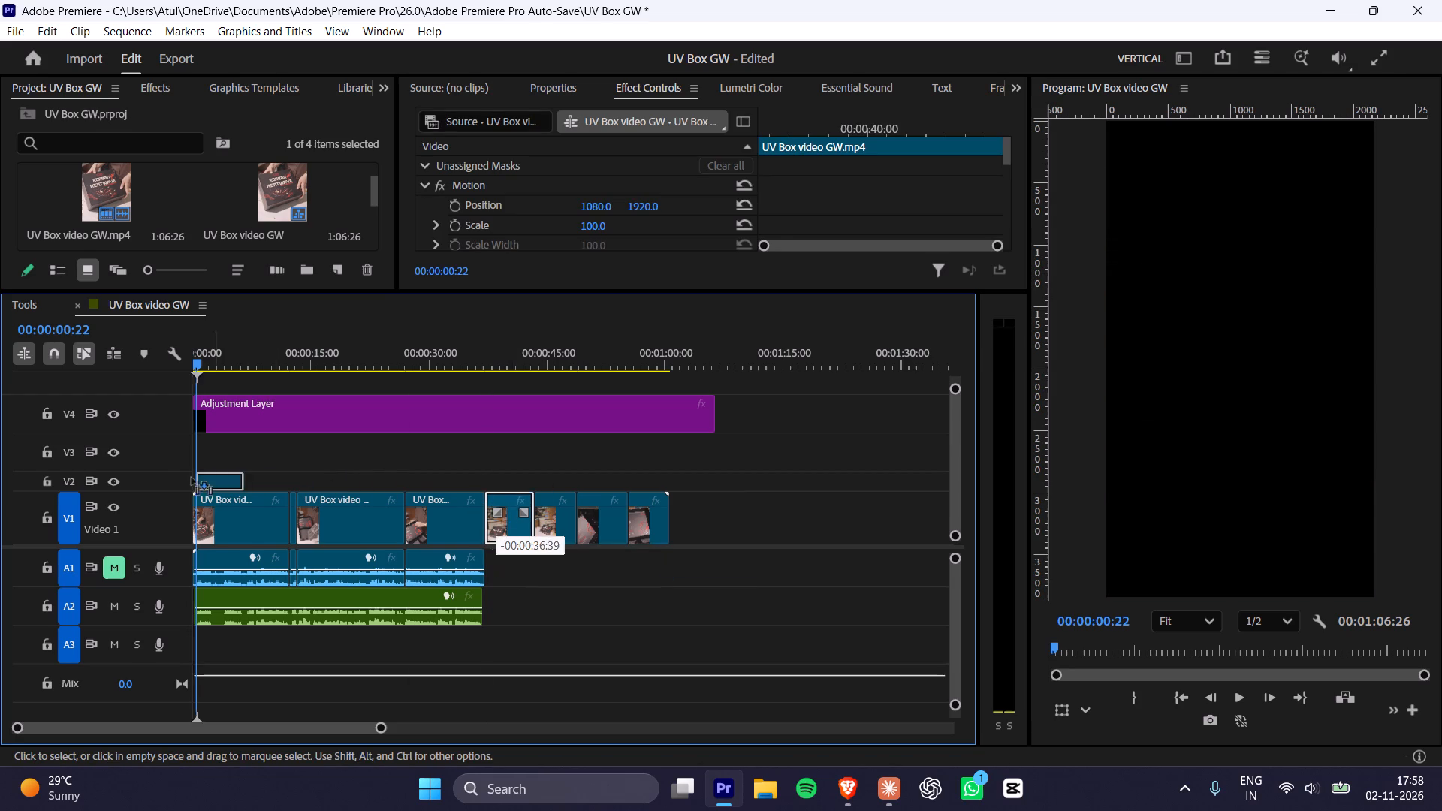
drag(192, 478, 158, 478)
Play the sequence from the start to about 00:00:02:07 to review the V2 clip over the voice.
drag(240, 366, 50, 366)
key(space)
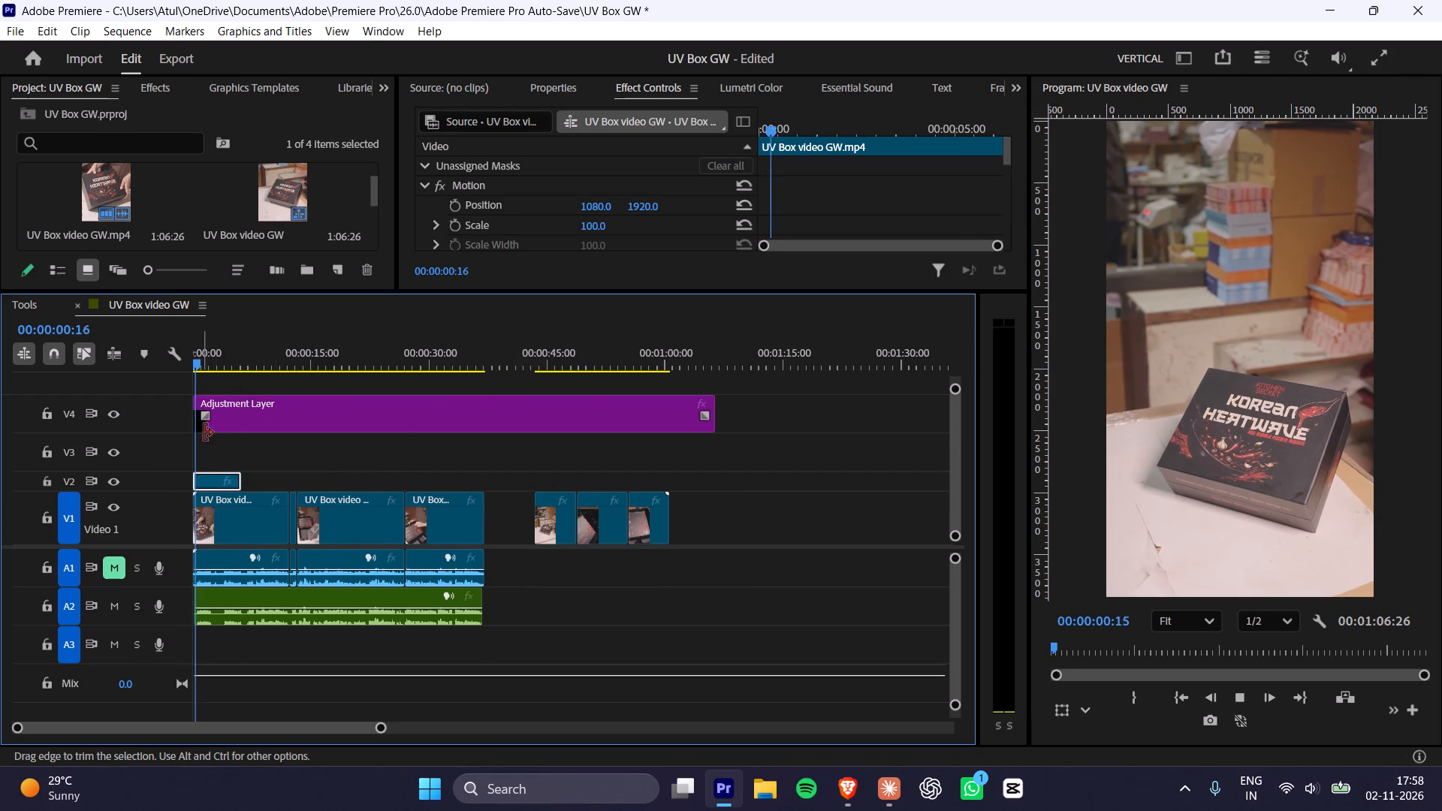
alt+scroll(264, 502, up, 19)
key(space)
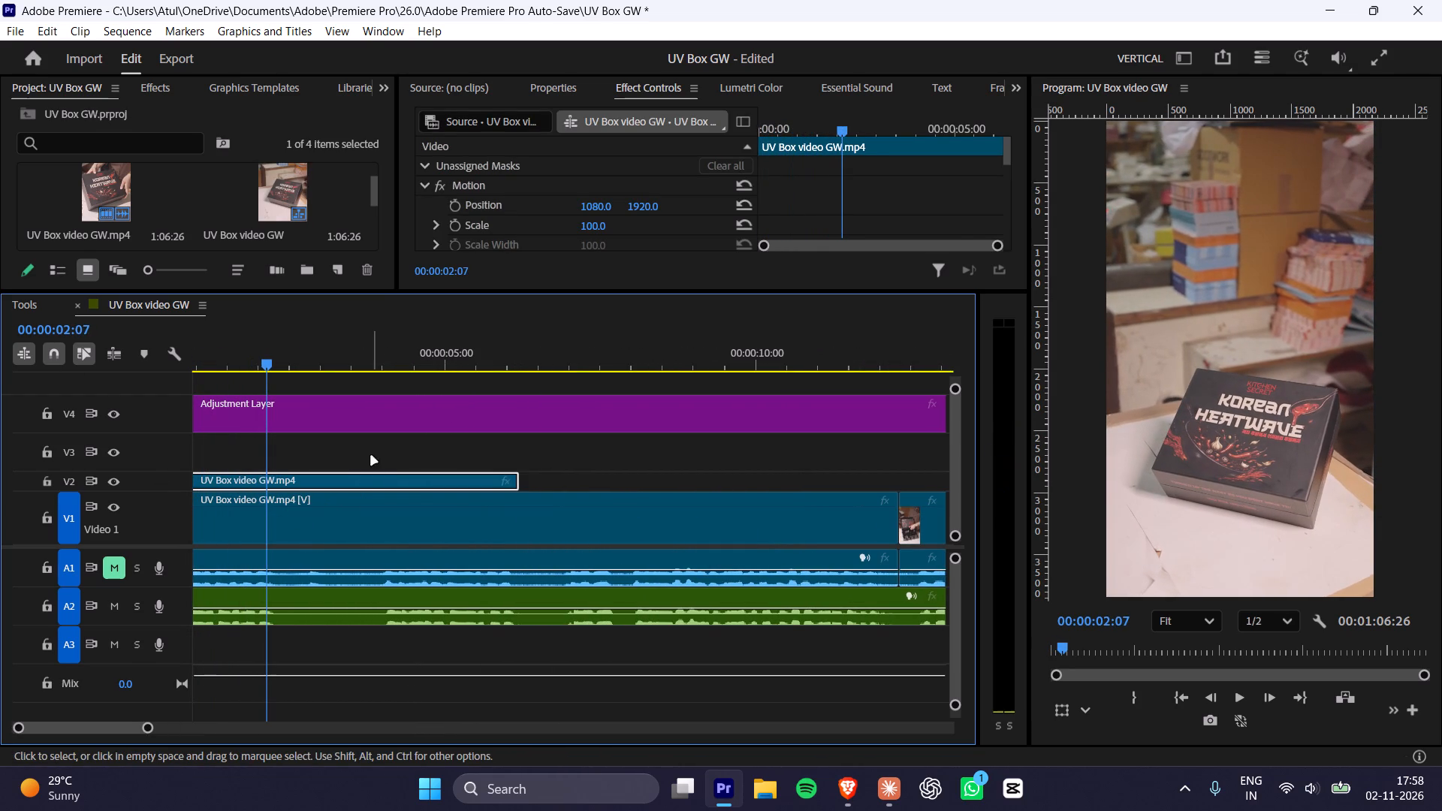
click(370, 475)
Shorten the timeline panel to give the upper panels more height.
click(467, 288)
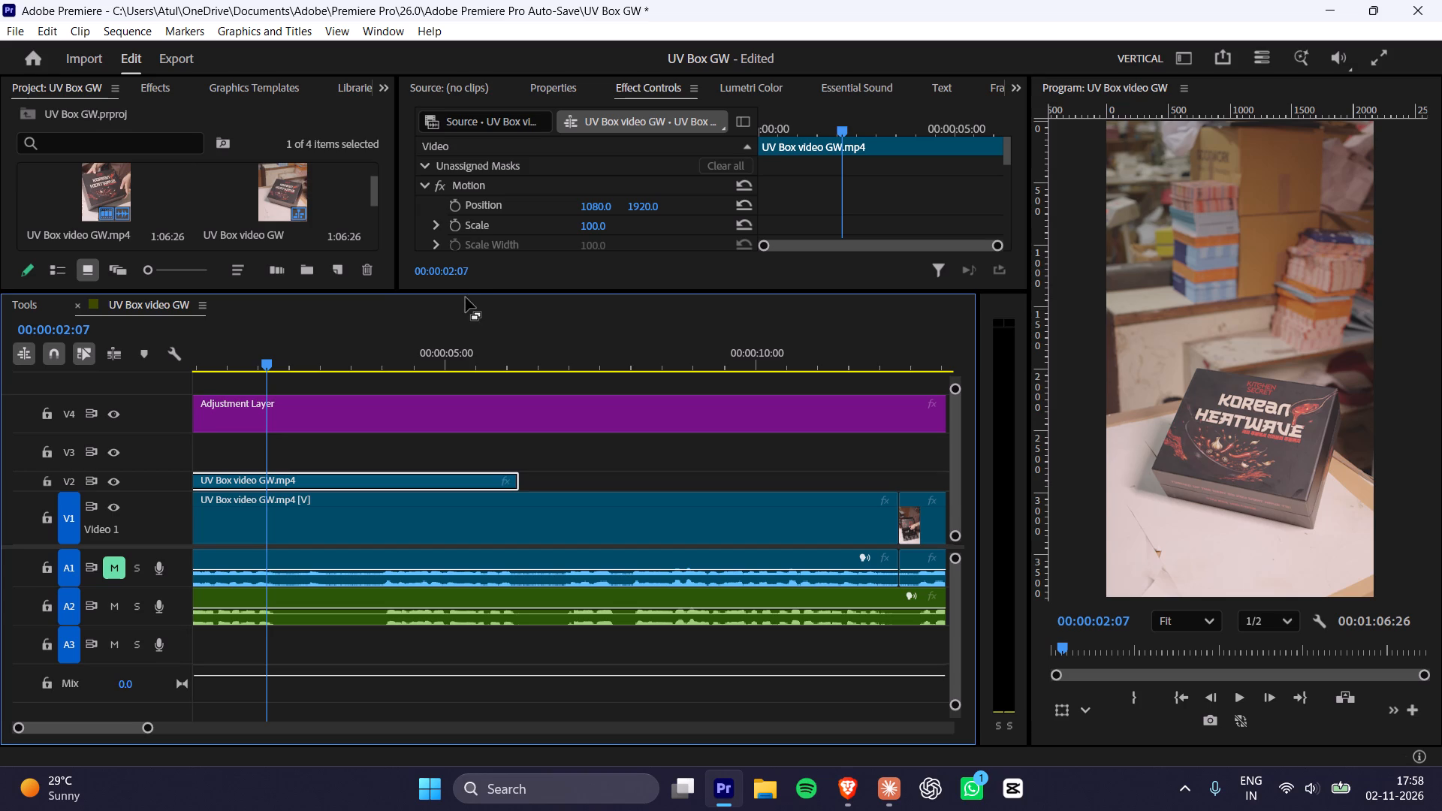
drag(471, 291, 459, 349)
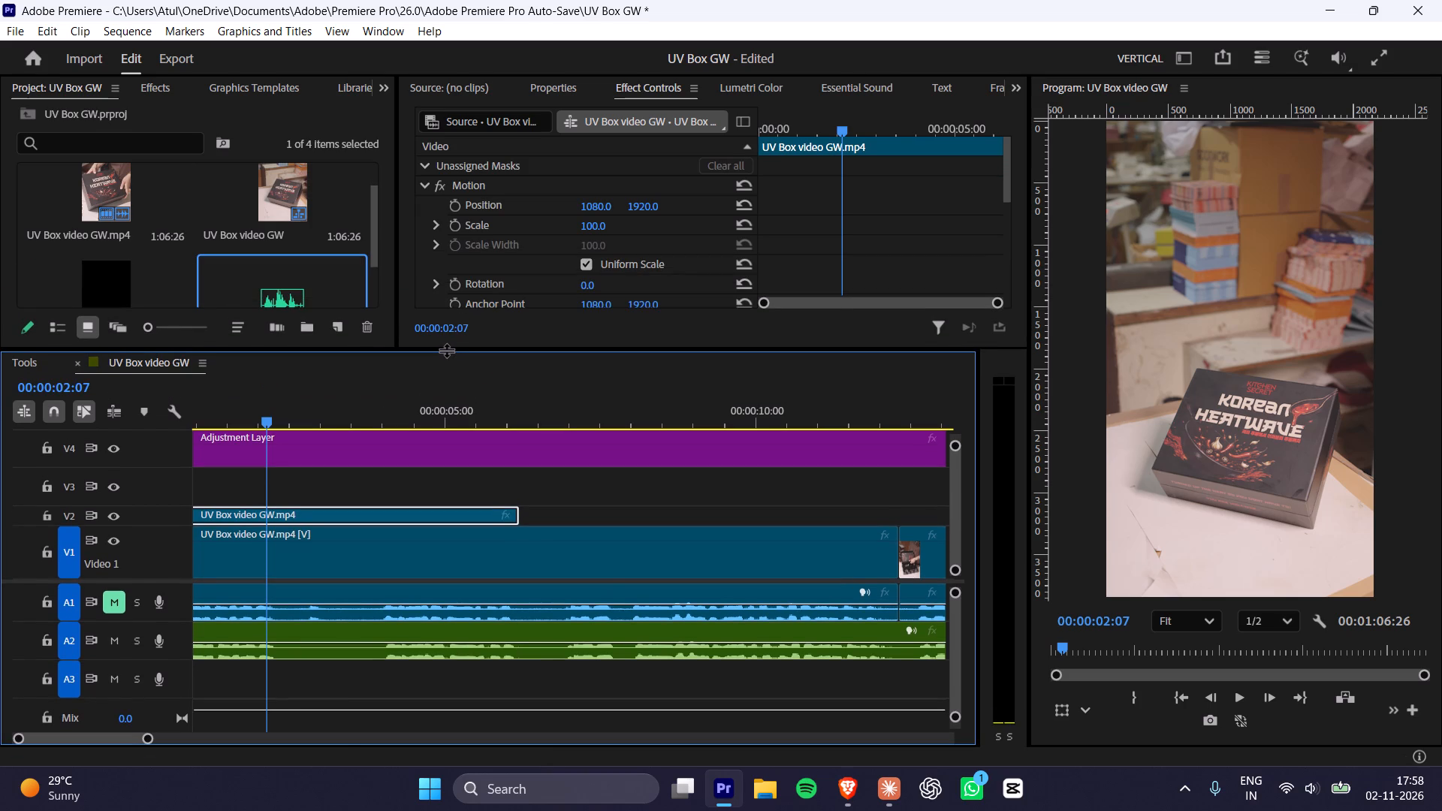
Extend the start of the enhanced audio clip on A2 back to the beginning of the sequence.
alt+scroll(285, 499, up, 3)
drag(240, 422, 0, 437)
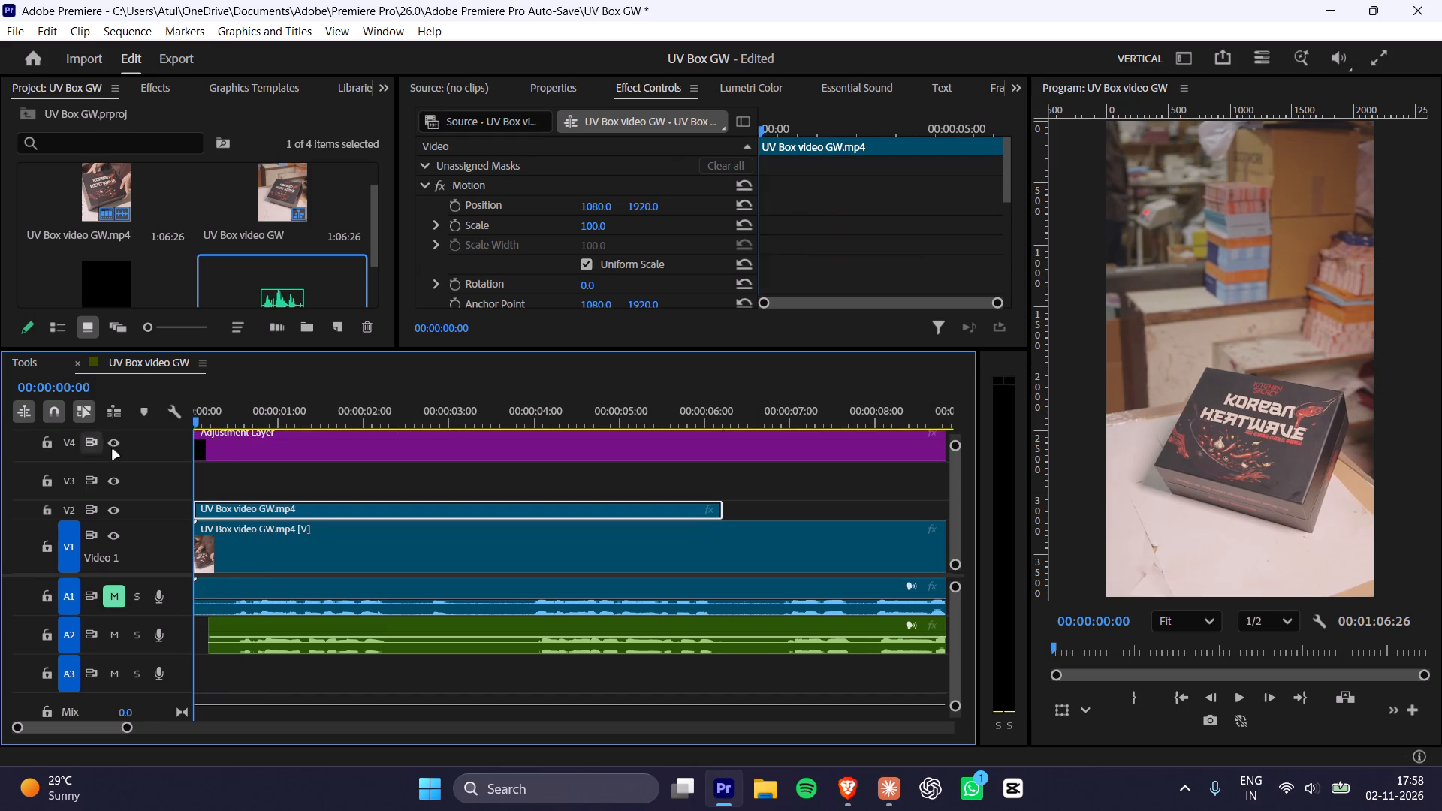
key(space)
key(space)
click(222, 623)
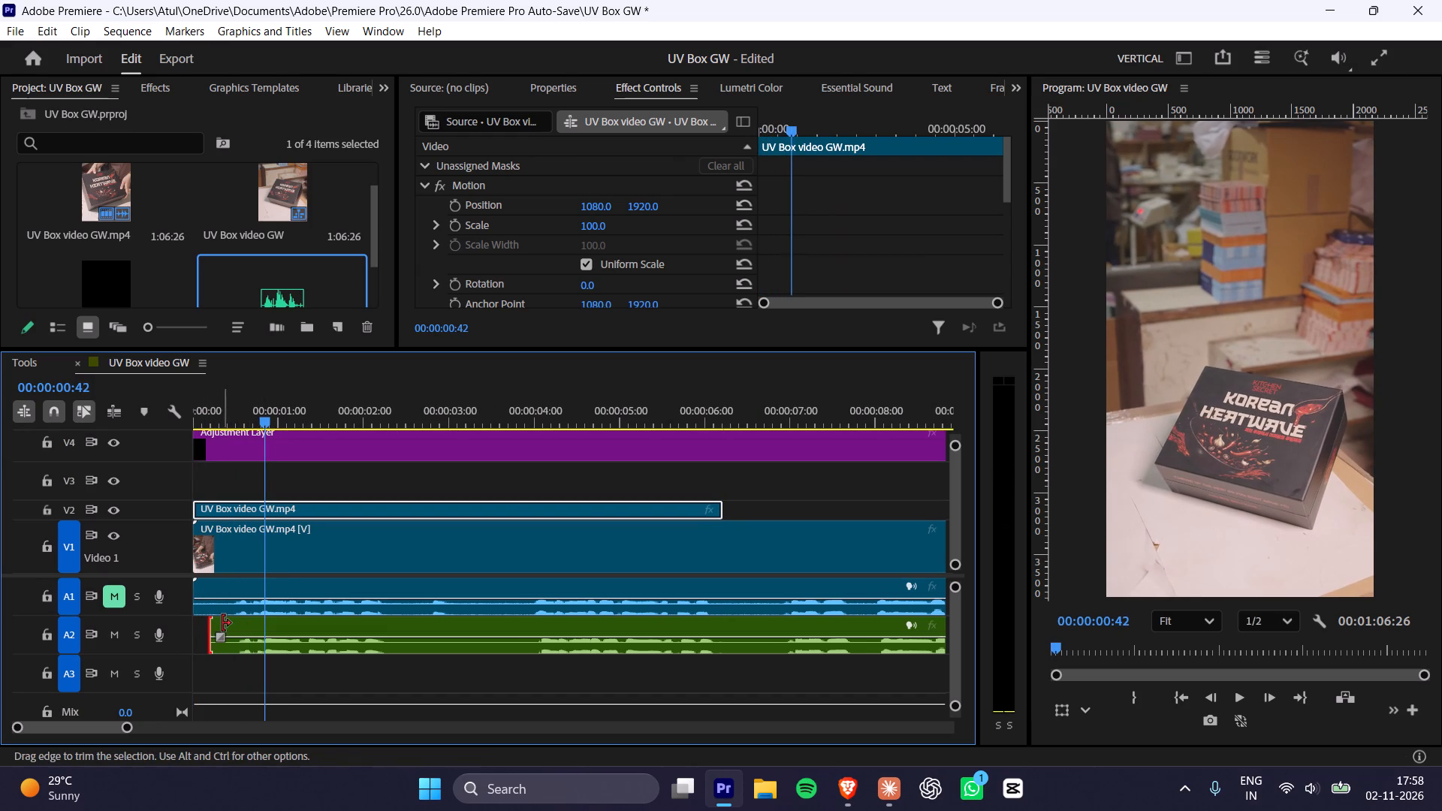
drag(207, 632, 83, 635)
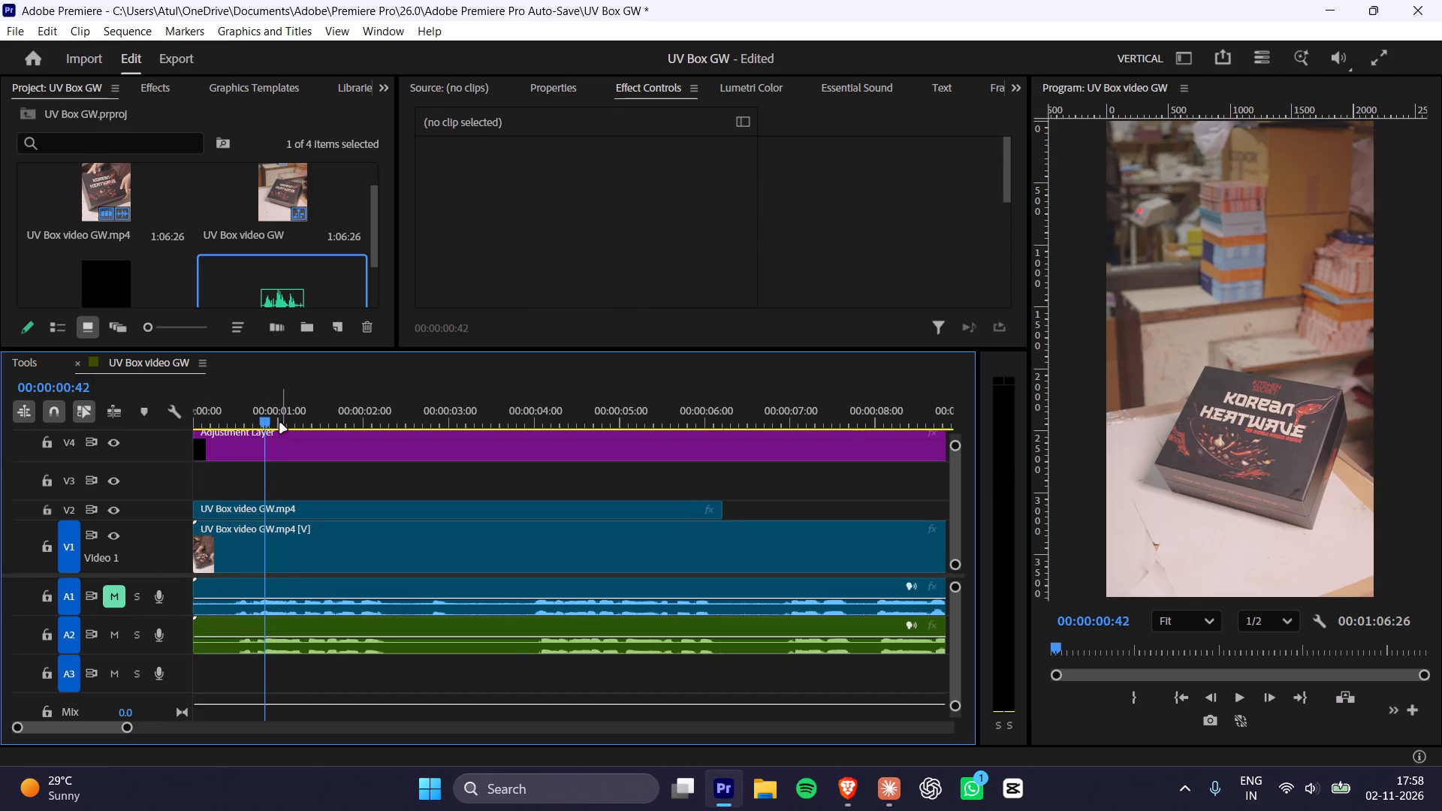
Play the opening to about 00:00:02:05, comparing the audio with A1 unmuted and muted, and replay it with A1 muted.
drag(267, 412, 83, 437)
click(117, 593)
key(space)
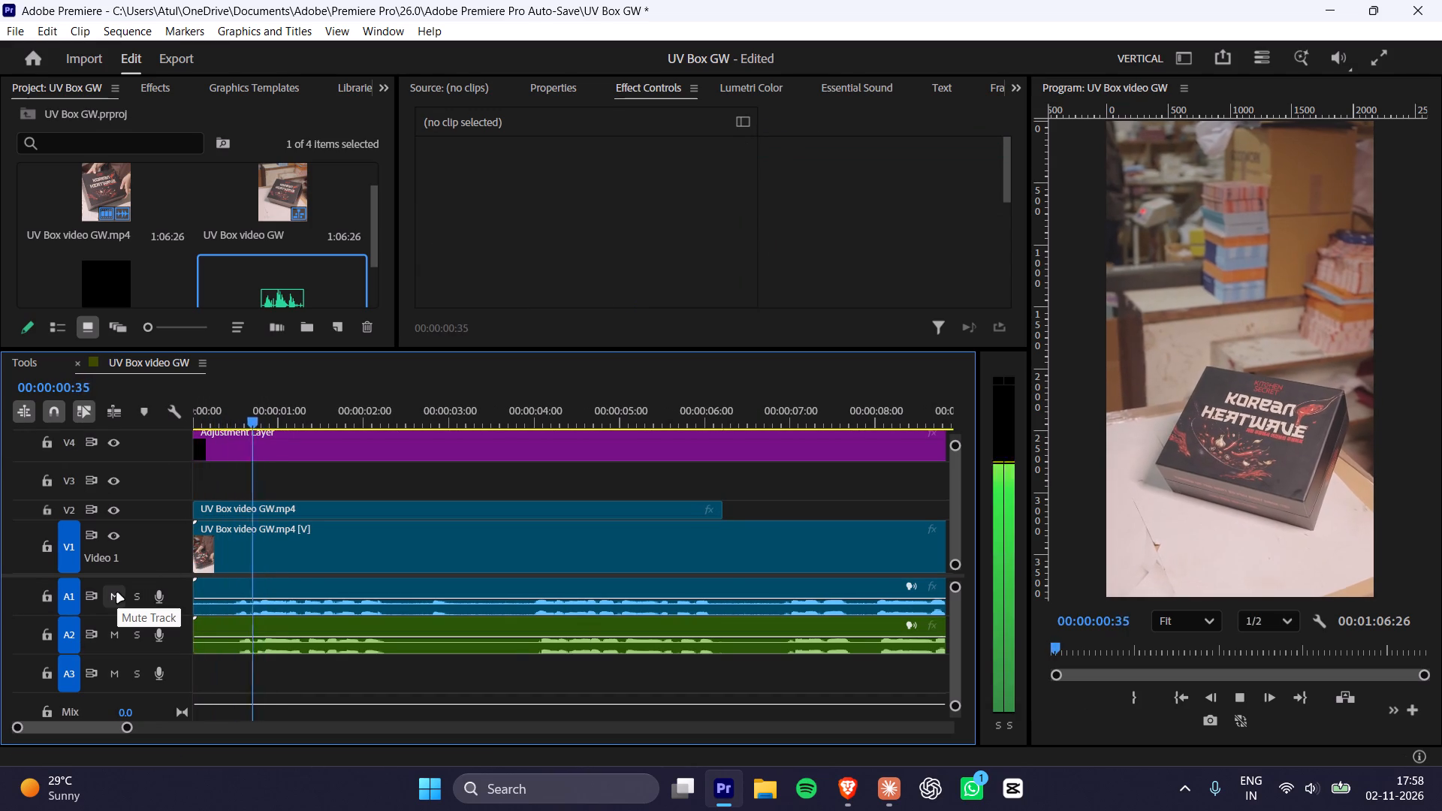
click(117, 593)
key(space)
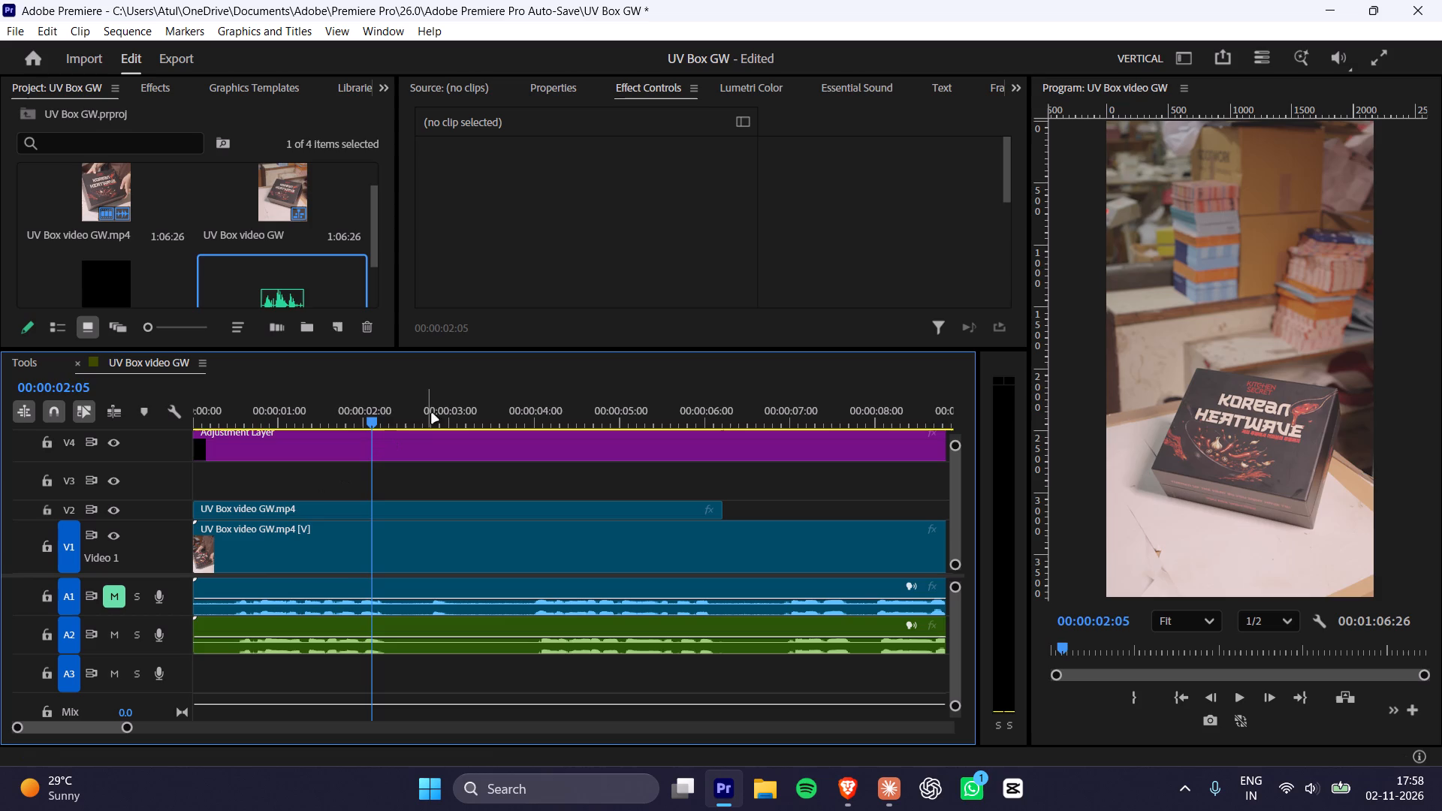
drag(377, 405, 60, 421)
key(space)
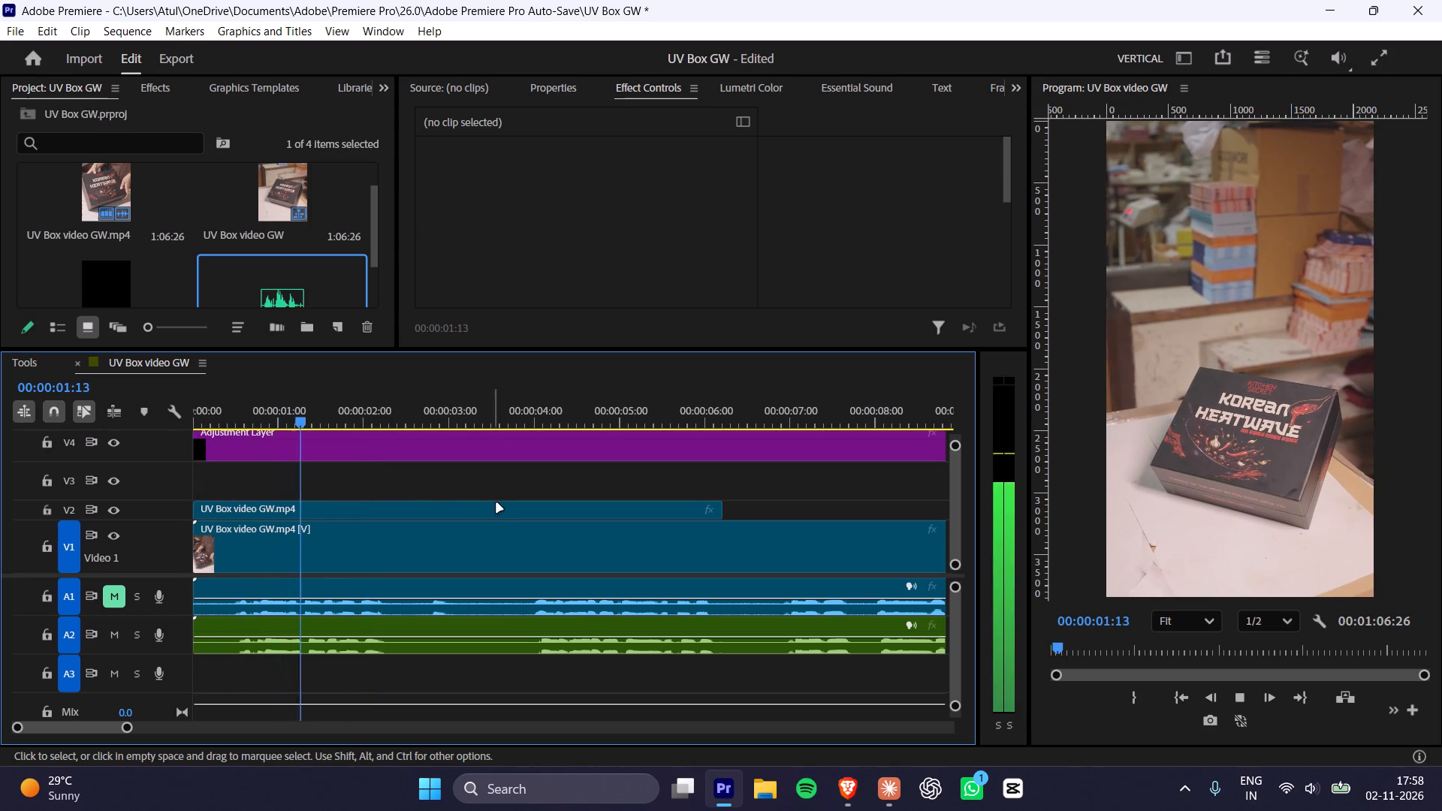
key(space)
Set the speed of the V2 clip to 150%.
click(493, 511)
click(549, 89)
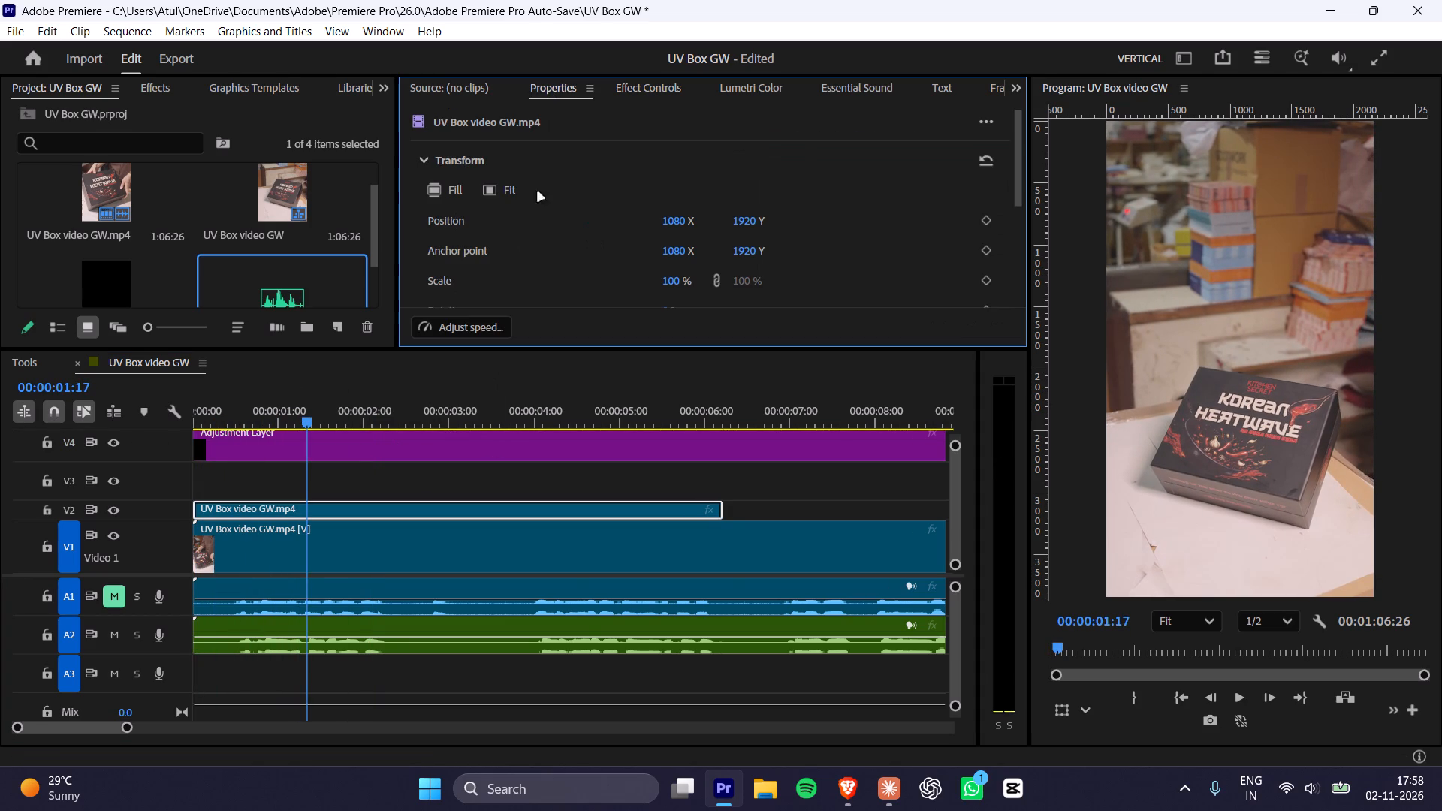
click(471, 324)
text(150)
key(Return)
Move the V2 clip so it starts about half a second into the sequence.
drag(390, 508, 410, 508)
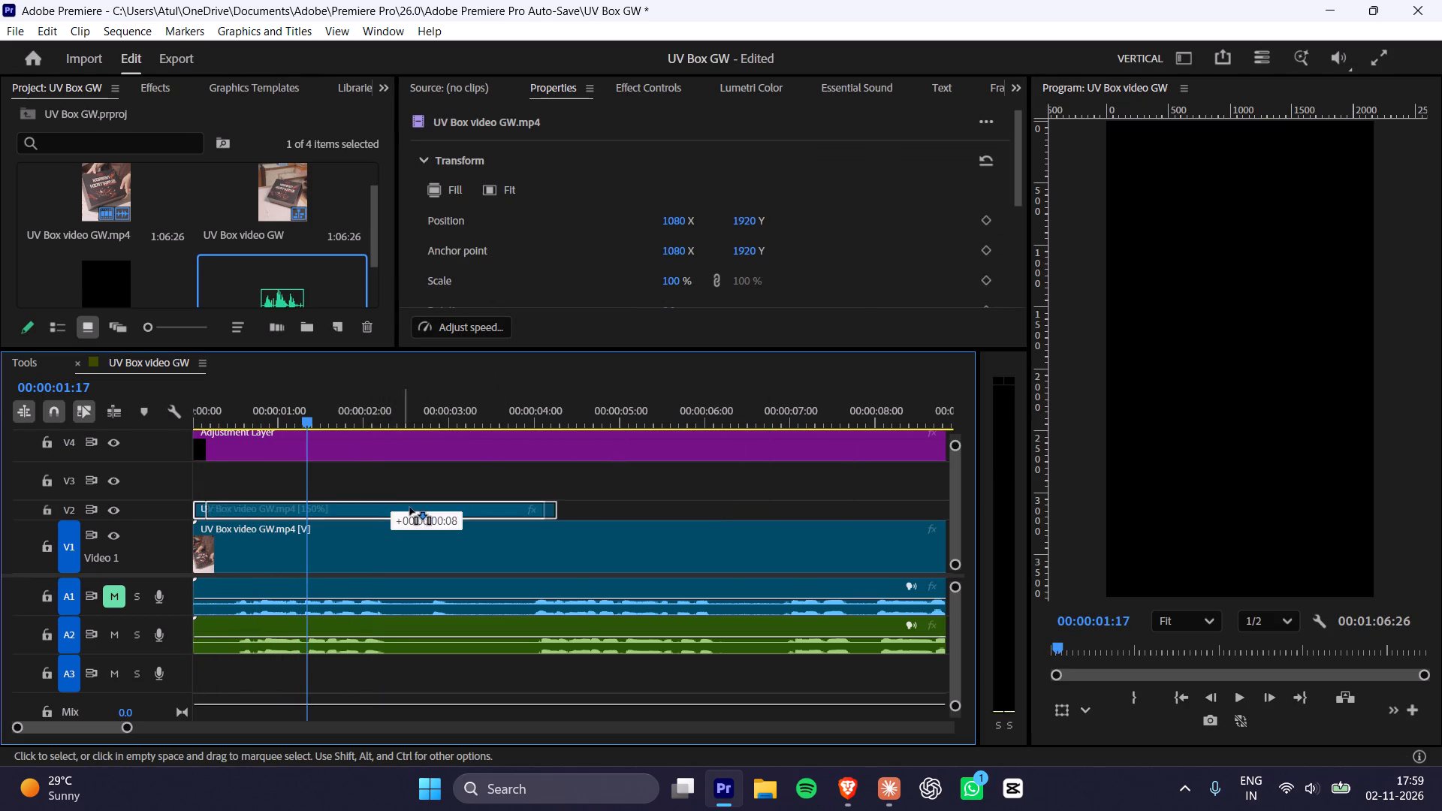
drag(410, 508, 433, 508)
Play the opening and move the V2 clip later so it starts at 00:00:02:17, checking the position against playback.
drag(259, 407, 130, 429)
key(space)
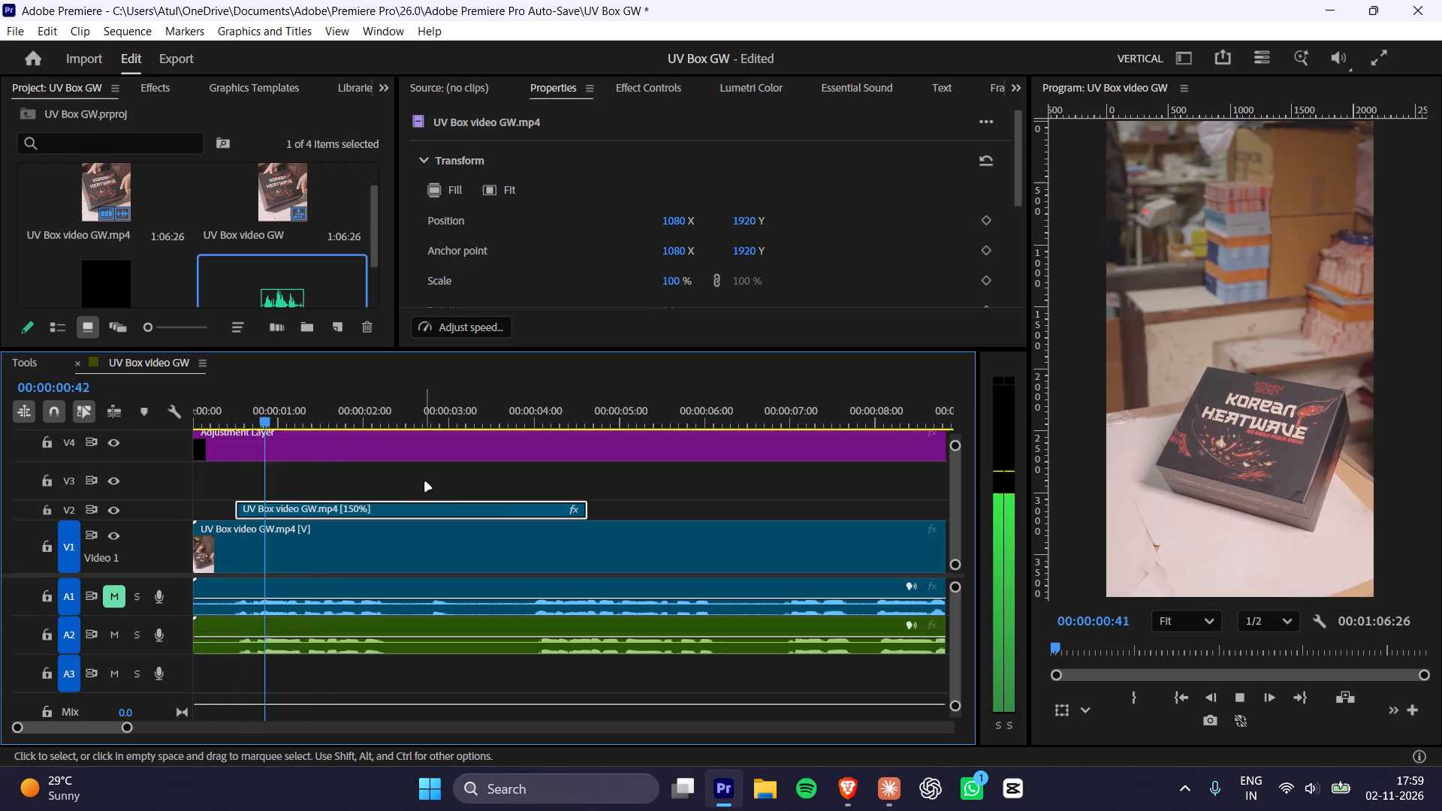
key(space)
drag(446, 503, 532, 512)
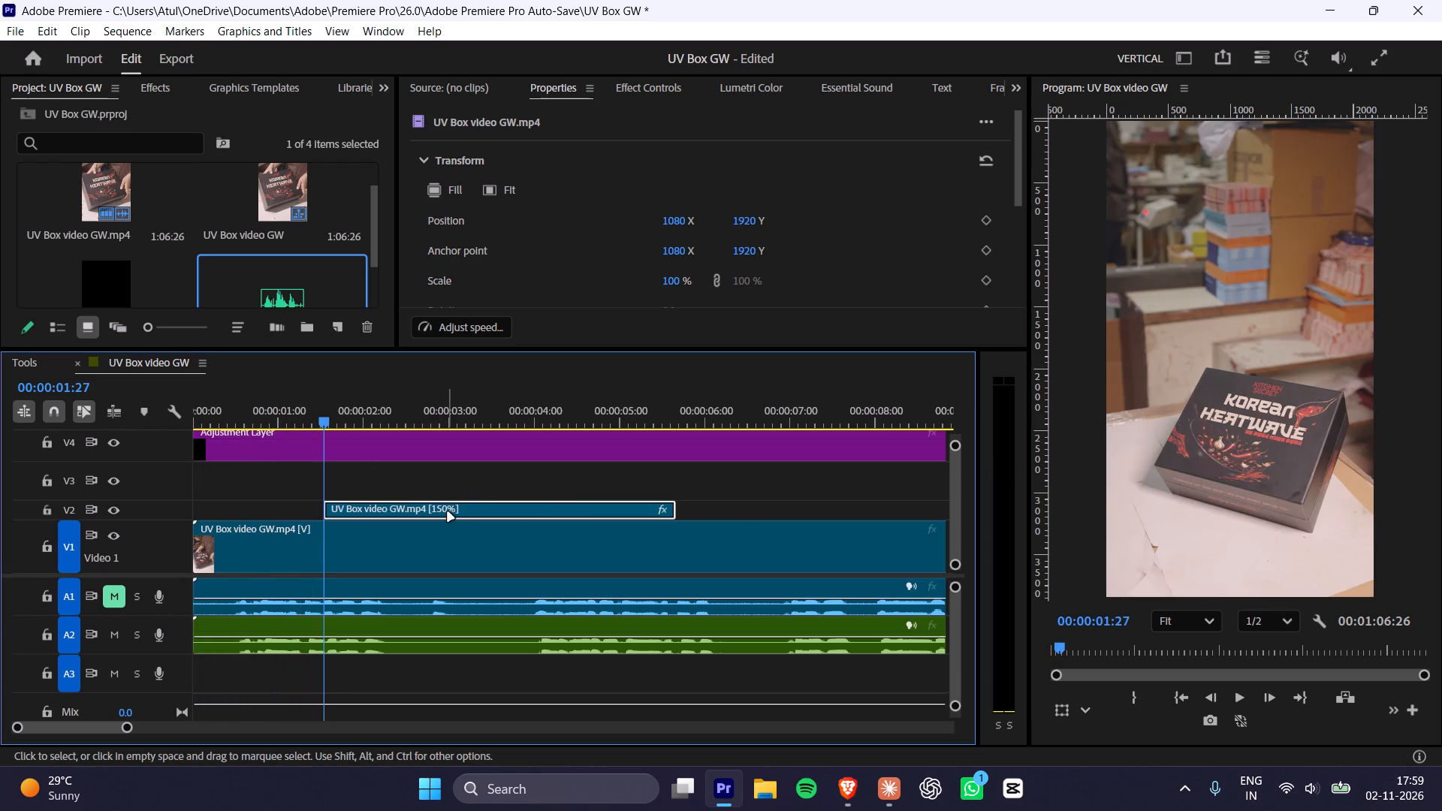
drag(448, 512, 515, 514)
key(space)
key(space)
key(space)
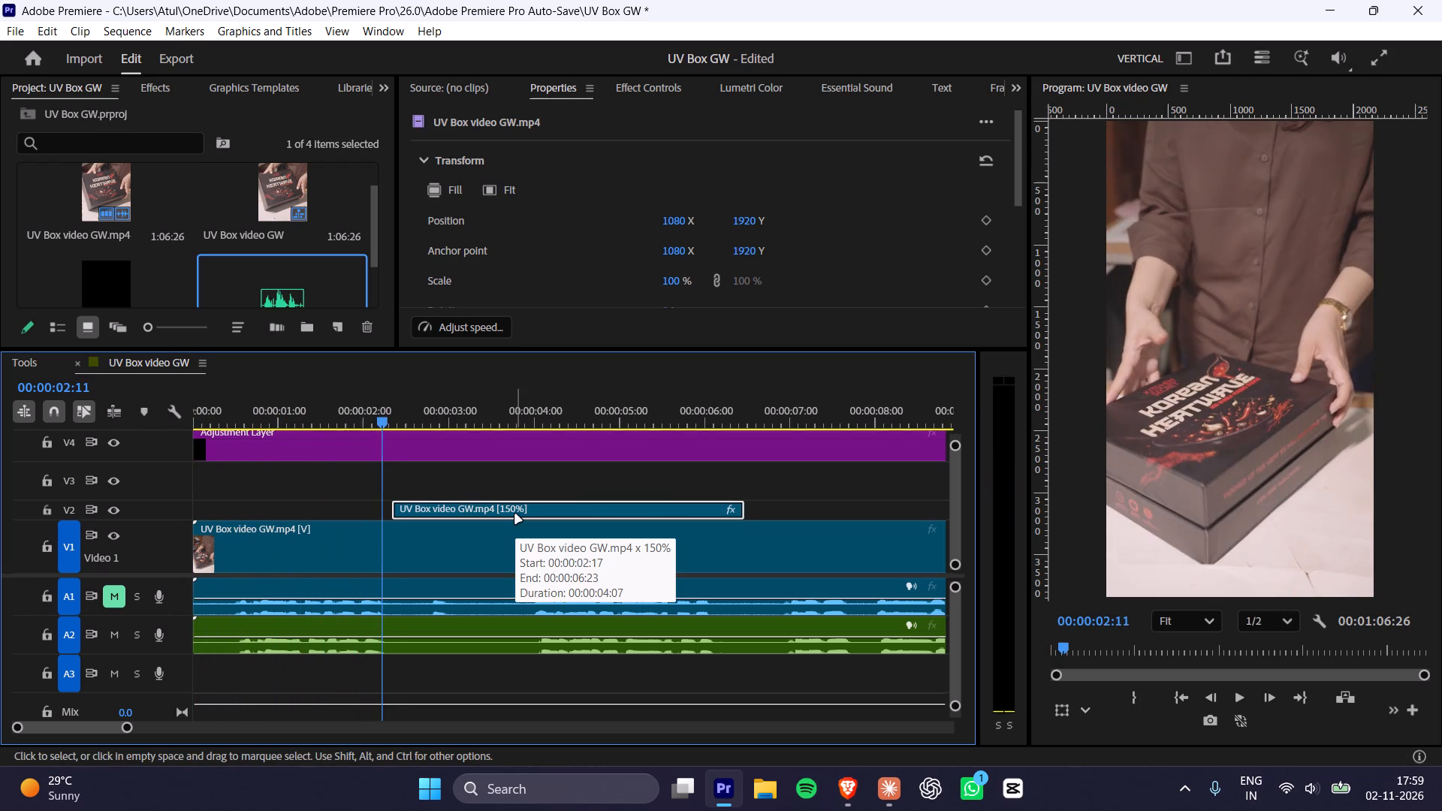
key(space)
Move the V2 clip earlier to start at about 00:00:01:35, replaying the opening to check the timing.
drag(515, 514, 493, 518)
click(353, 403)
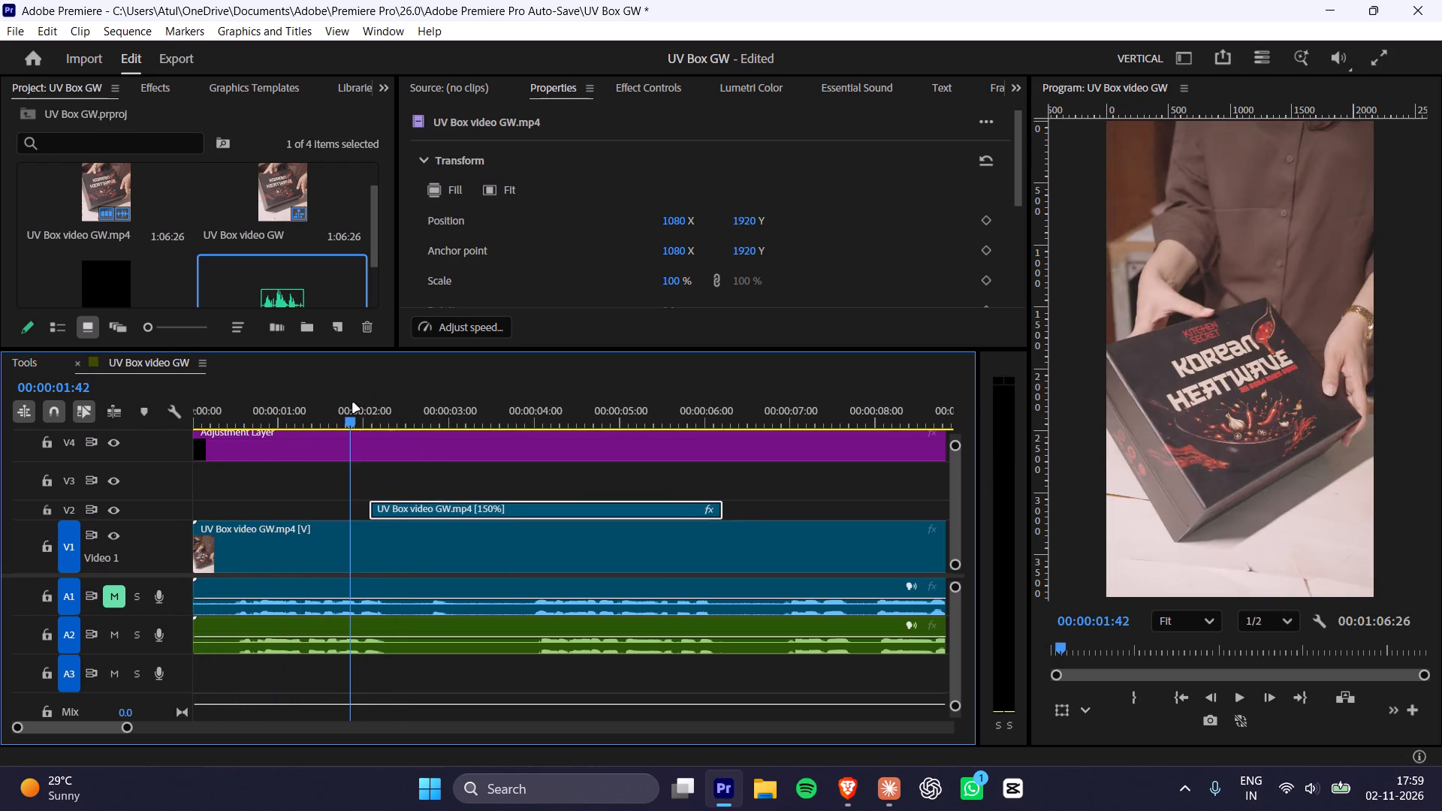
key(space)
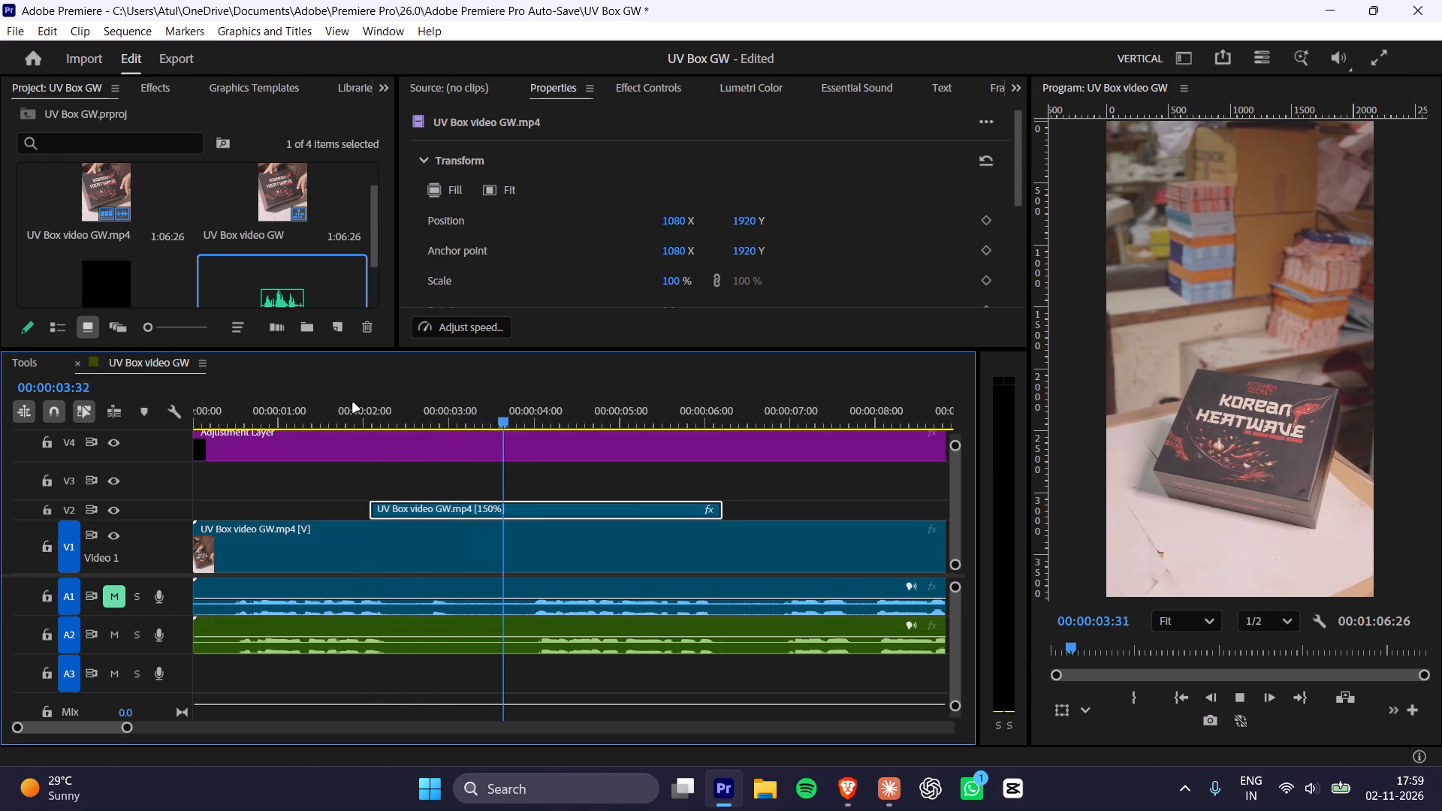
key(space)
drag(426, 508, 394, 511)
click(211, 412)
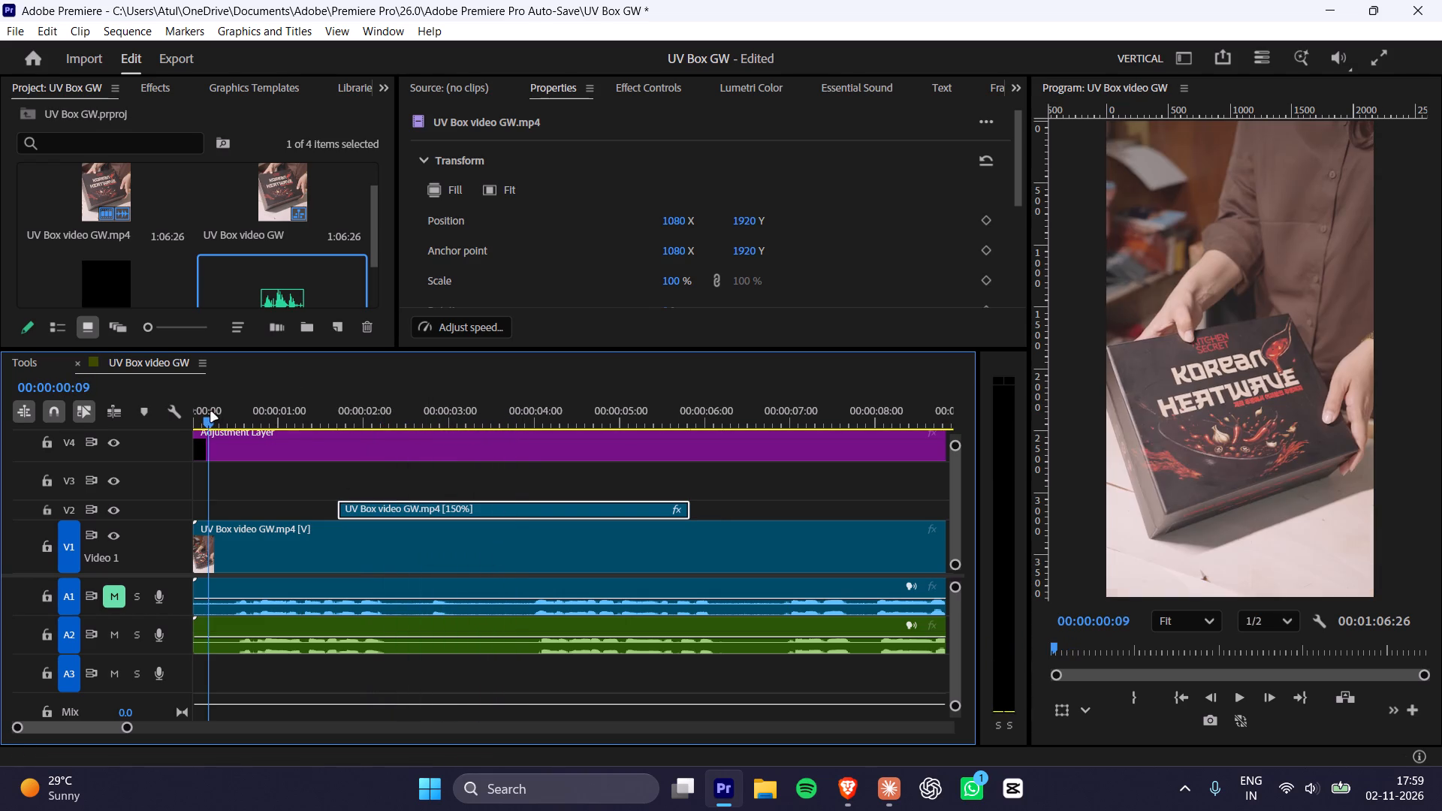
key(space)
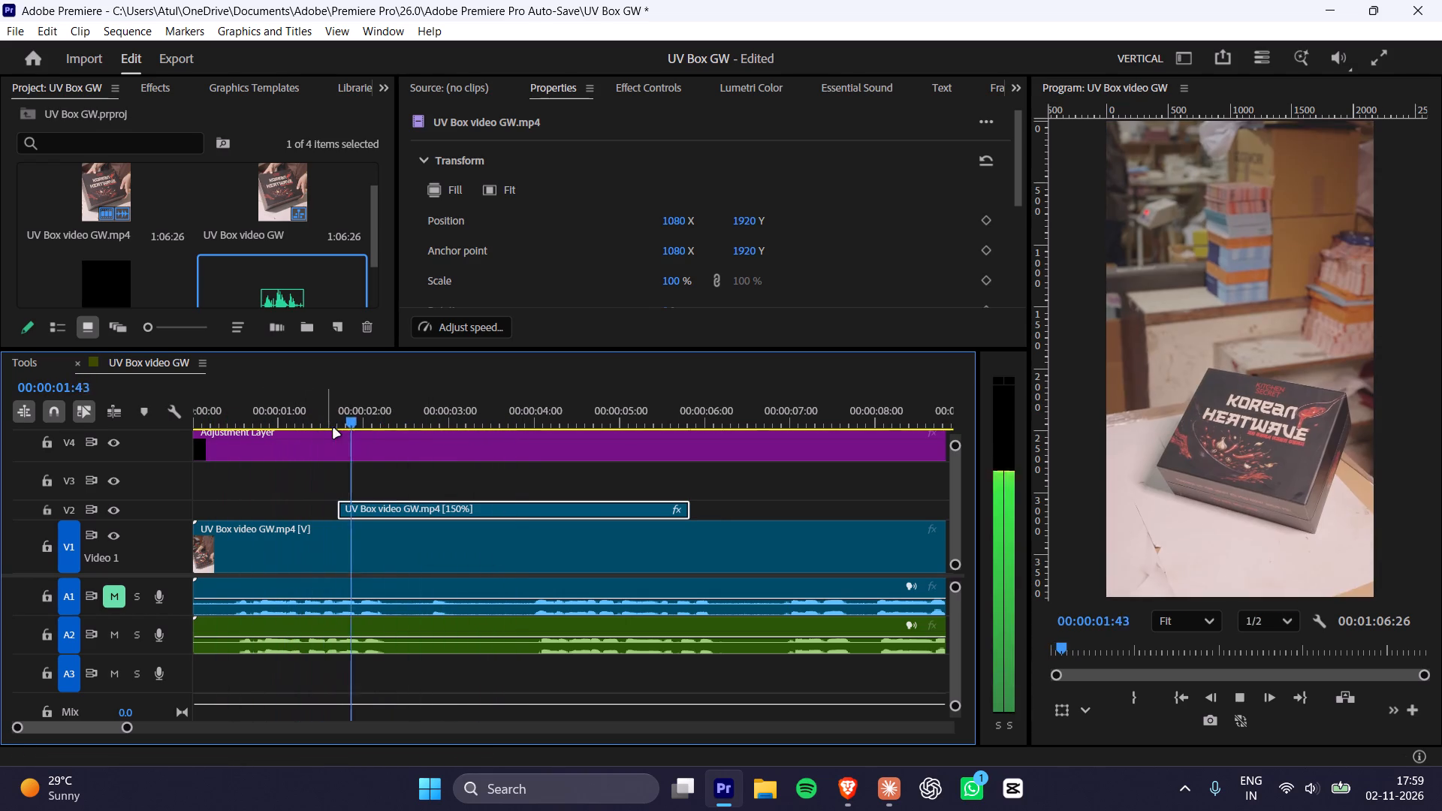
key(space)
Trim about 0.3 seconds off the start of the V2 clip.
drag(336, 508, 337, 510)
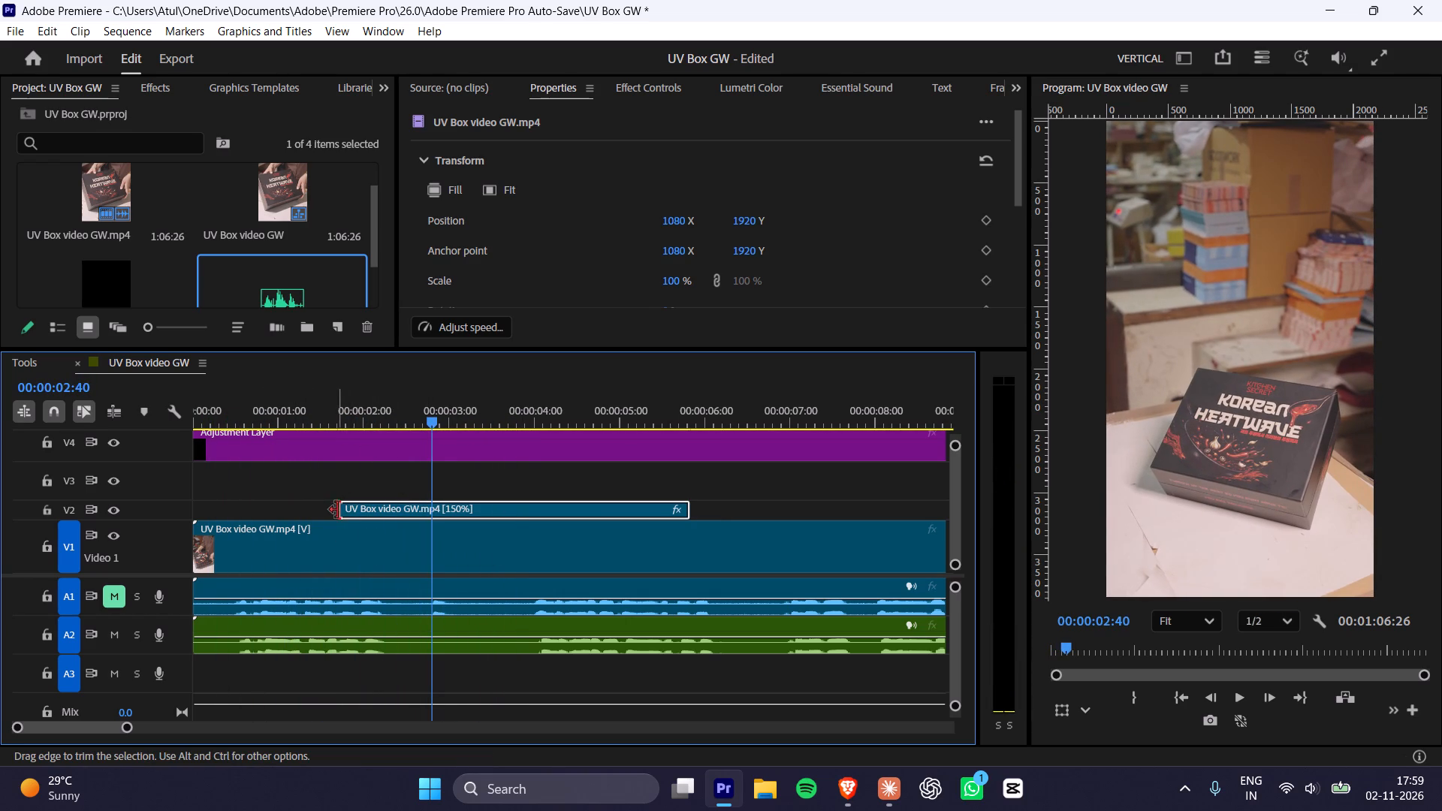
drag(337, 510, 360, 514)
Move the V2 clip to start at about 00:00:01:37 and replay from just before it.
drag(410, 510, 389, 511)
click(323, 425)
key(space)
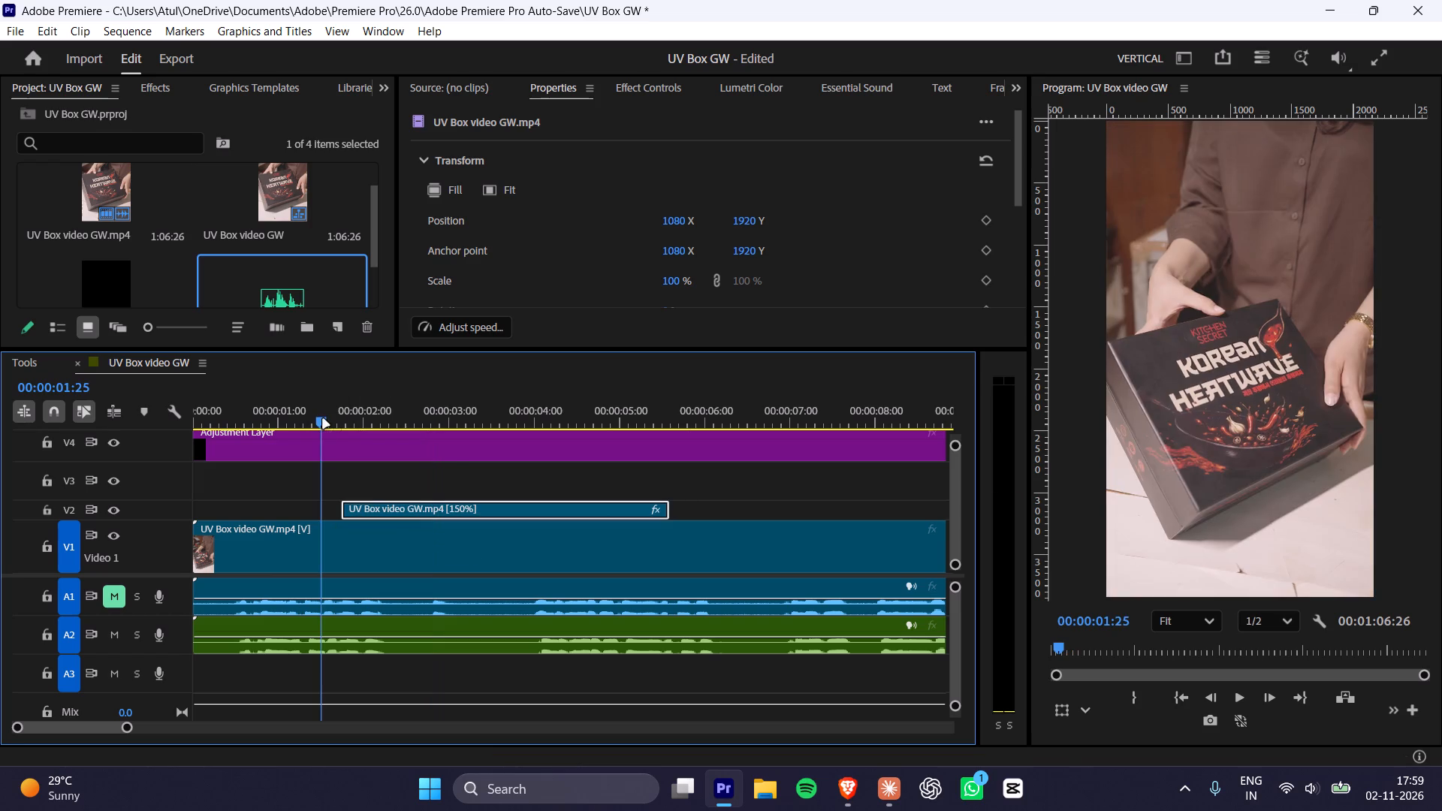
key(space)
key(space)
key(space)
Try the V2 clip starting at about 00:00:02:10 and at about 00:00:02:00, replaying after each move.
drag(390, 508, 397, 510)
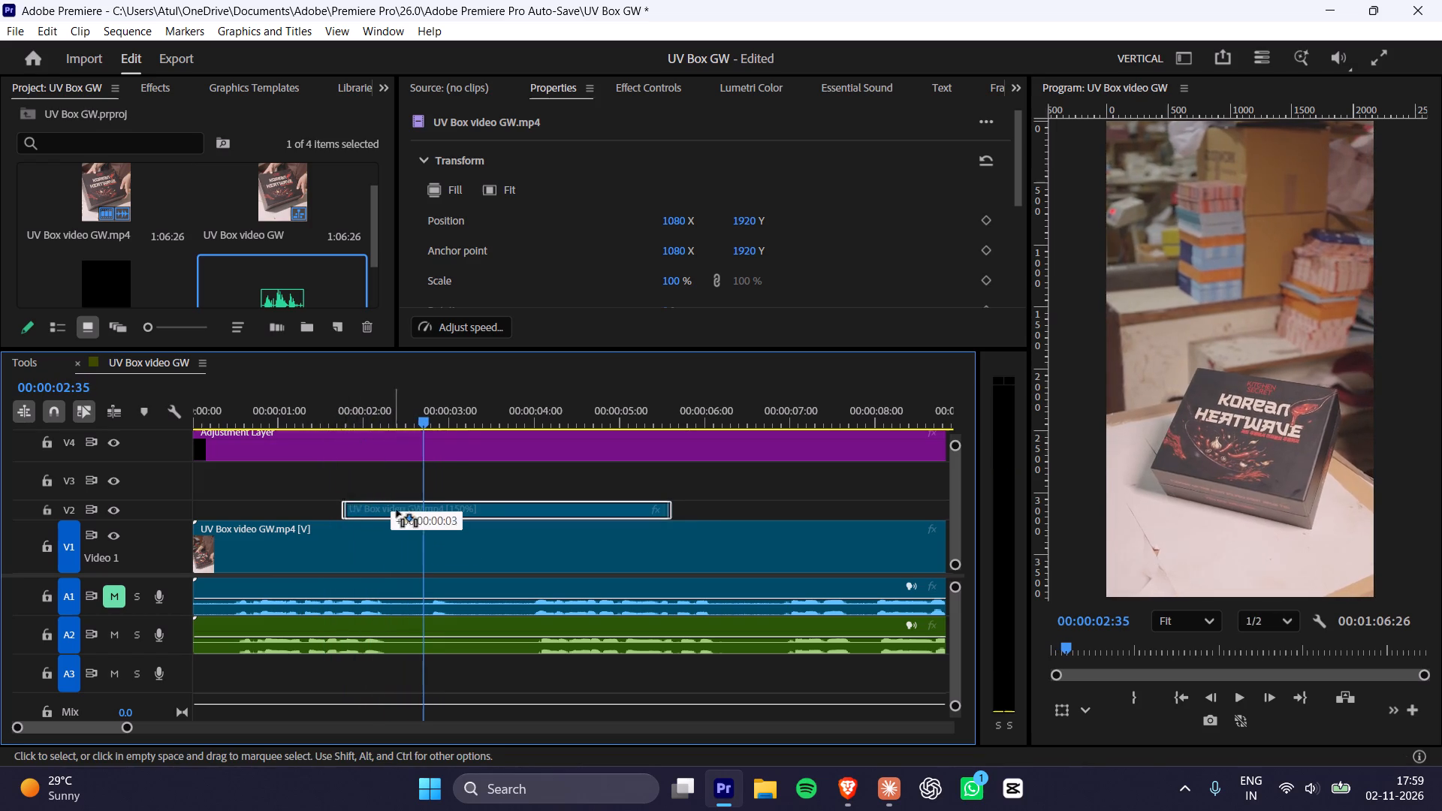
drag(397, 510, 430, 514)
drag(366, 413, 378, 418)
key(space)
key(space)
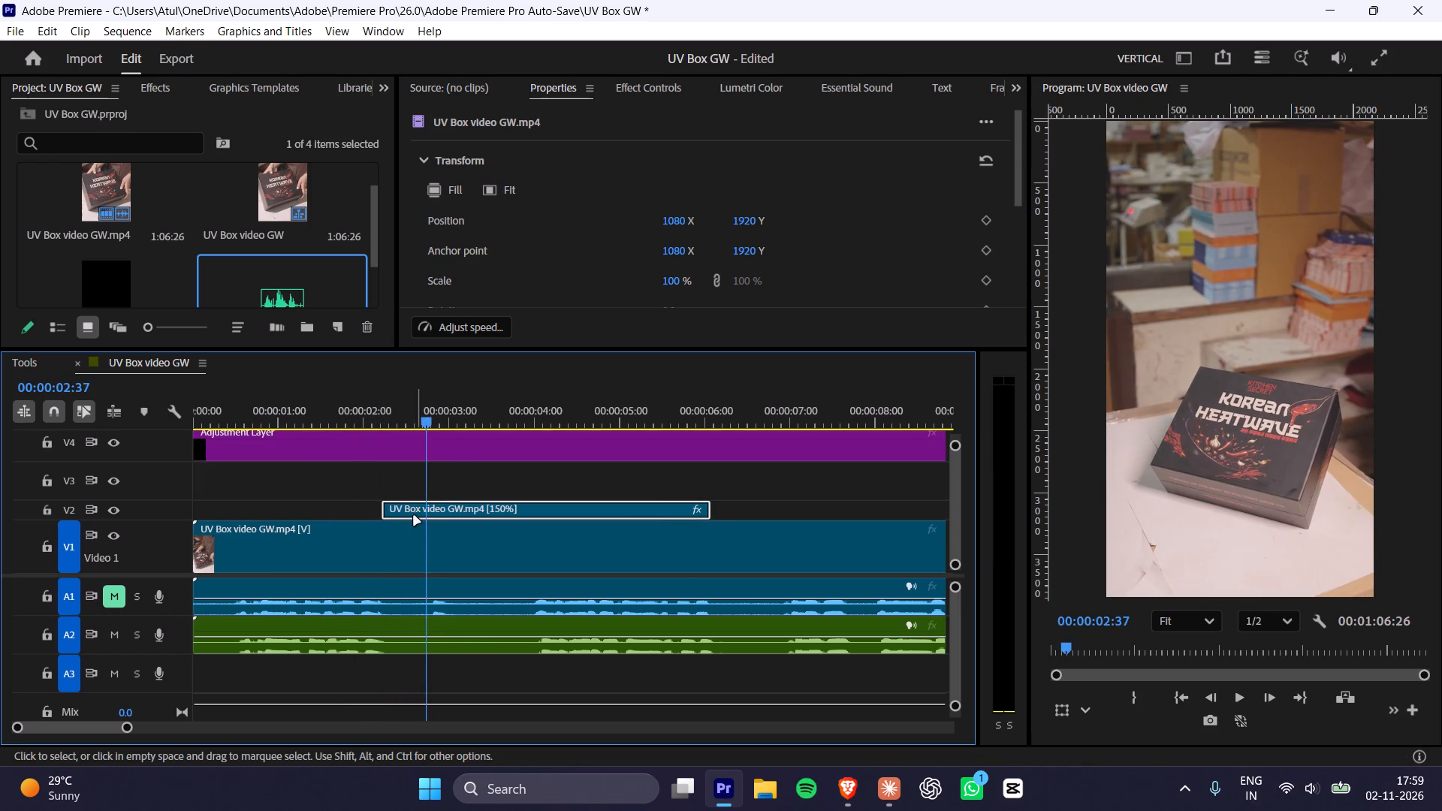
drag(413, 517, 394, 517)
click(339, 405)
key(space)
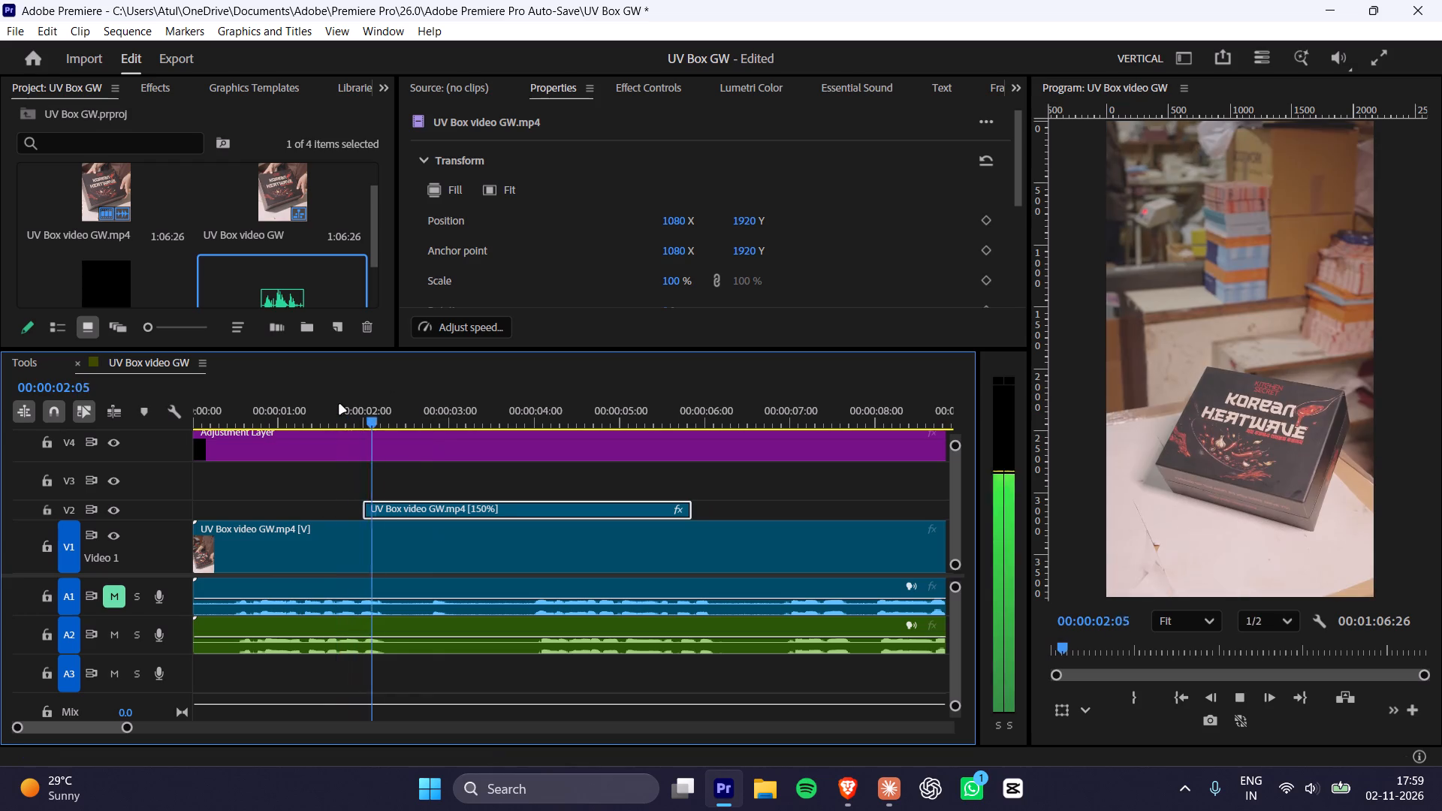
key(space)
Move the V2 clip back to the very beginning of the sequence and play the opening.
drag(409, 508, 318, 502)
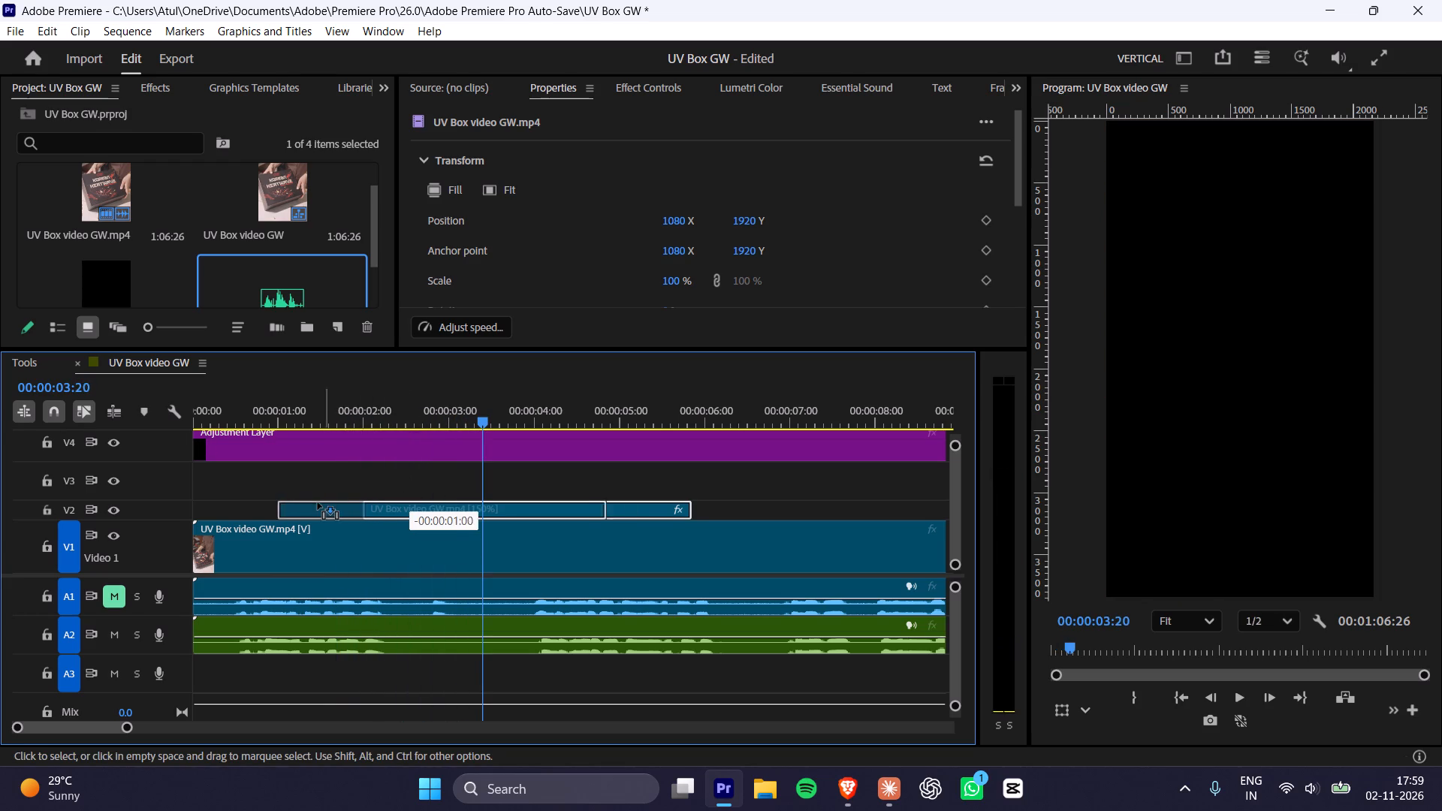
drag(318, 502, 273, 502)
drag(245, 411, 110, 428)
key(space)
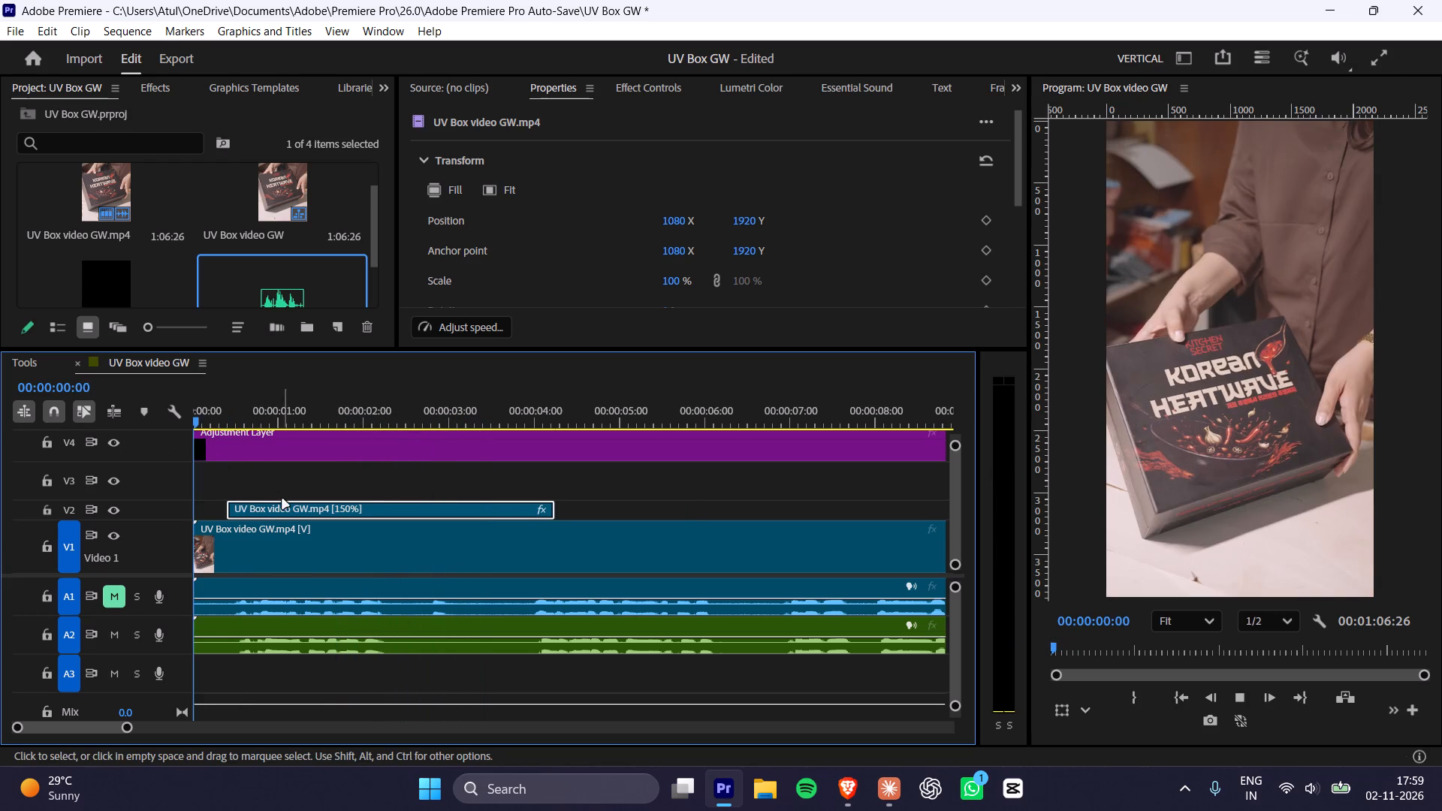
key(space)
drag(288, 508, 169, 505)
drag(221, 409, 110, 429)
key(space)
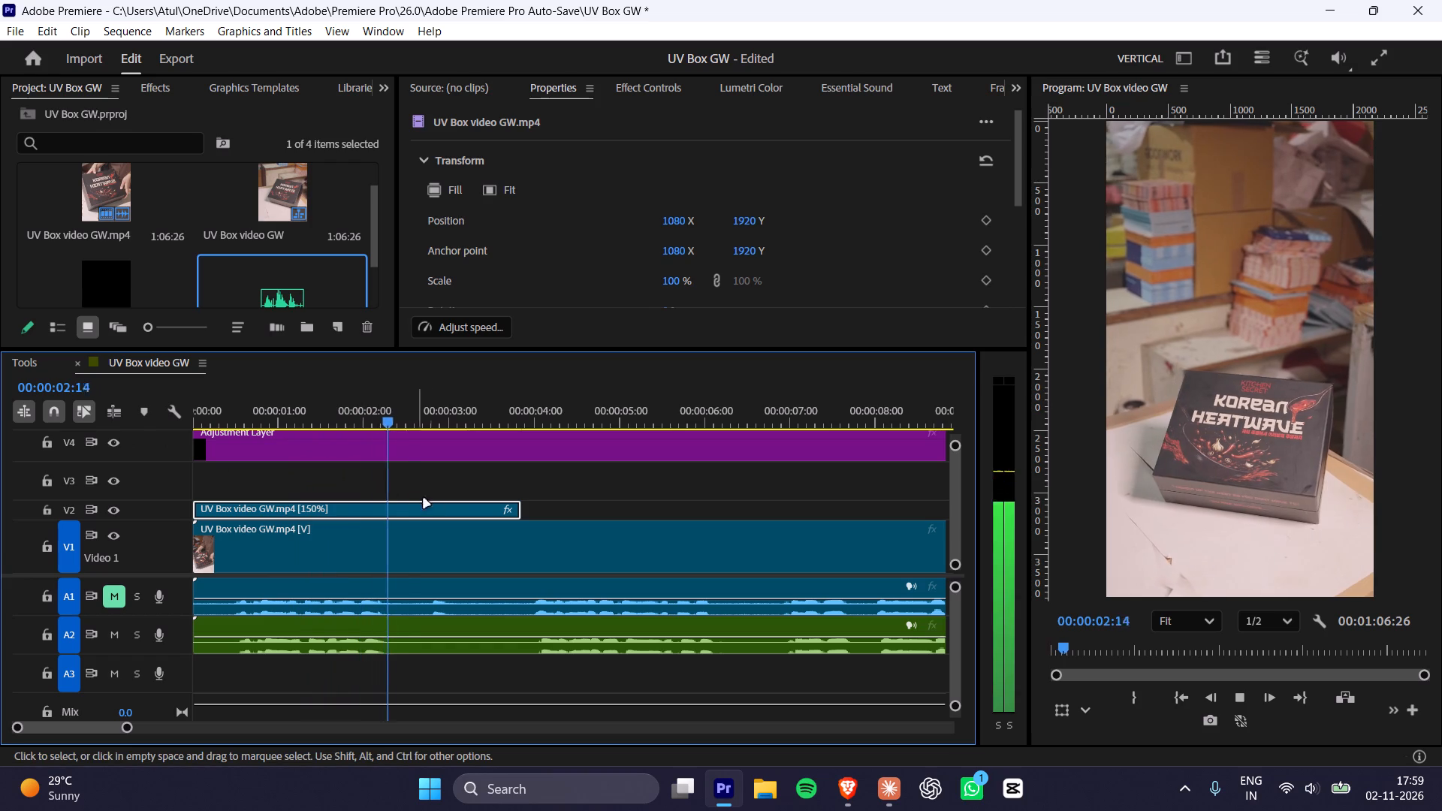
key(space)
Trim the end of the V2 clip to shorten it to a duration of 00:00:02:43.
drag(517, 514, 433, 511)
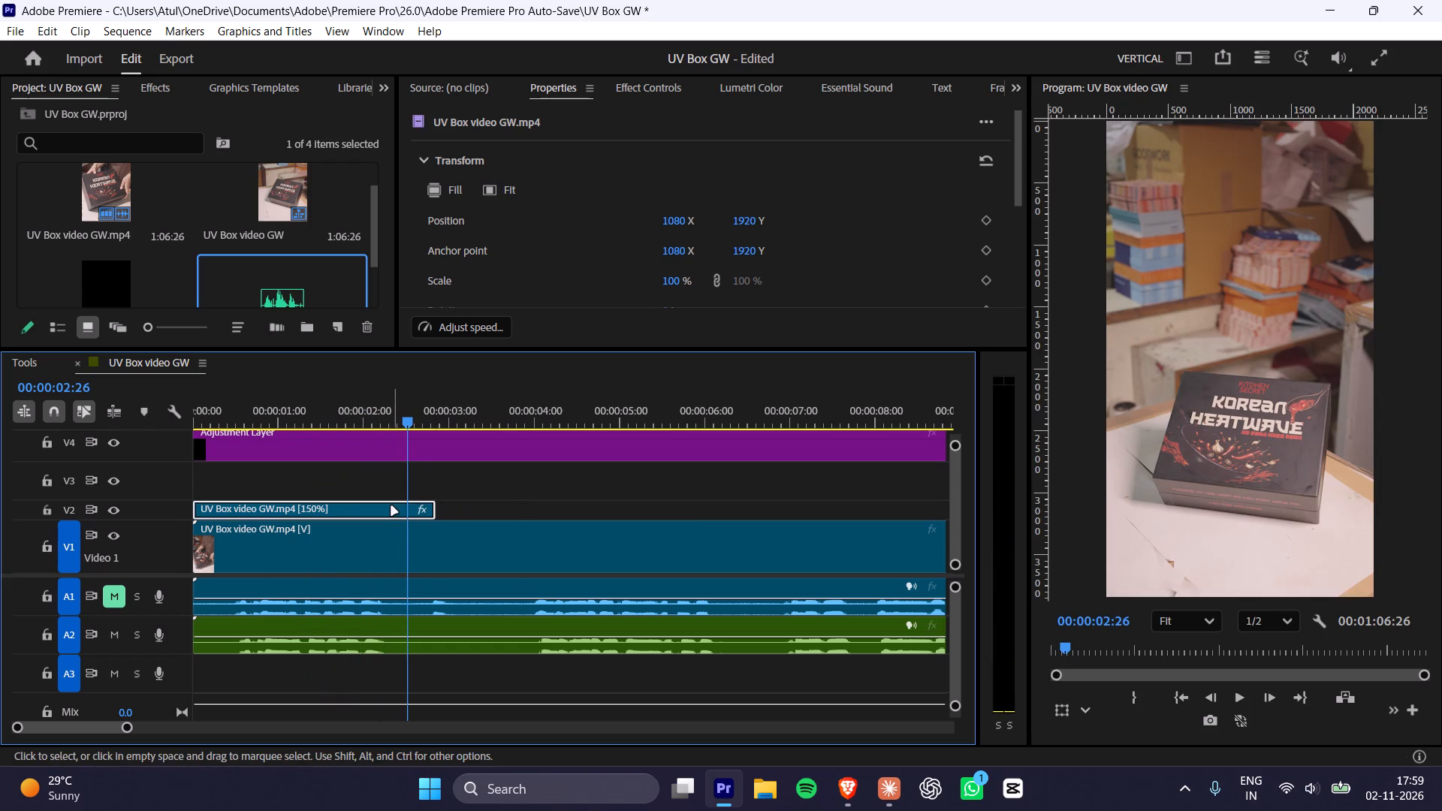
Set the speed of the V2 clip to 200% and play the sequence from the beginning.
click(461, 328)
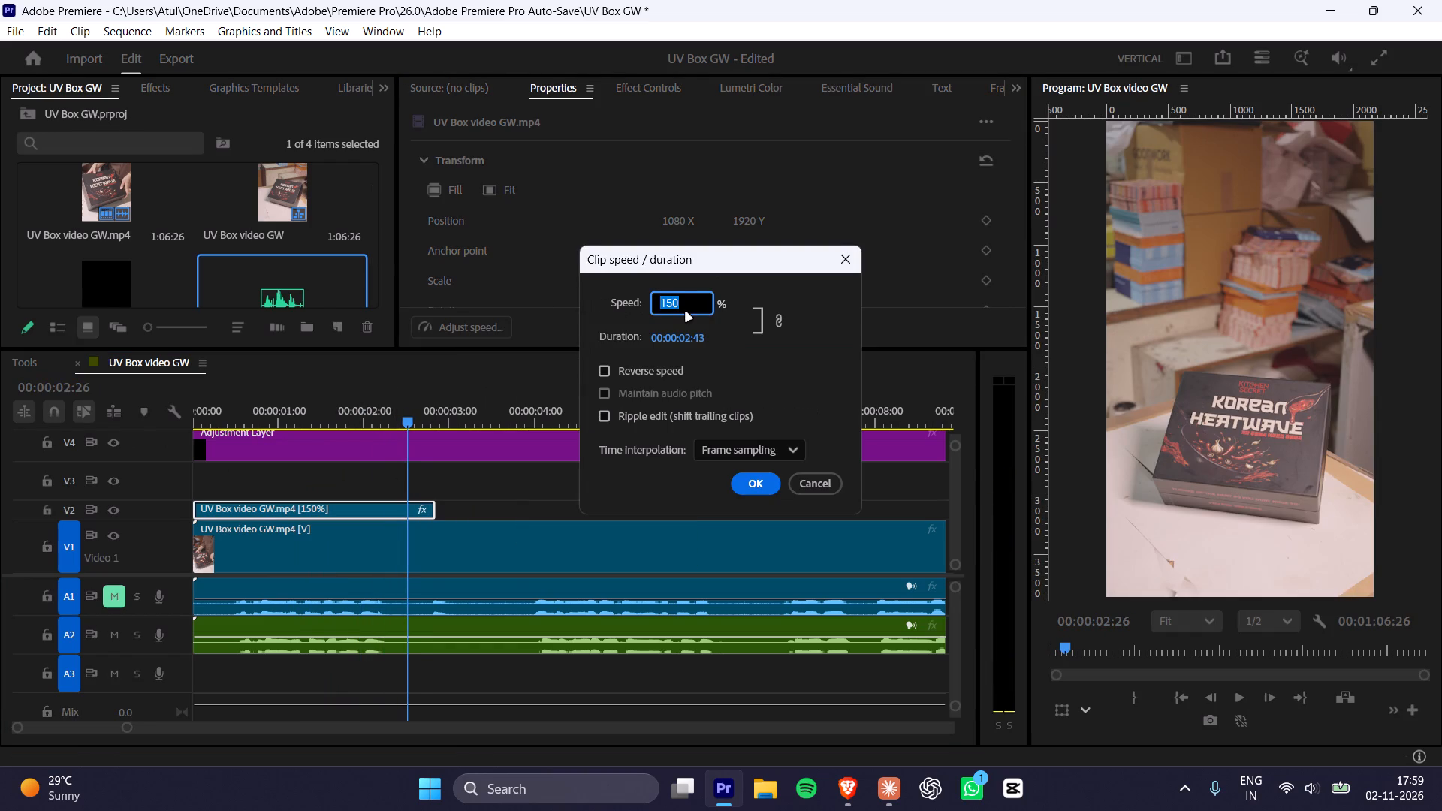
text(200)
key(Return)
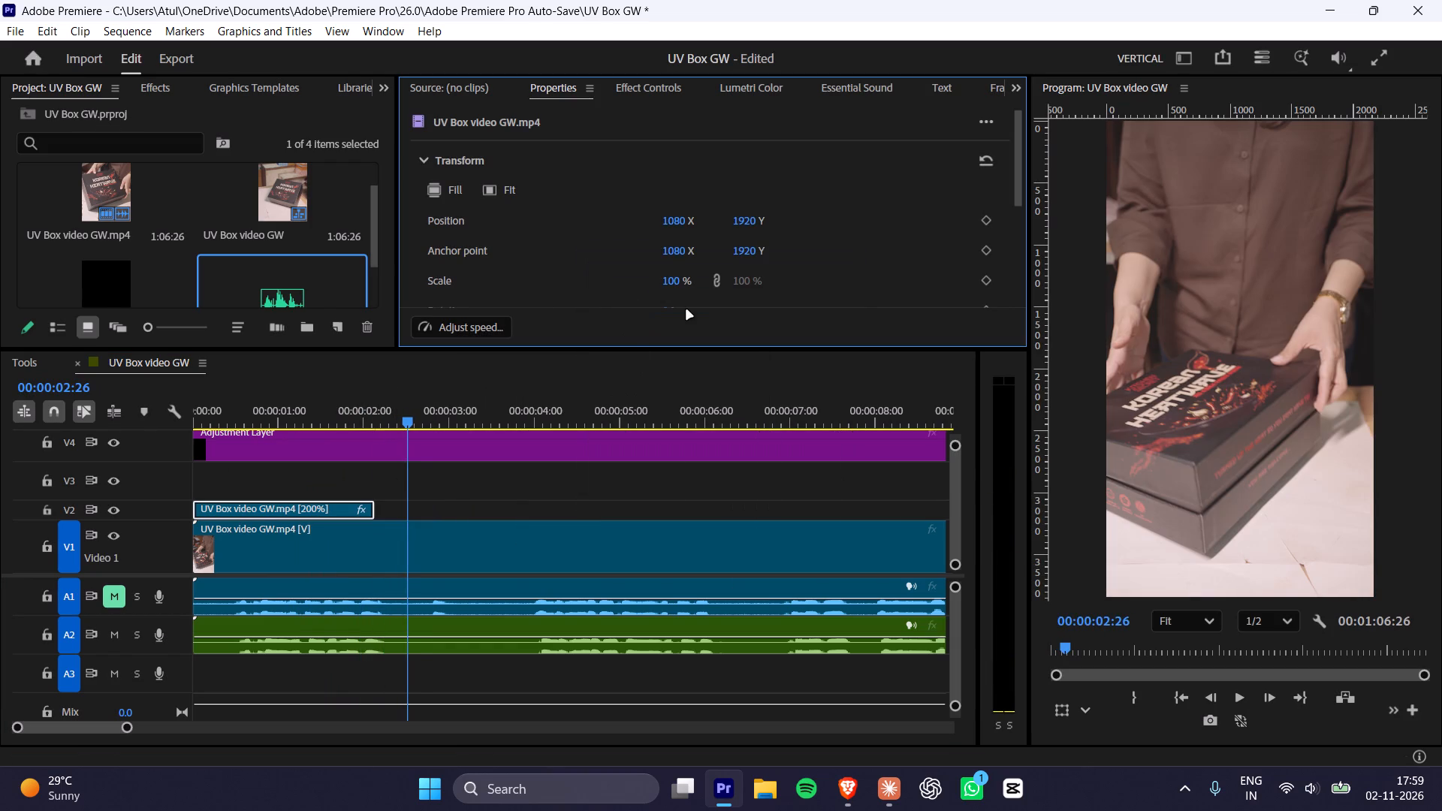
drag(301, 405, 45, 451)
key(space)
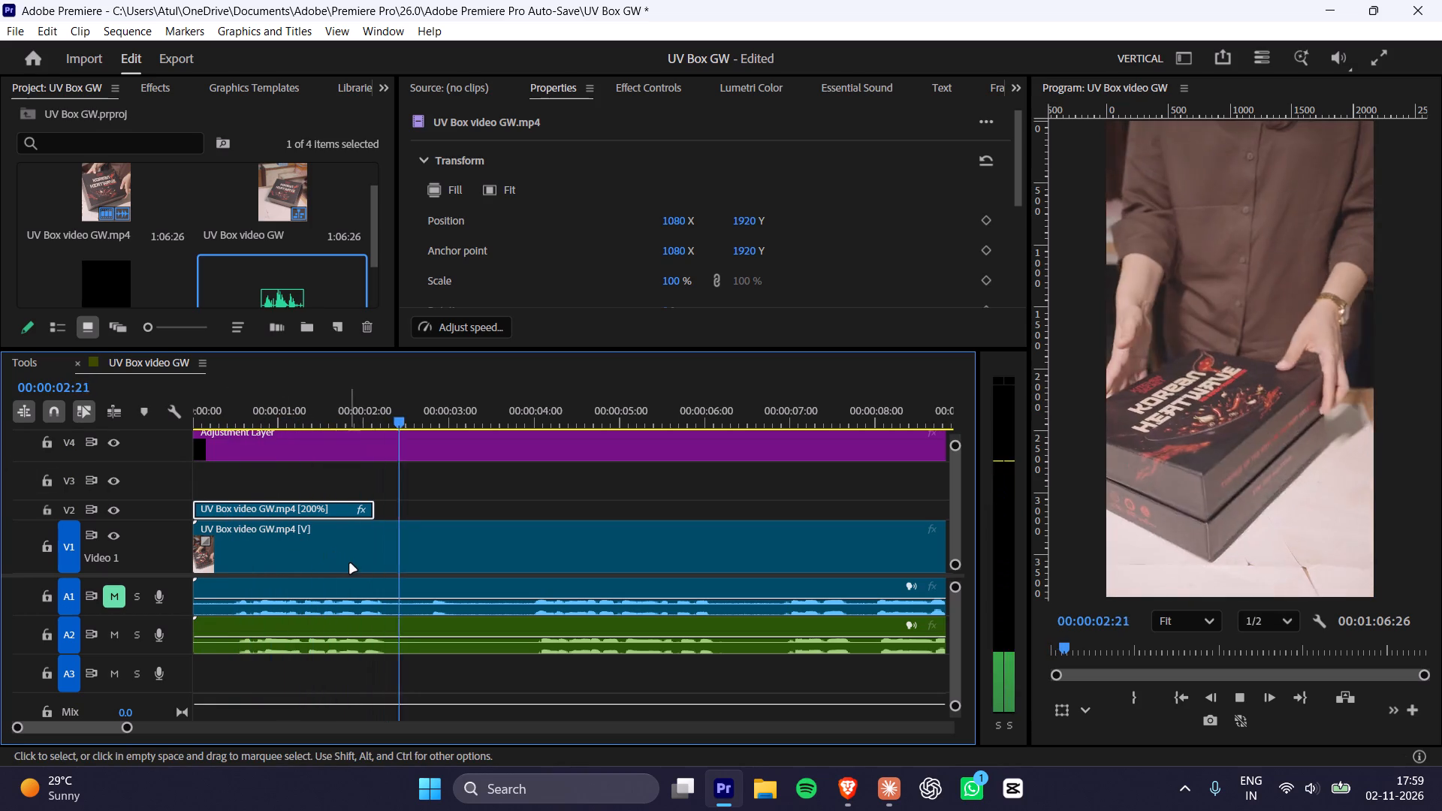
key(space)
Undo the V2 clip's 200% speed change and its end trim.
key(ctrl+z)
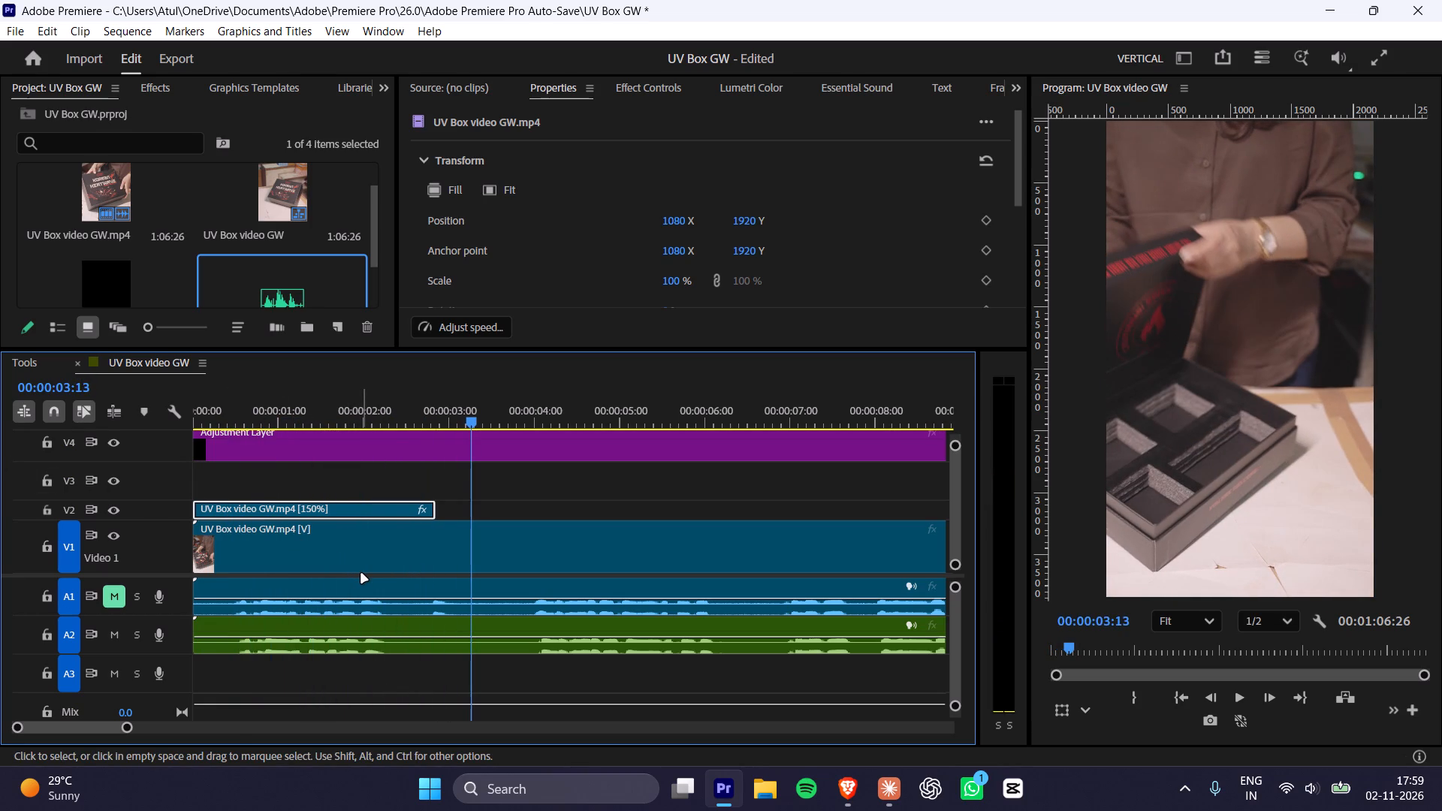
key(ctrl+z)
Move the V2 clip to start at about 00:00:02:37 and play the opening to check the footage before it.
drag(362, 505, 487, 507)
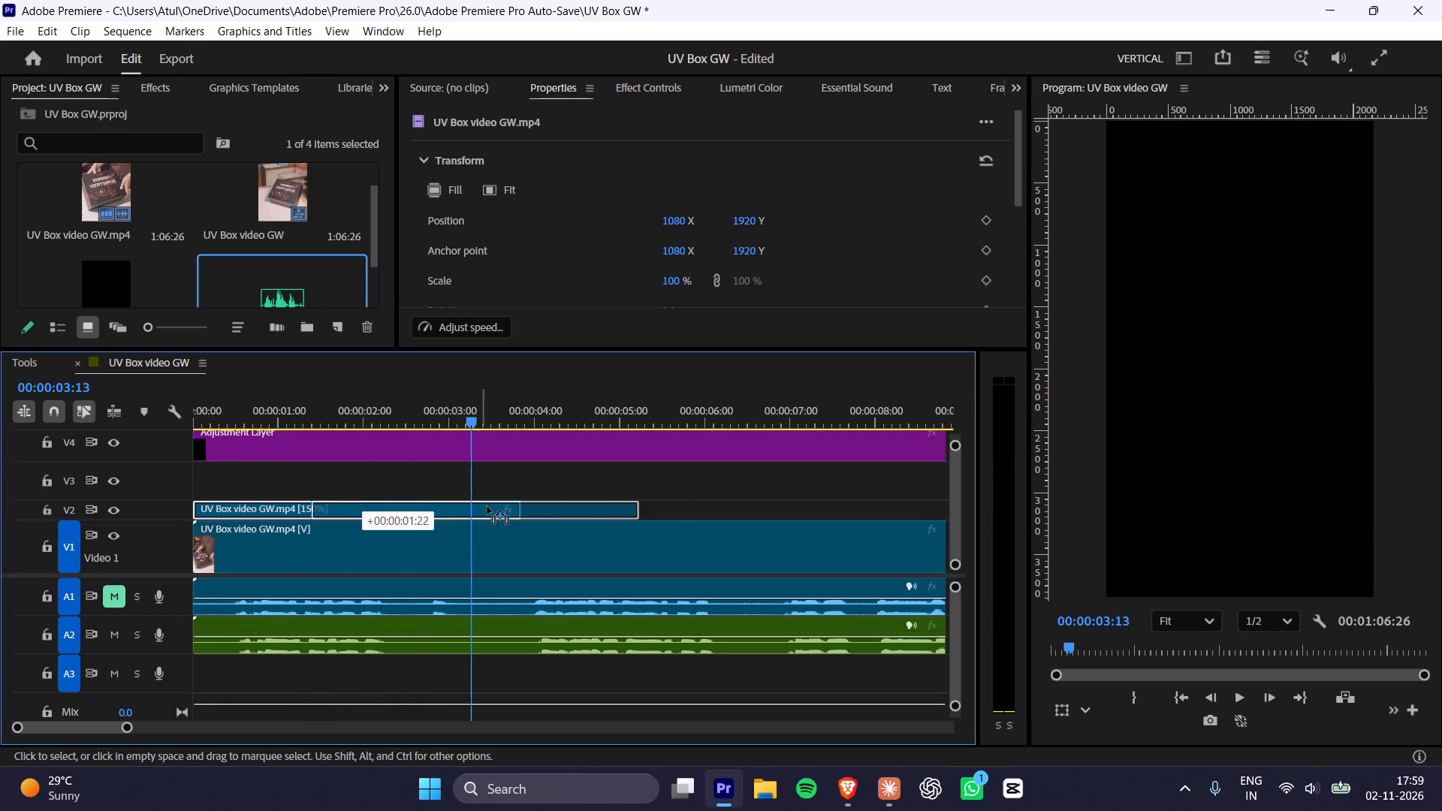
drag(487, 507, 598, 512)
drag(395, 409, 68, 416)
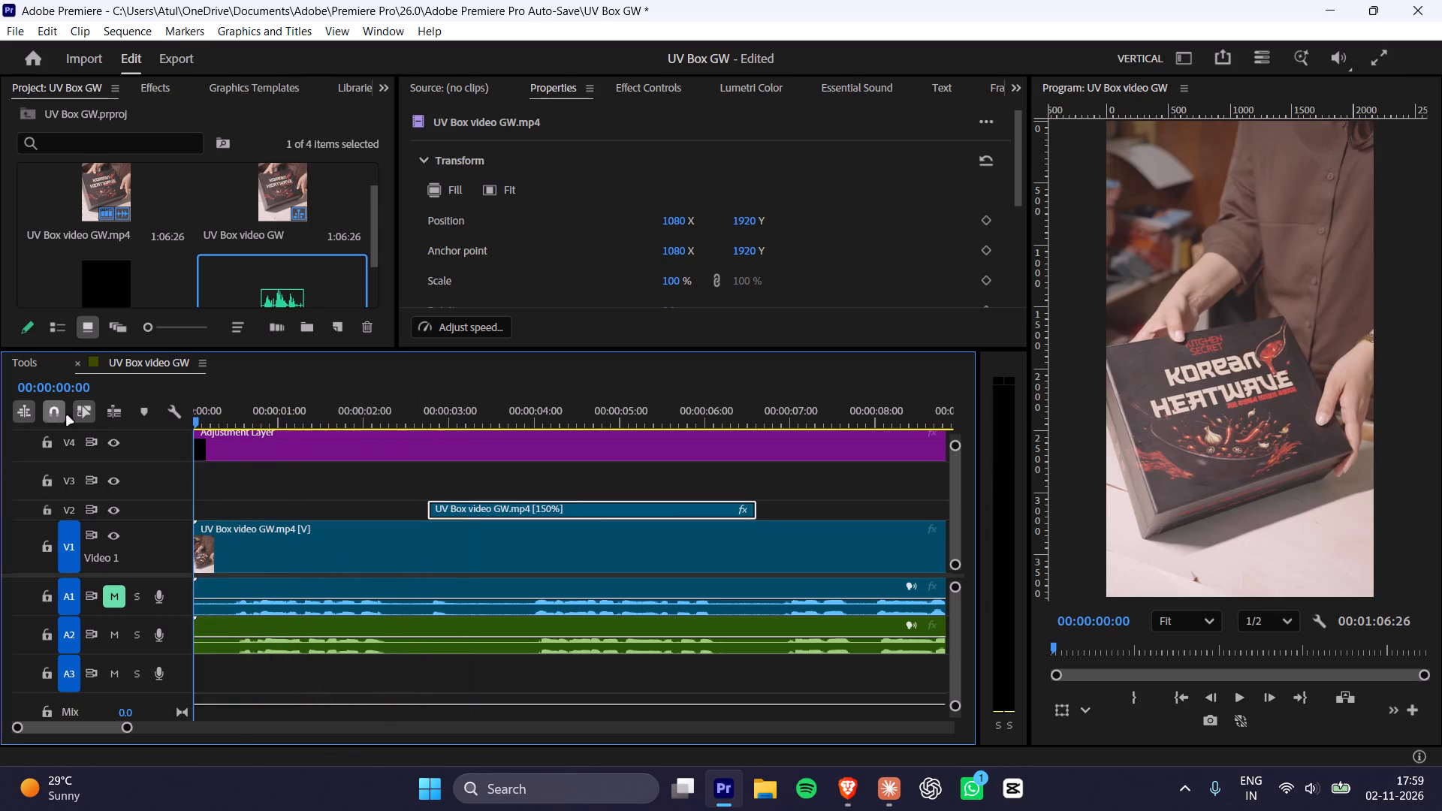
key(space)
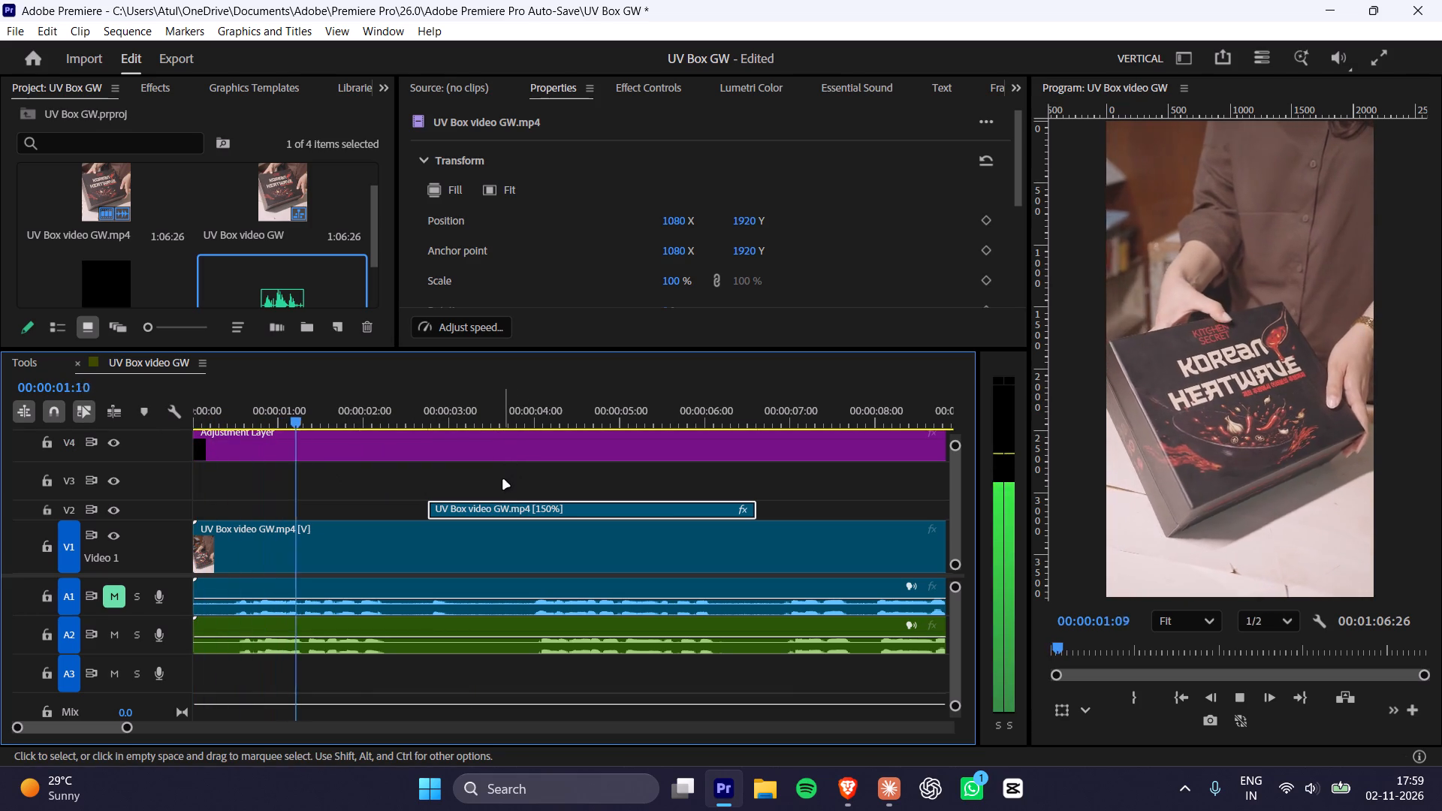
key(space)
key(space)
key(space)
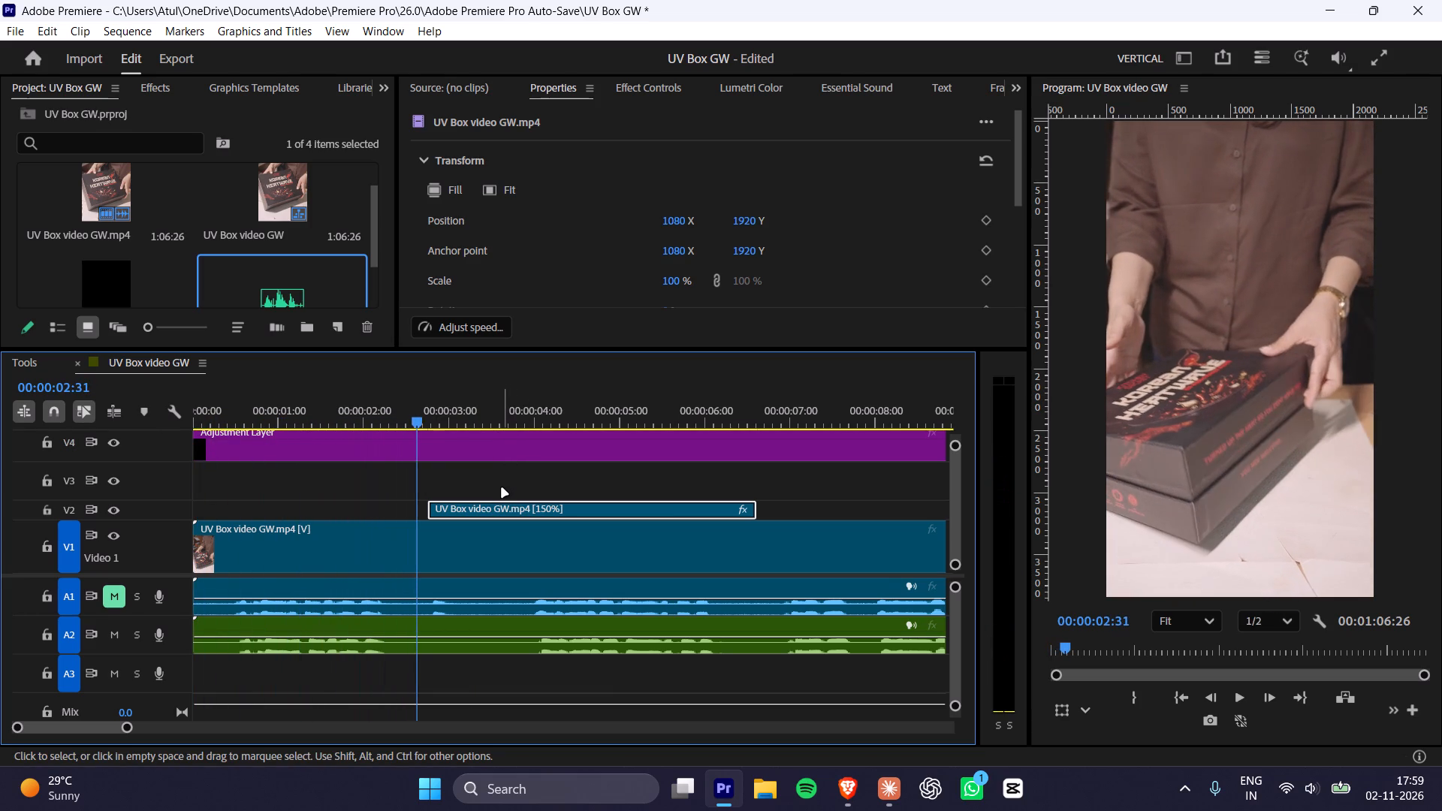
key(space)
key(space)
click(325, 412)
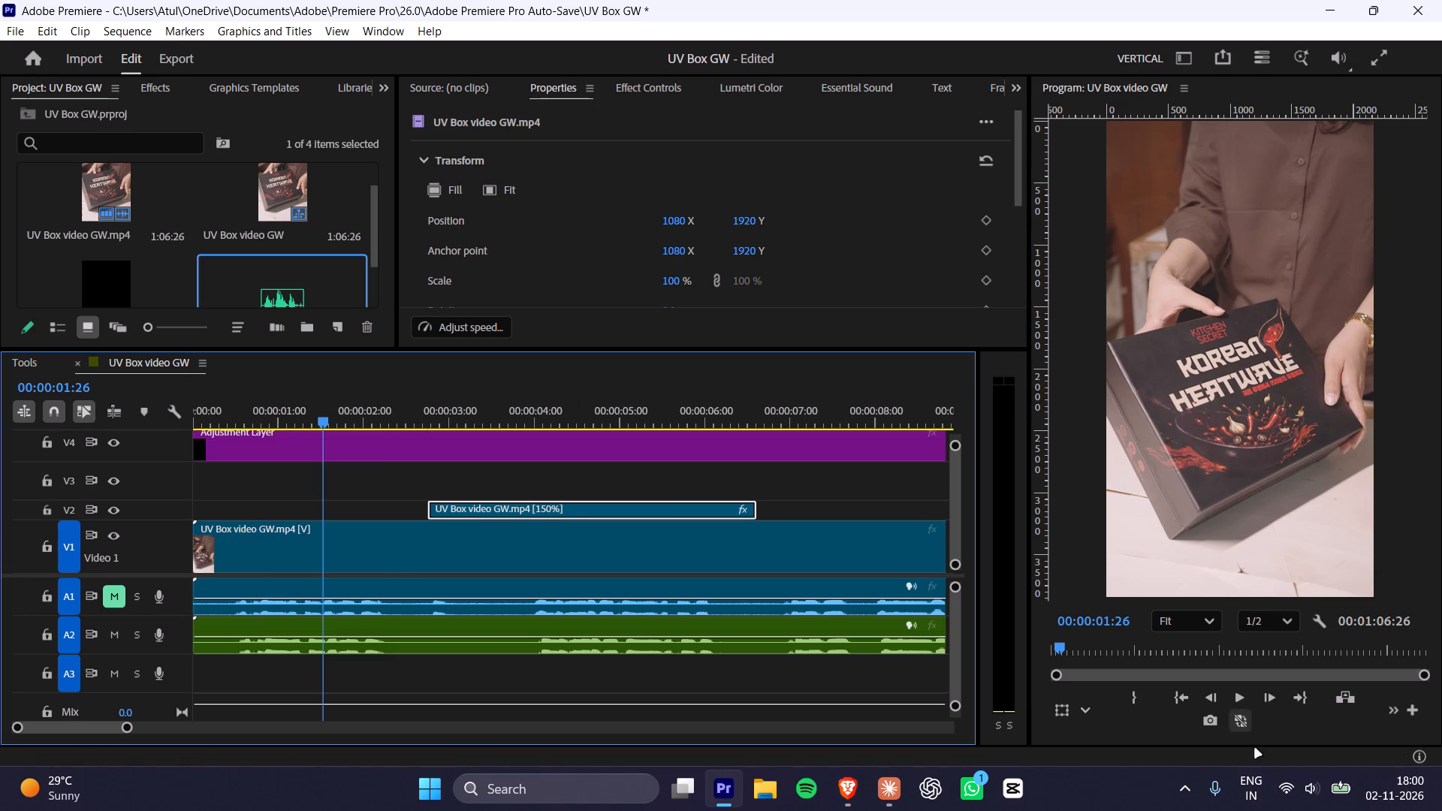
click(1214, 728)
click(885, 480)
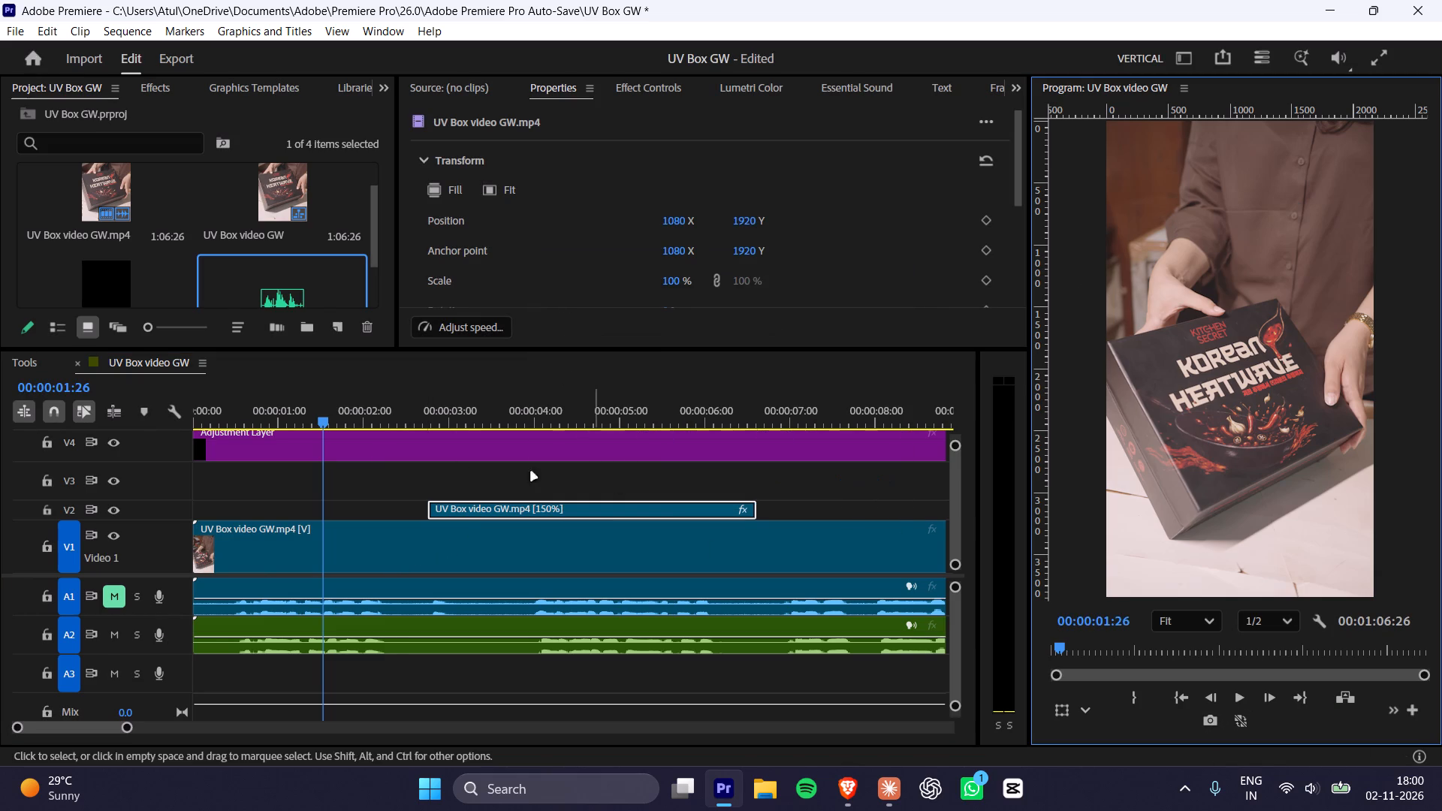
Export the sequence's first frame as a JPEG named "uv box in hand" in the notebook goodwork folder.
drag(286, 415, 204, 433)
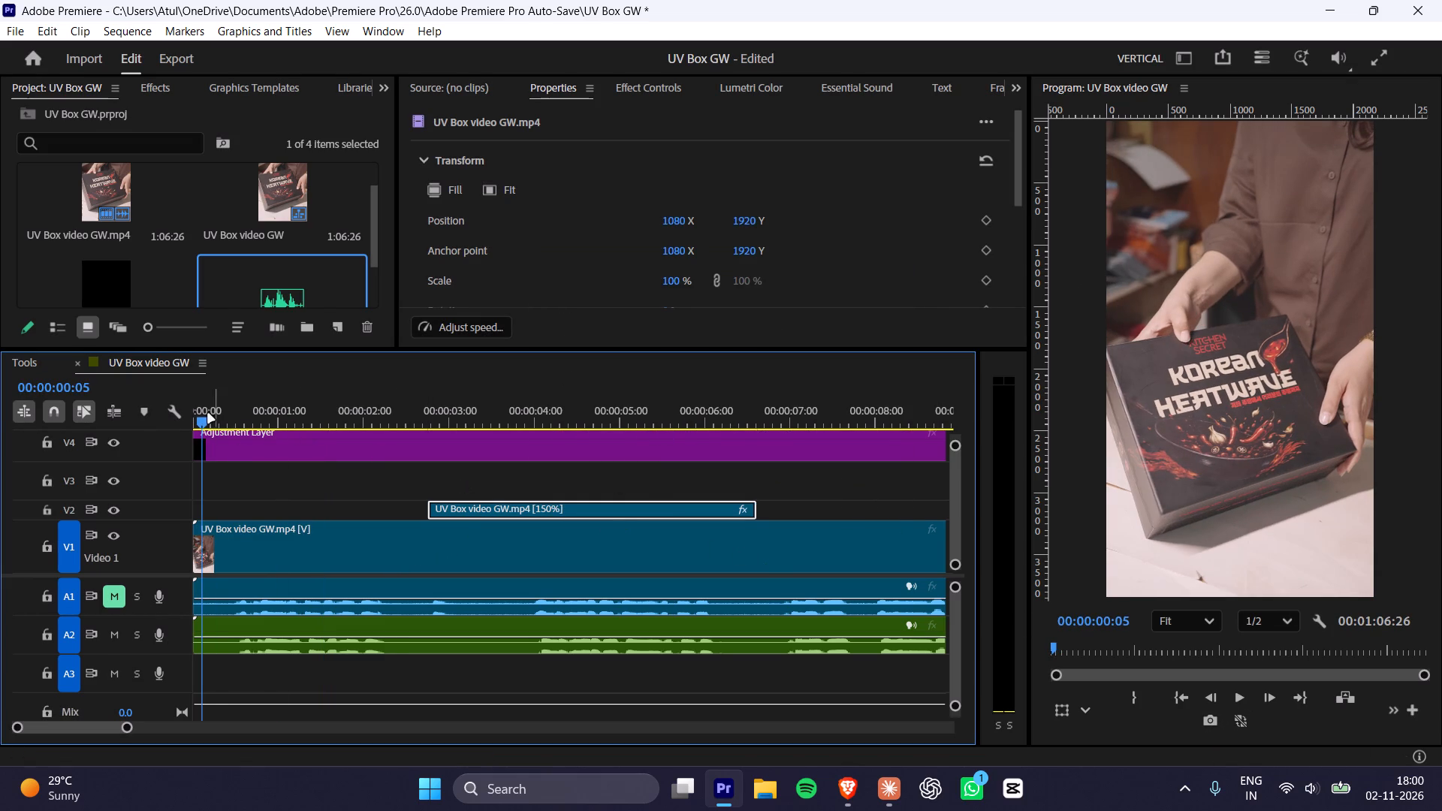
drag(213, 421, 42, 428)
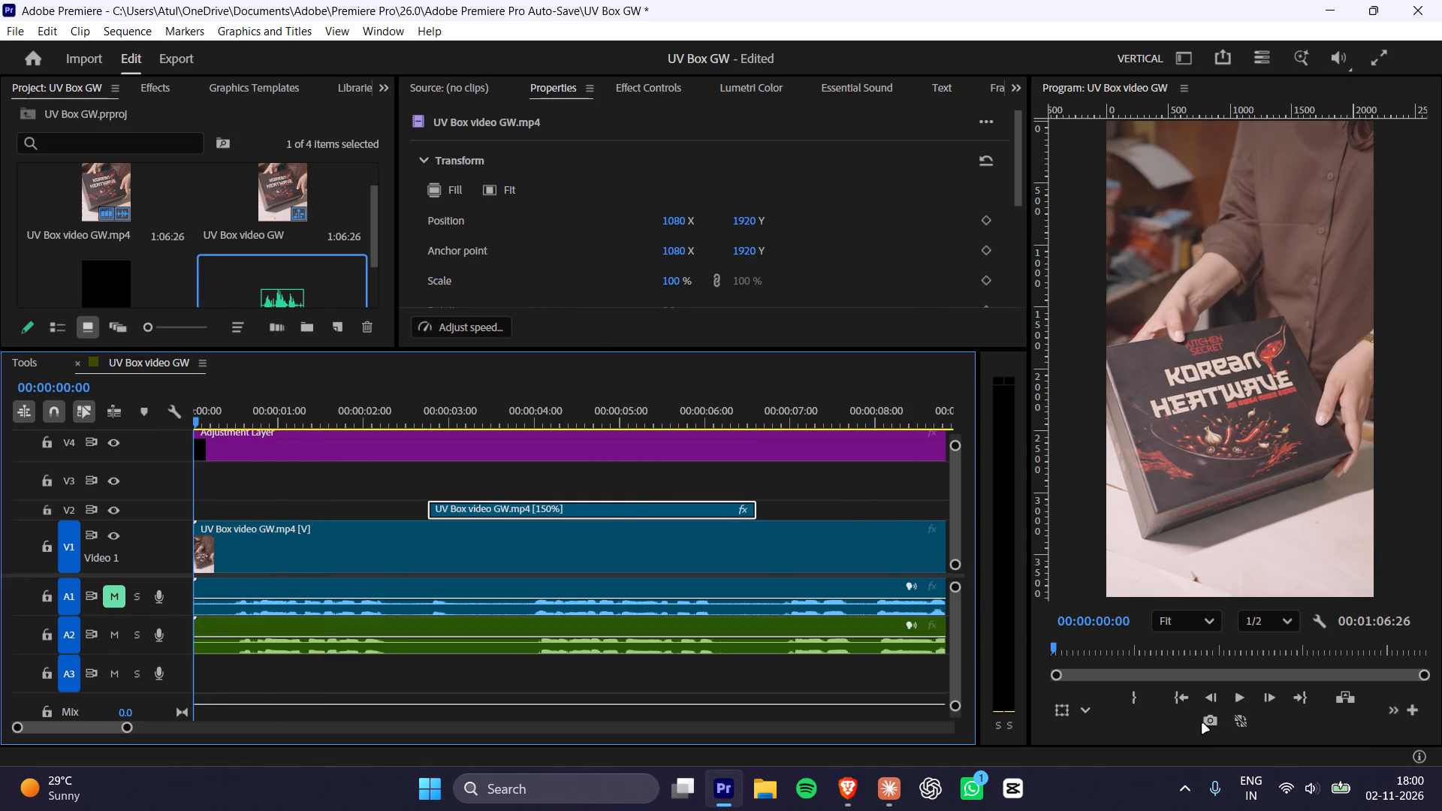
click(1202, 724)
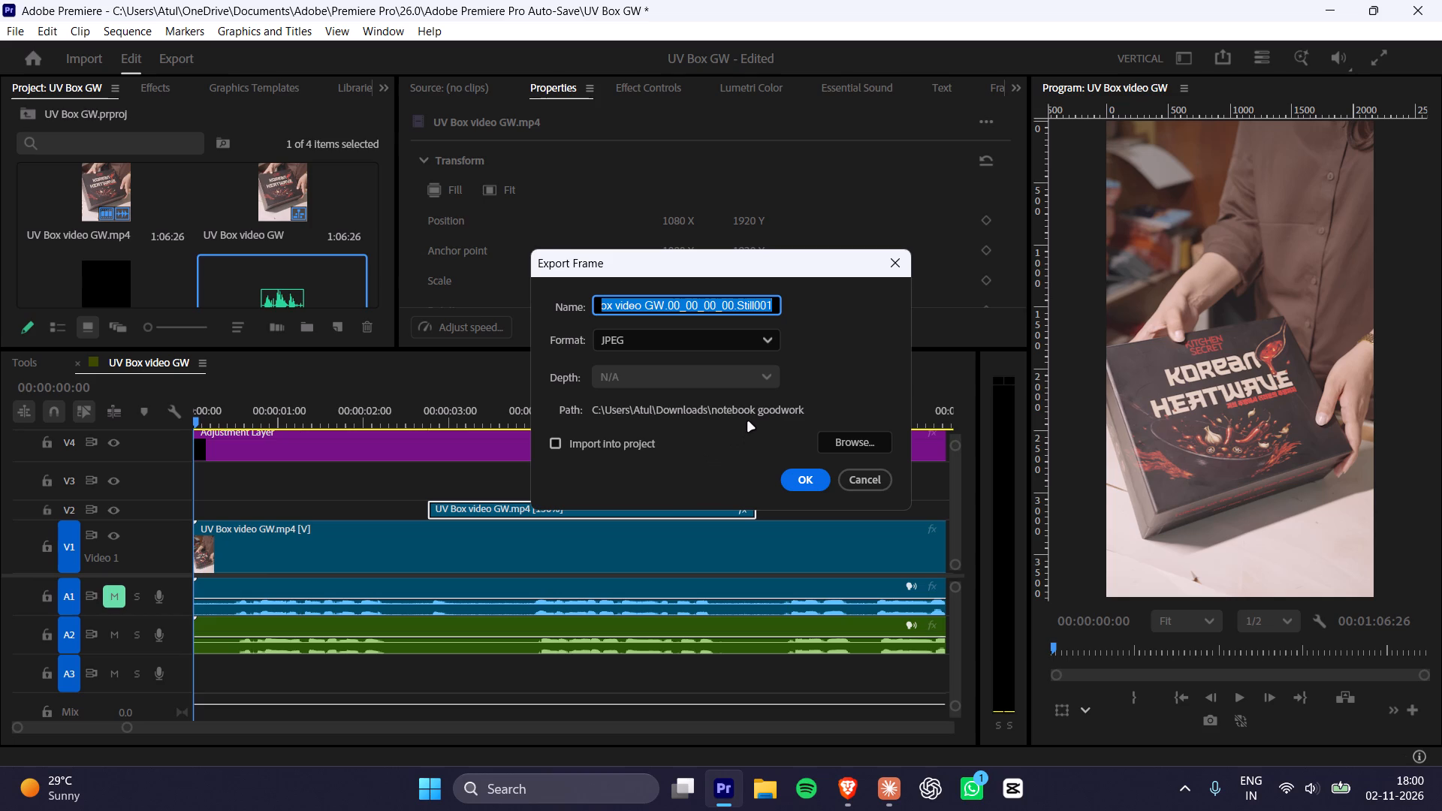
text(uv bp)
key(BackSpace)
text(ox in hand)
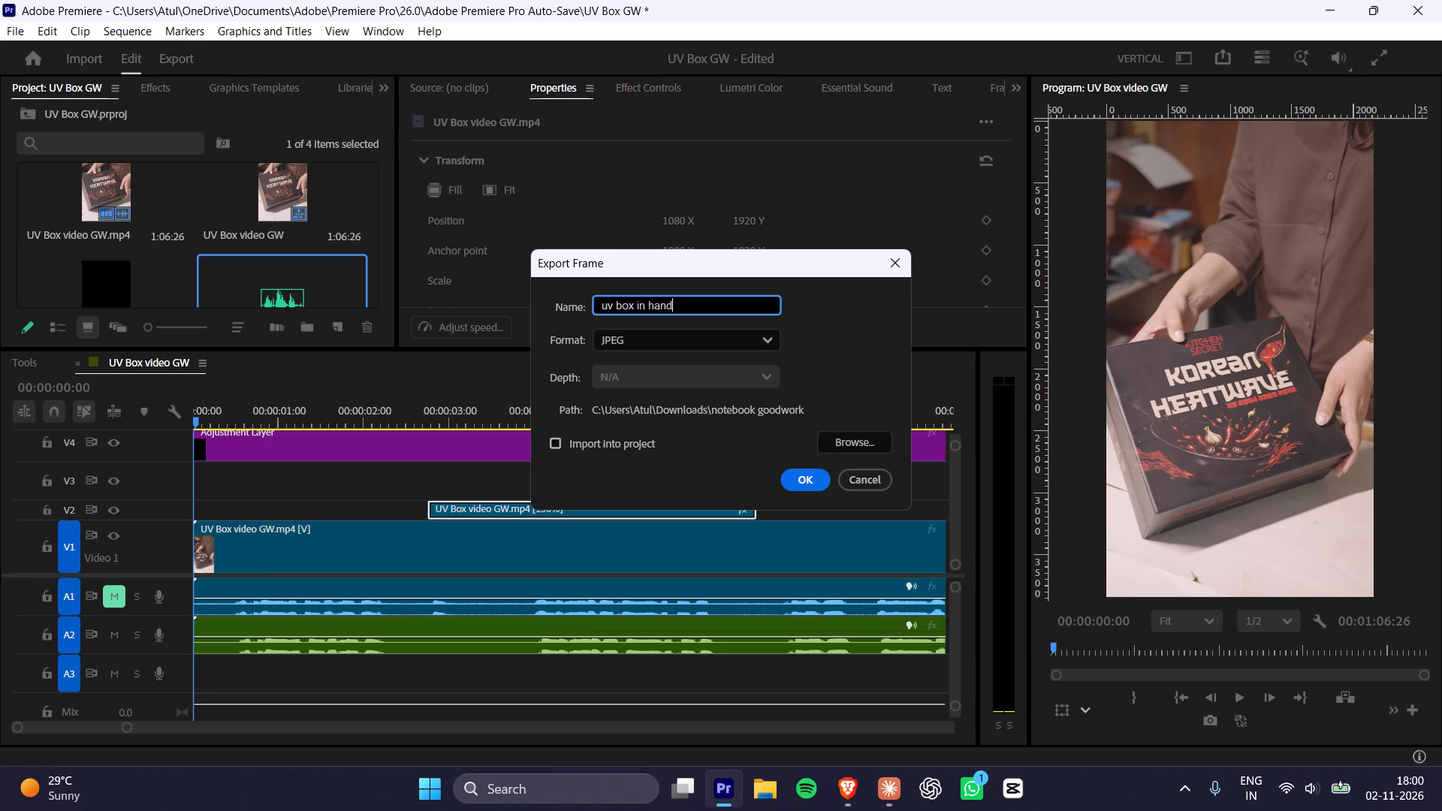
key(Return)
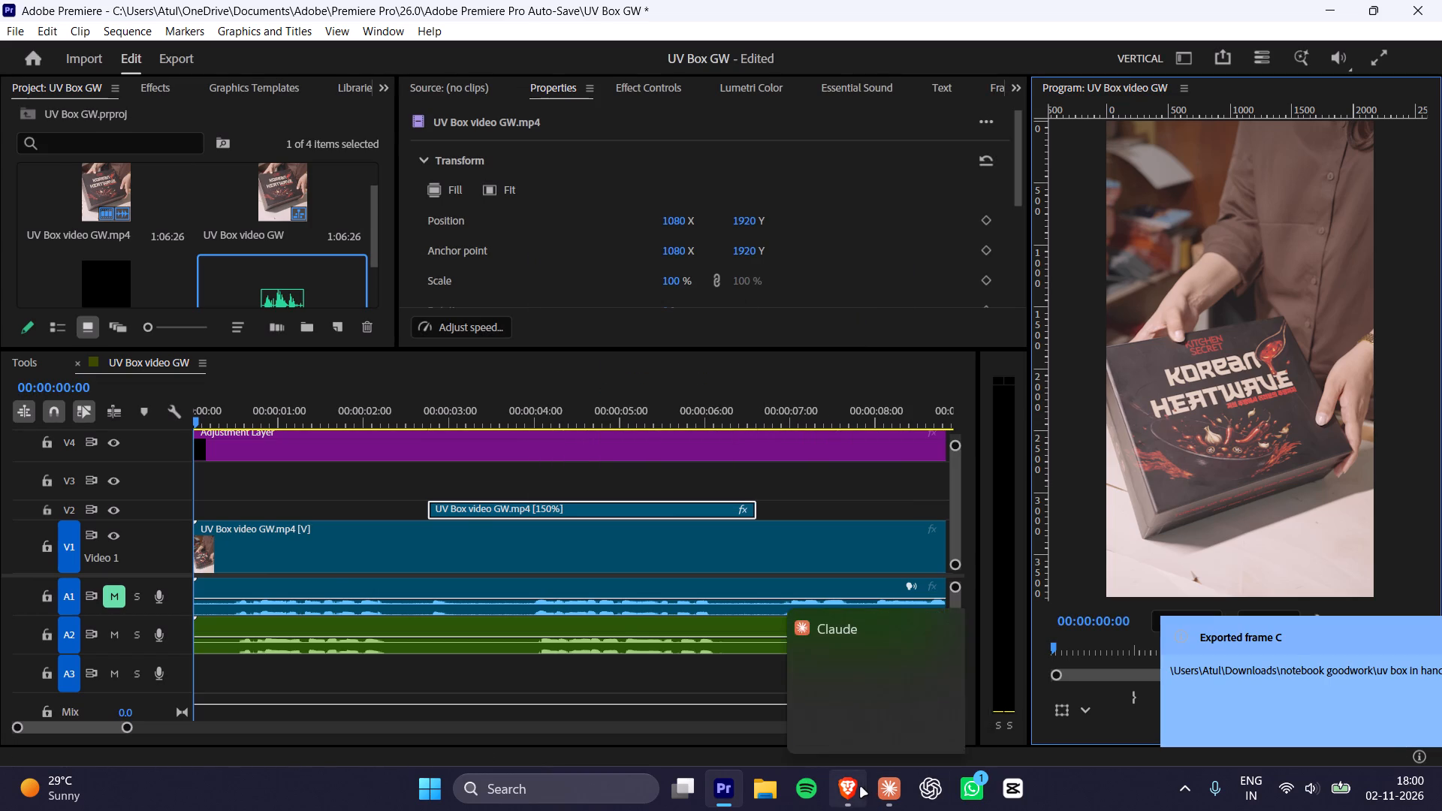
Switch to Brave and look through Desktop, Downloads and notebook goodwork in the watermark remover's video chooser for the exported still.
click(861, 788)
click(668, 719)
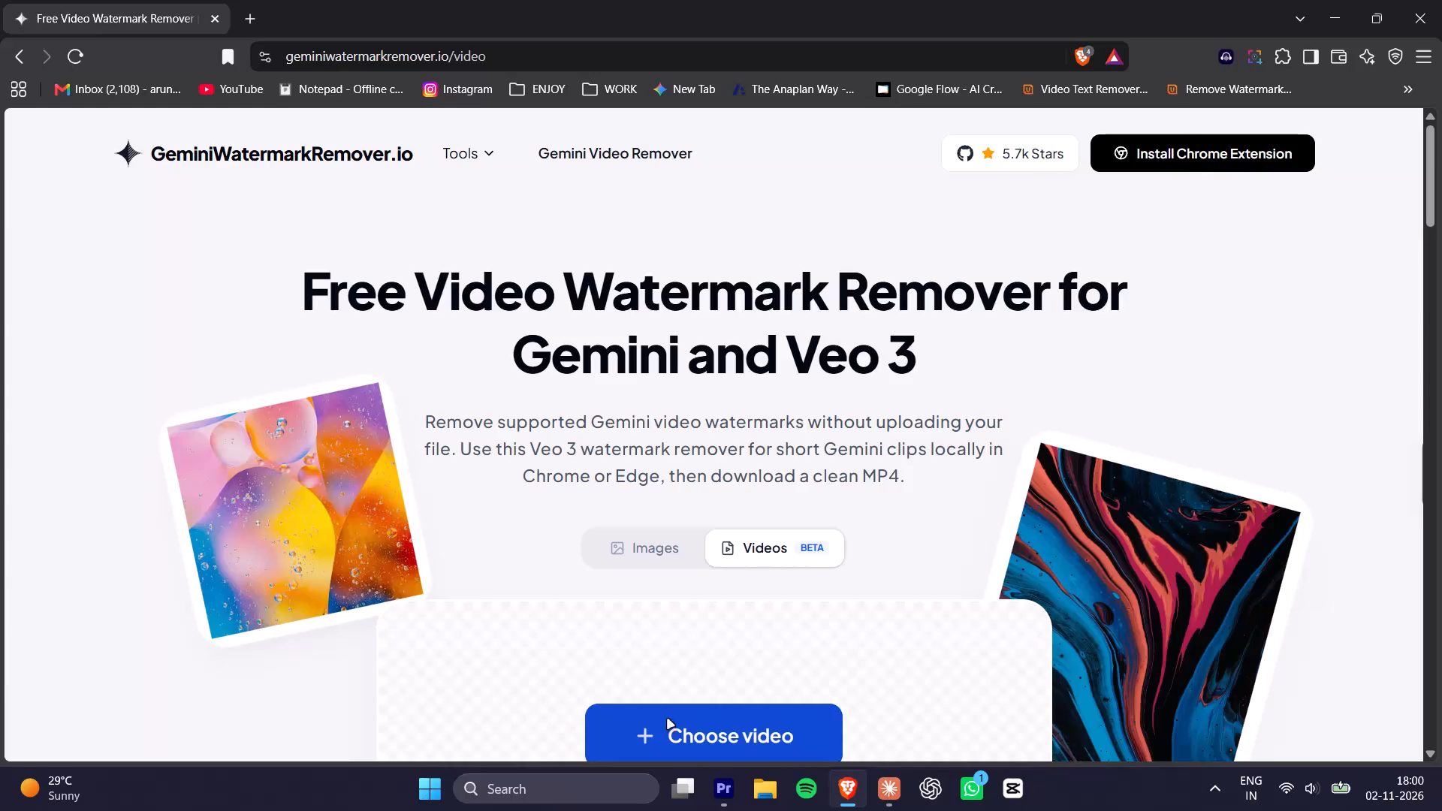
click(62, 222)
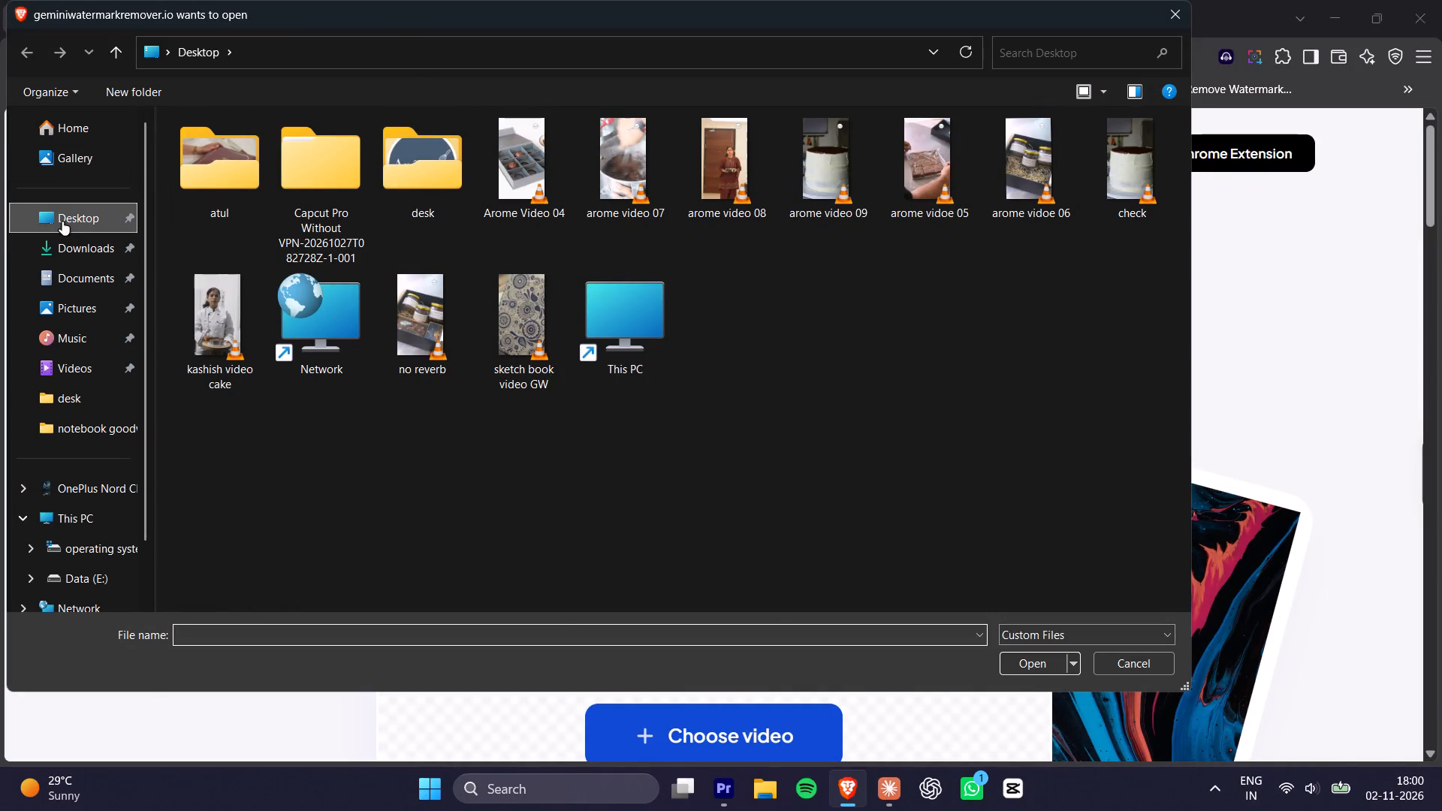
click(76, 236)
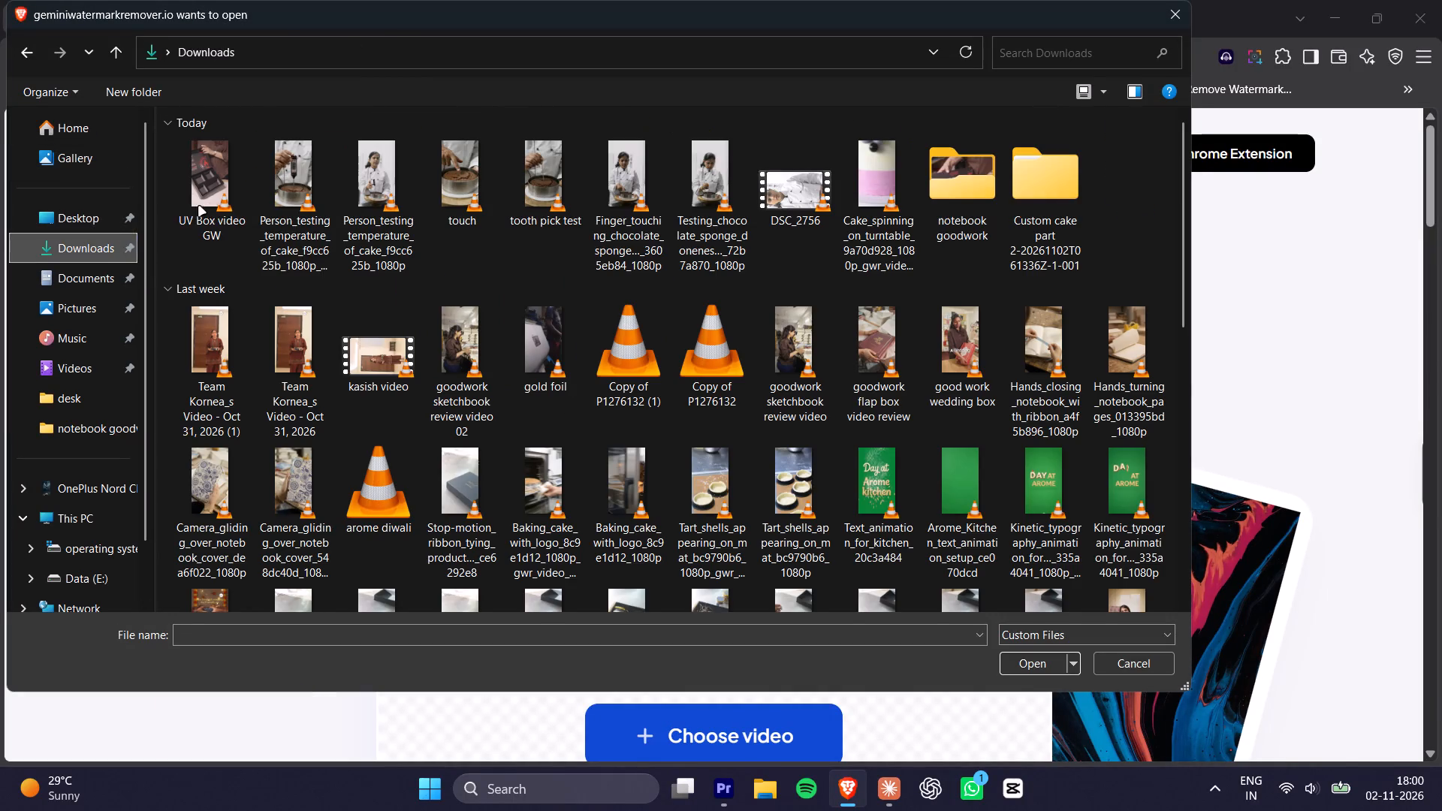
click(72, 213)
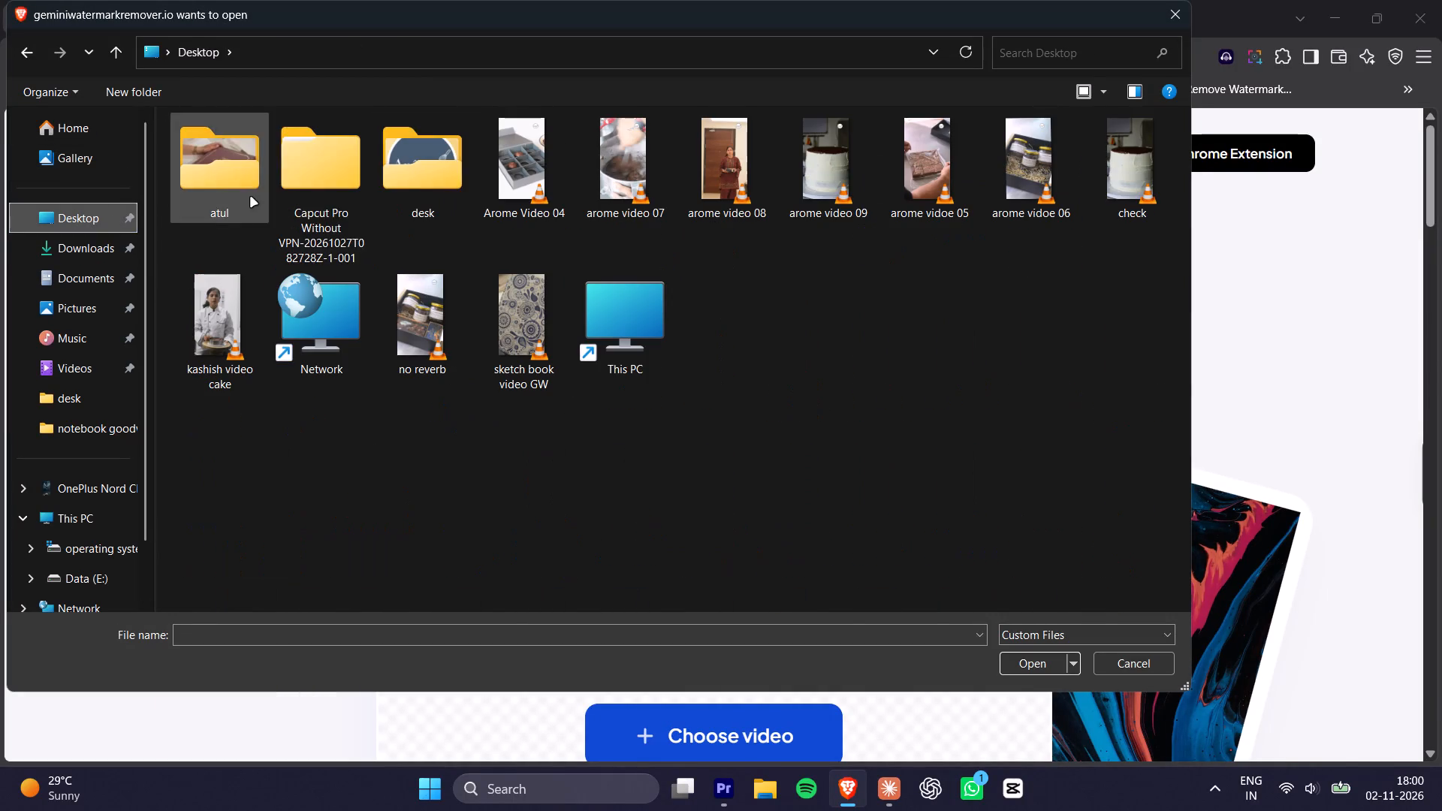
click(887, 331)
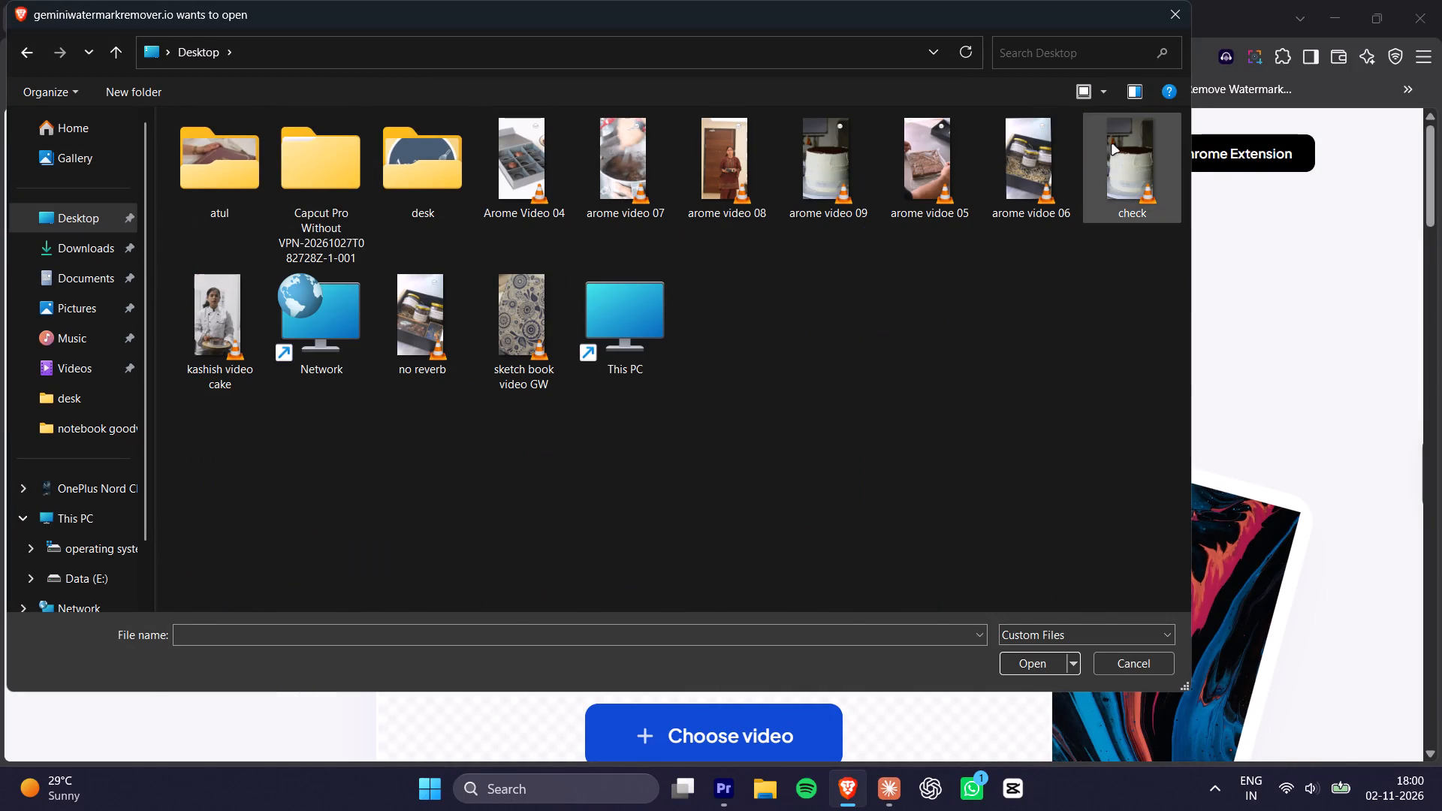
click(834, 329)
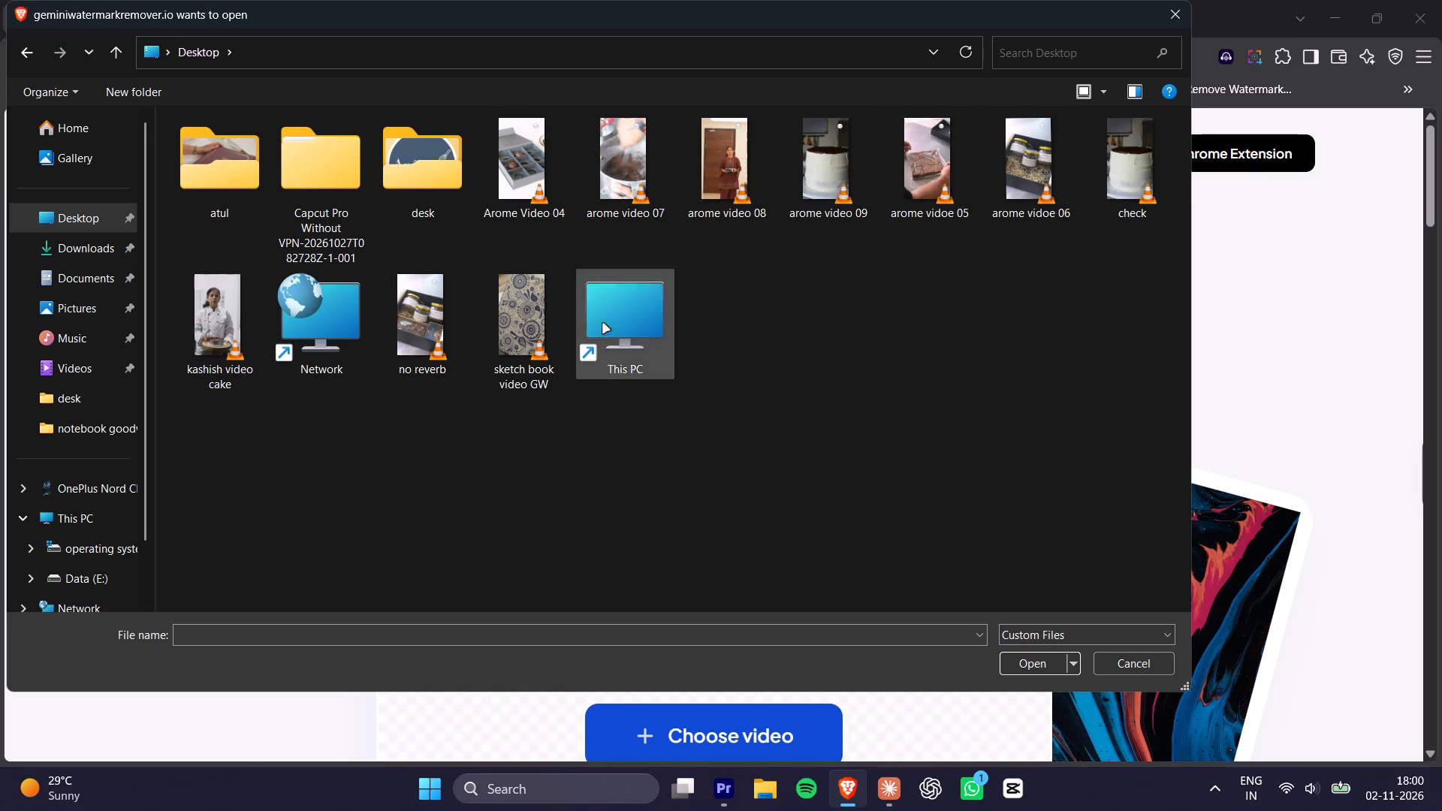
click(71, 240)
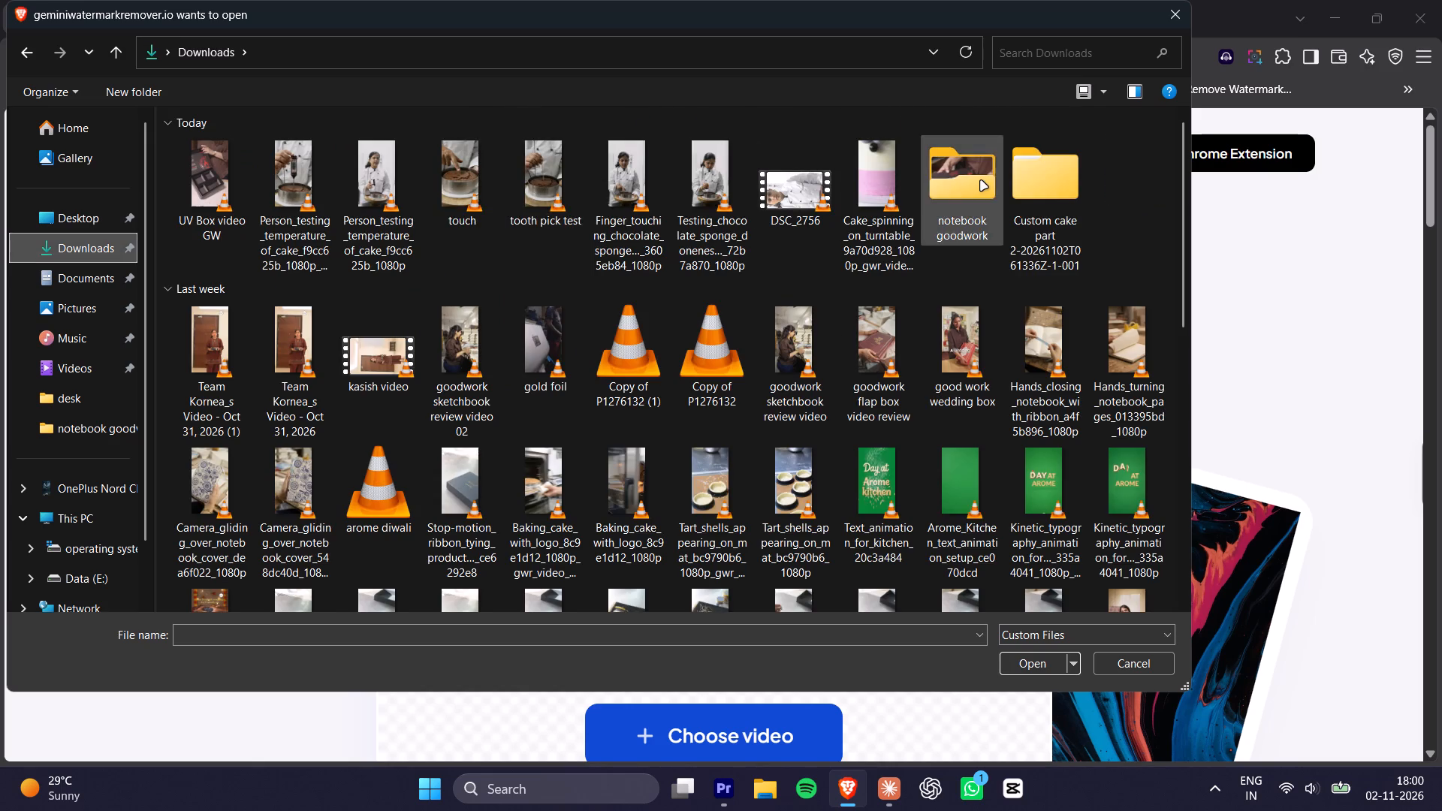
double_click(981, 181)
click(635, 285)
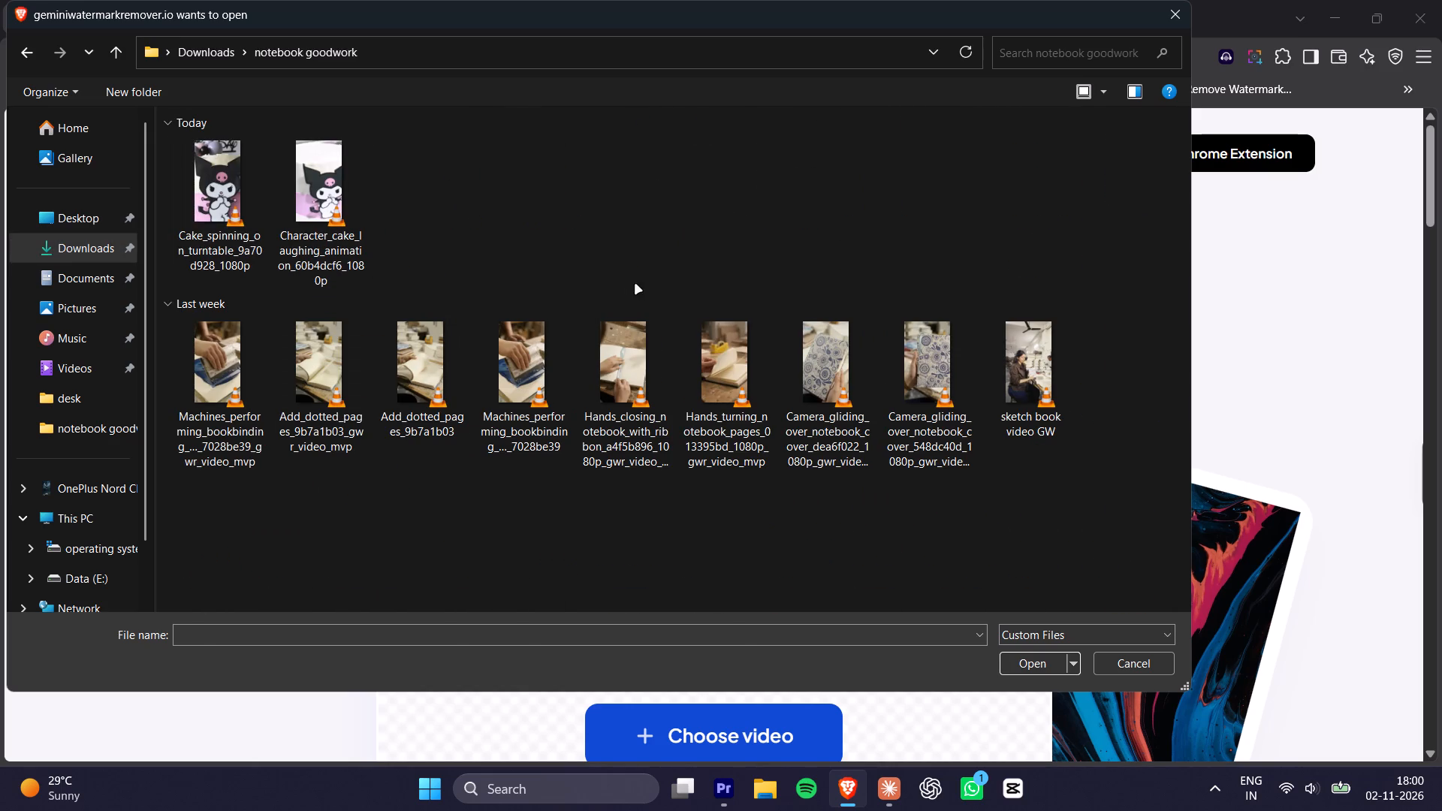
double_click(950, 197)
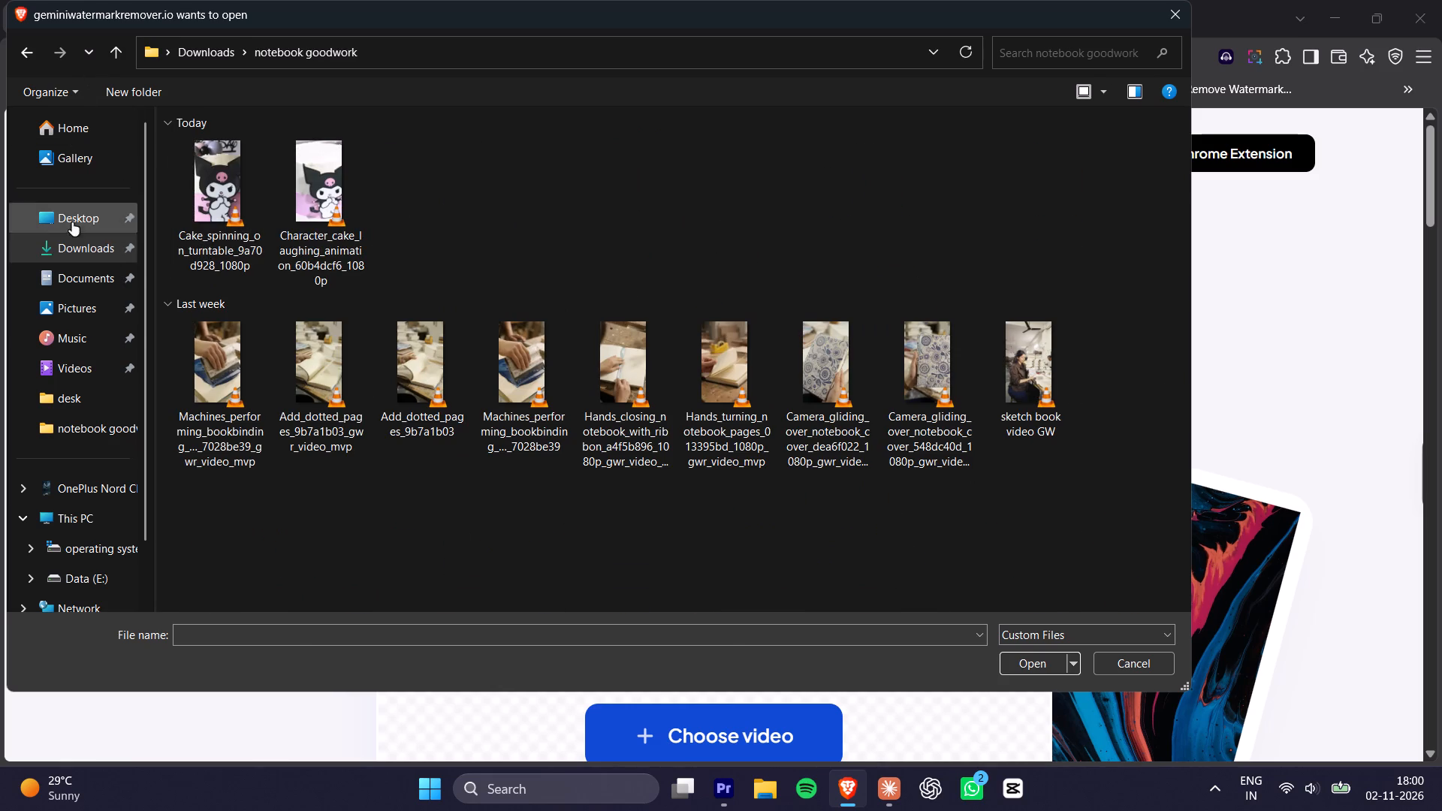
click(74, 254)
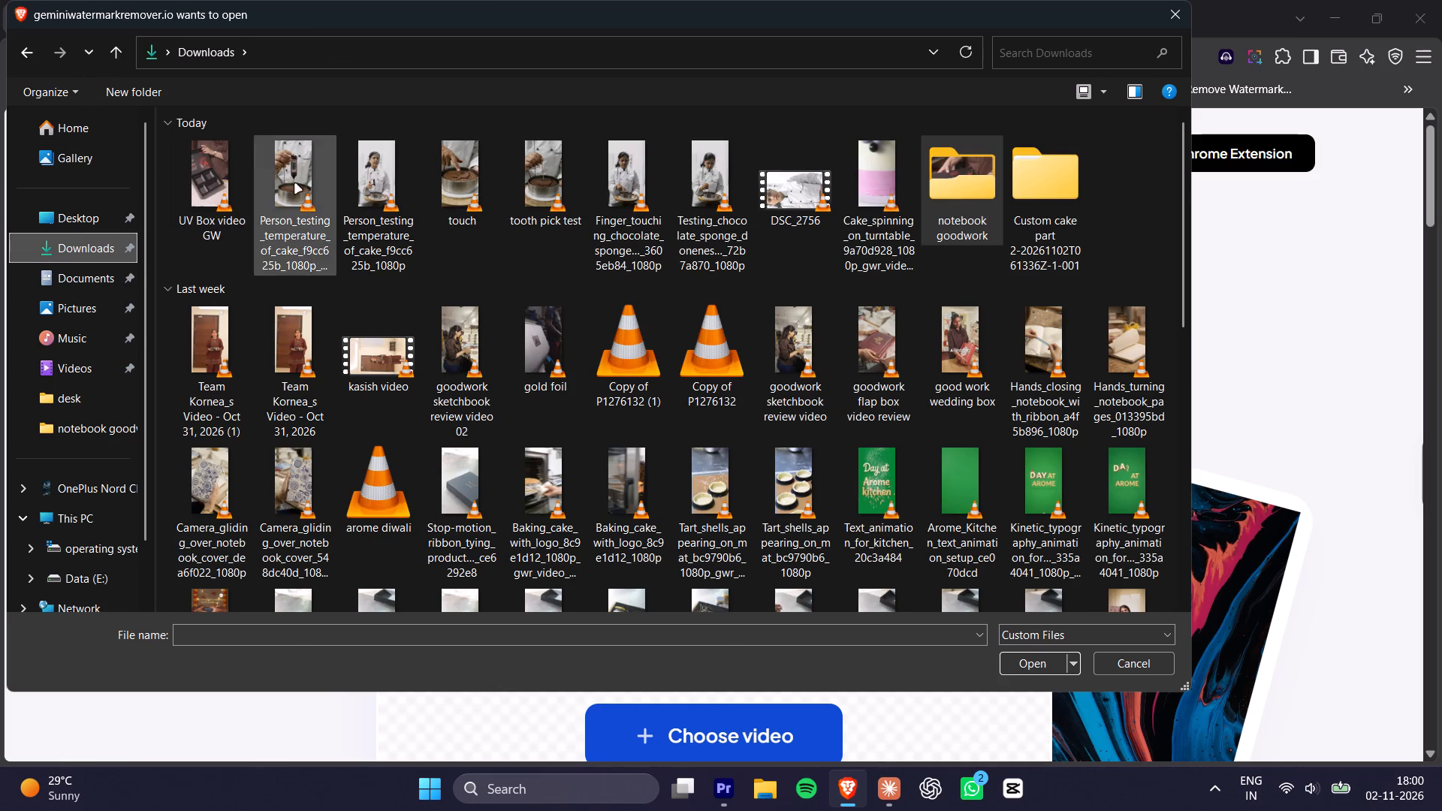
click(1172, 22)
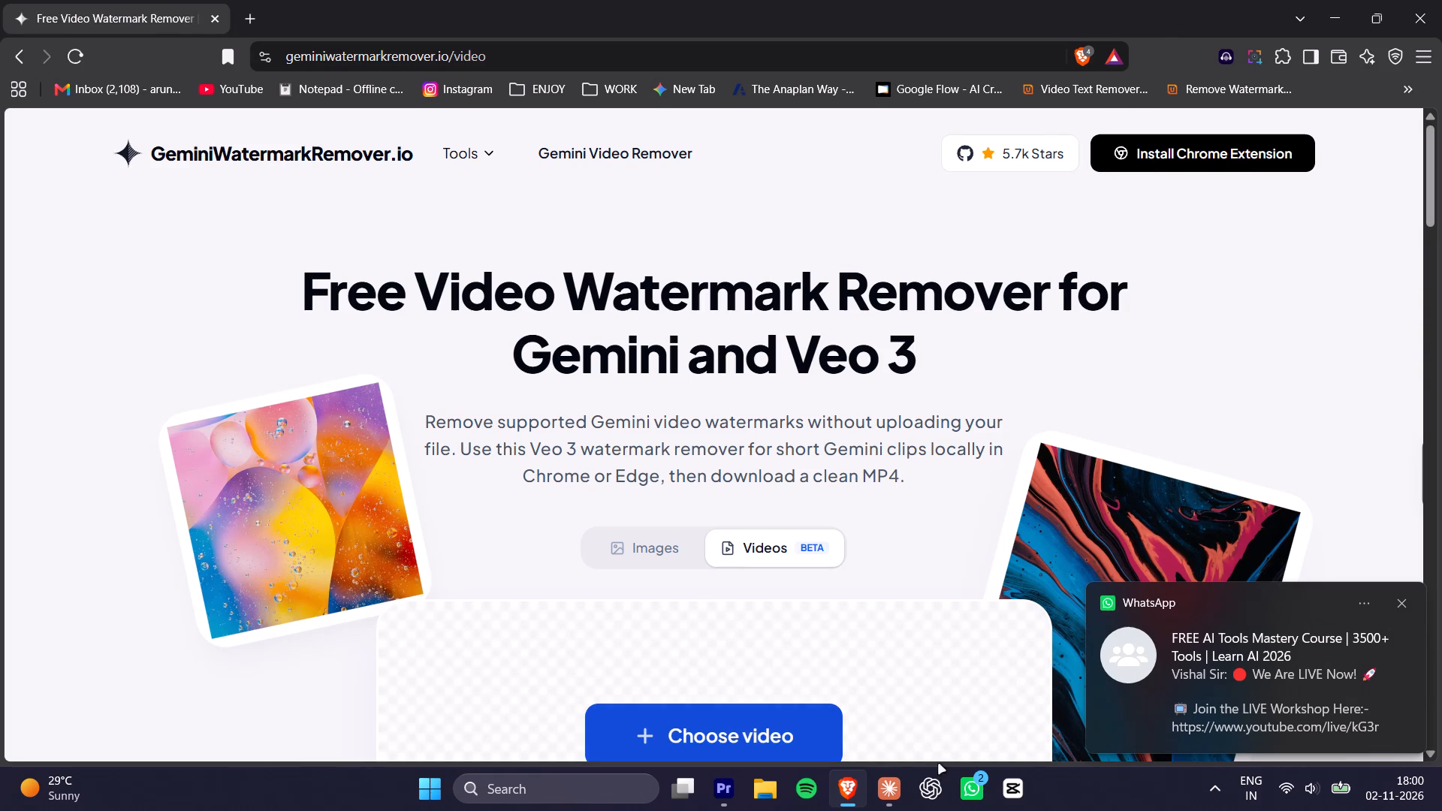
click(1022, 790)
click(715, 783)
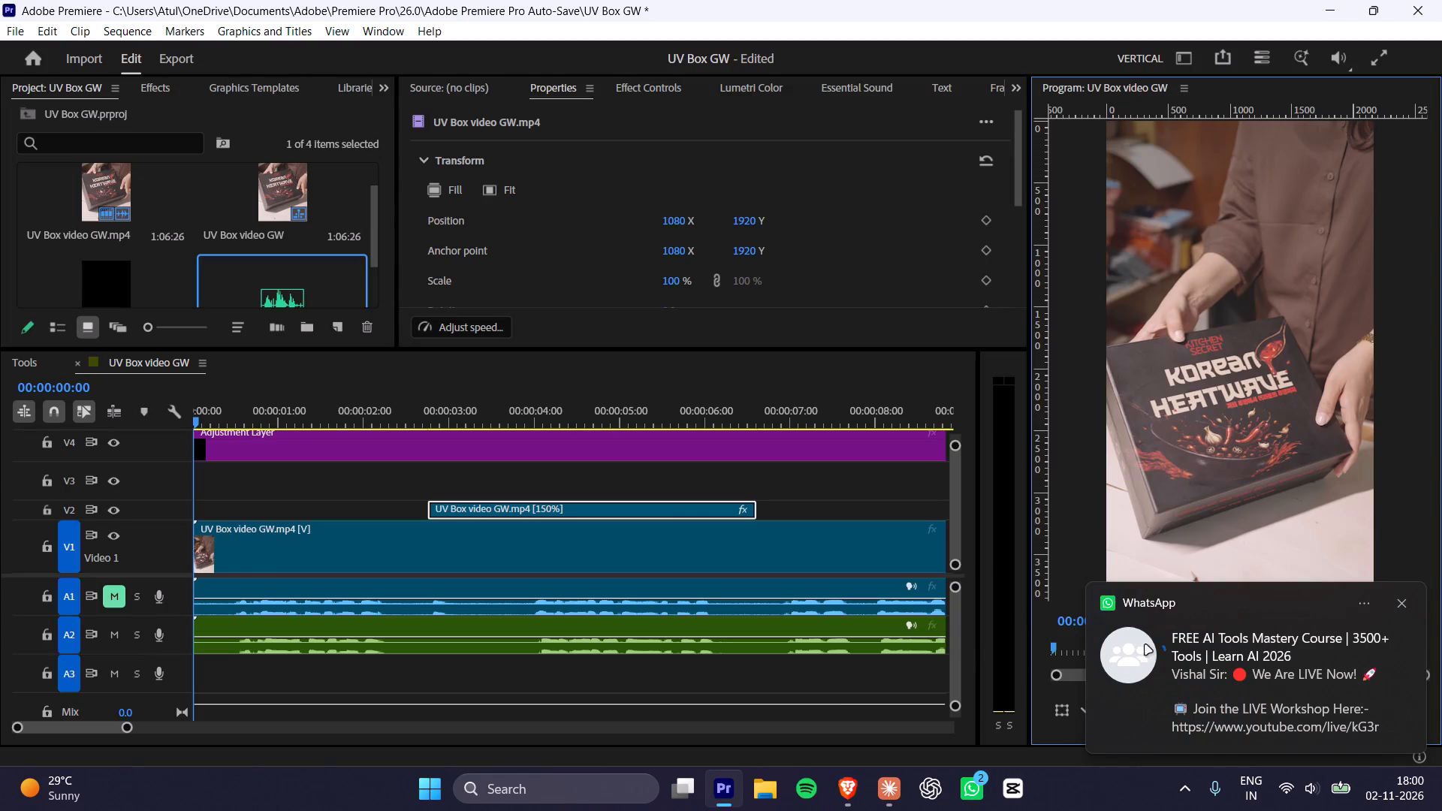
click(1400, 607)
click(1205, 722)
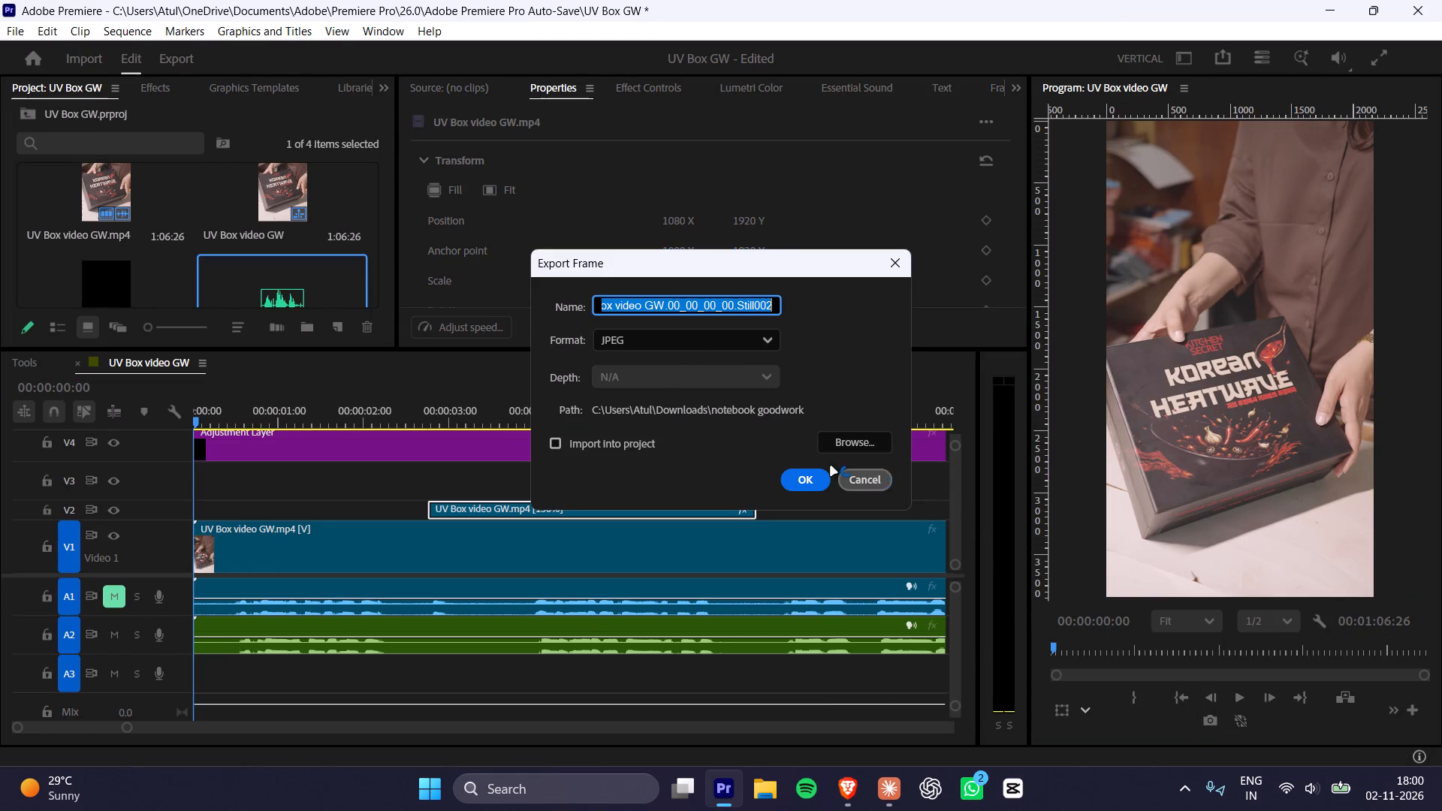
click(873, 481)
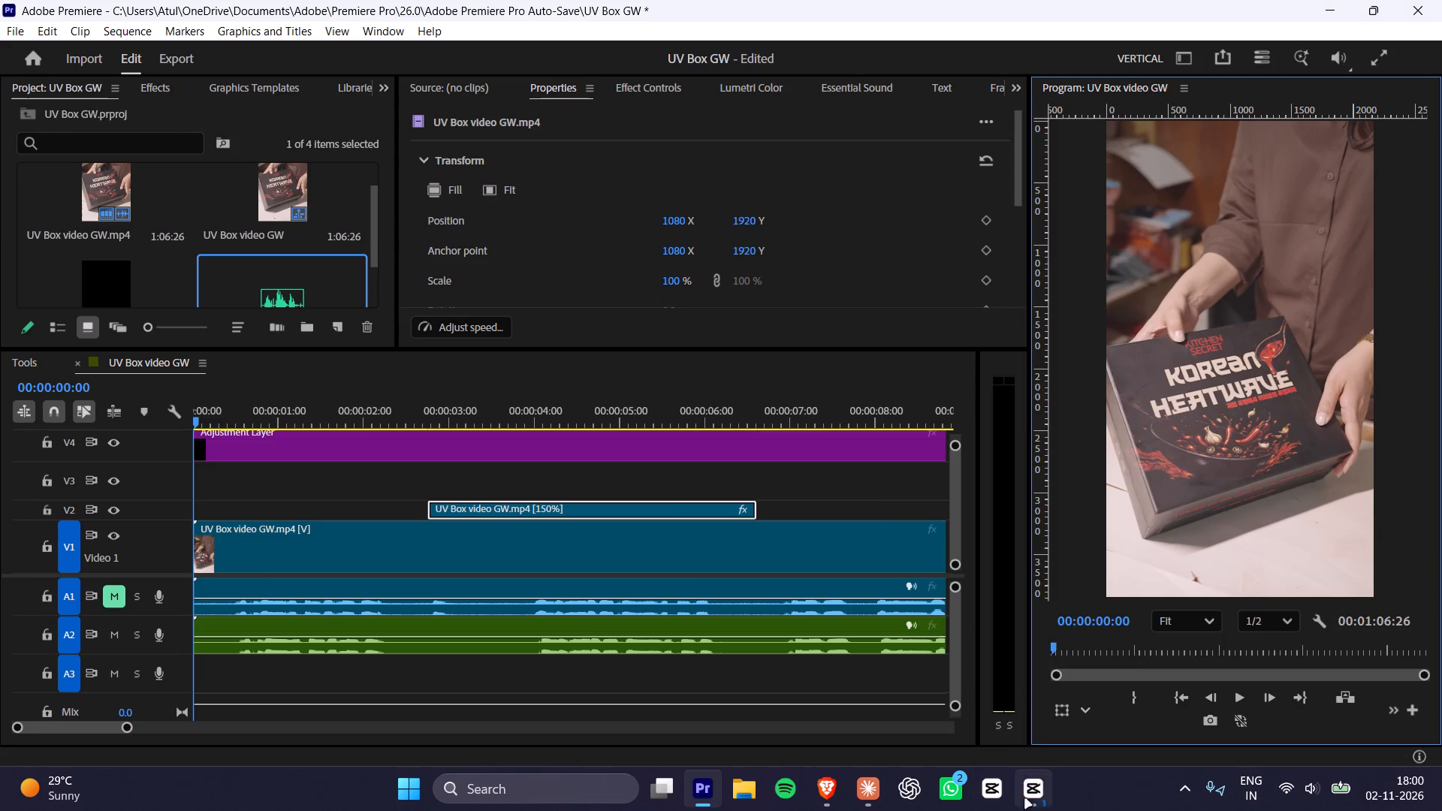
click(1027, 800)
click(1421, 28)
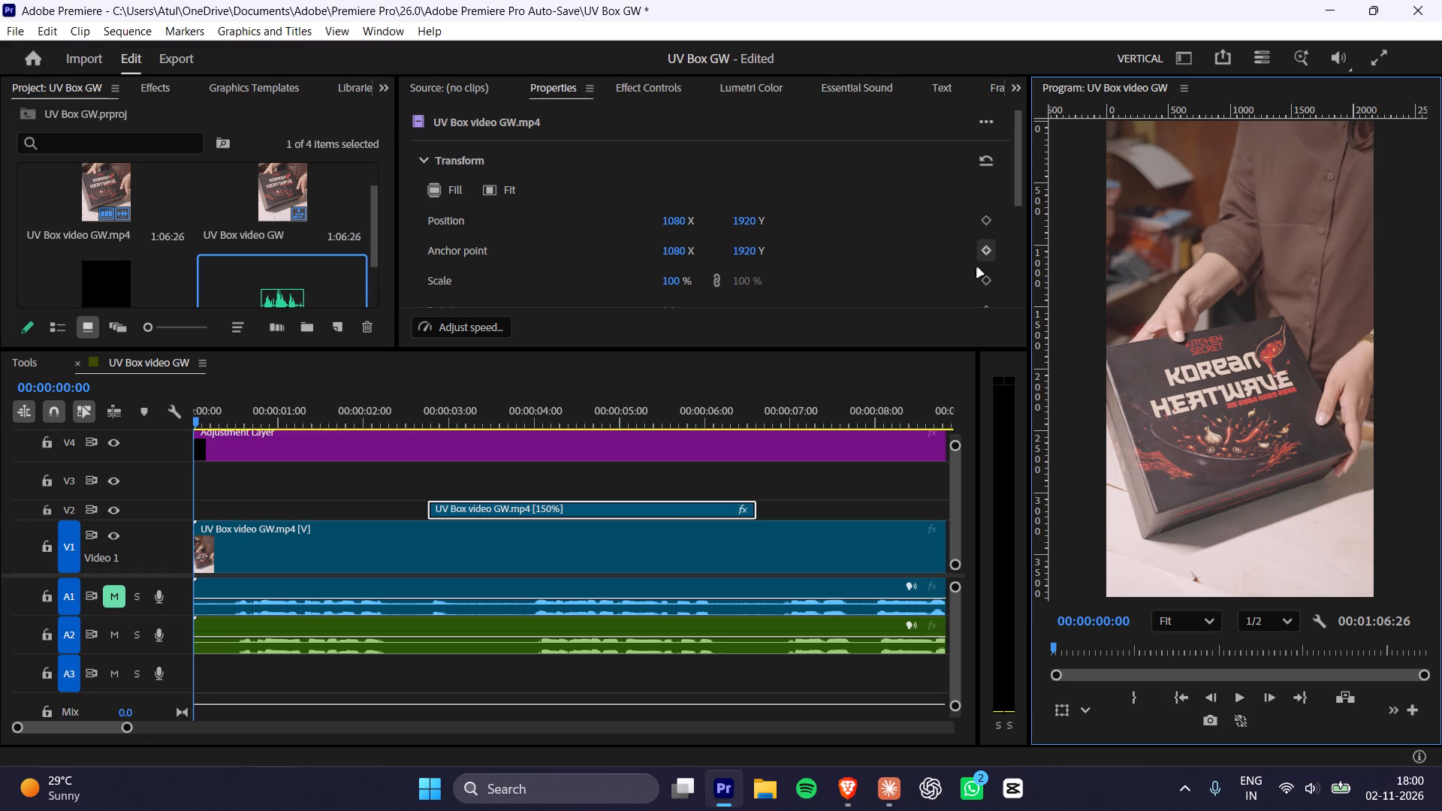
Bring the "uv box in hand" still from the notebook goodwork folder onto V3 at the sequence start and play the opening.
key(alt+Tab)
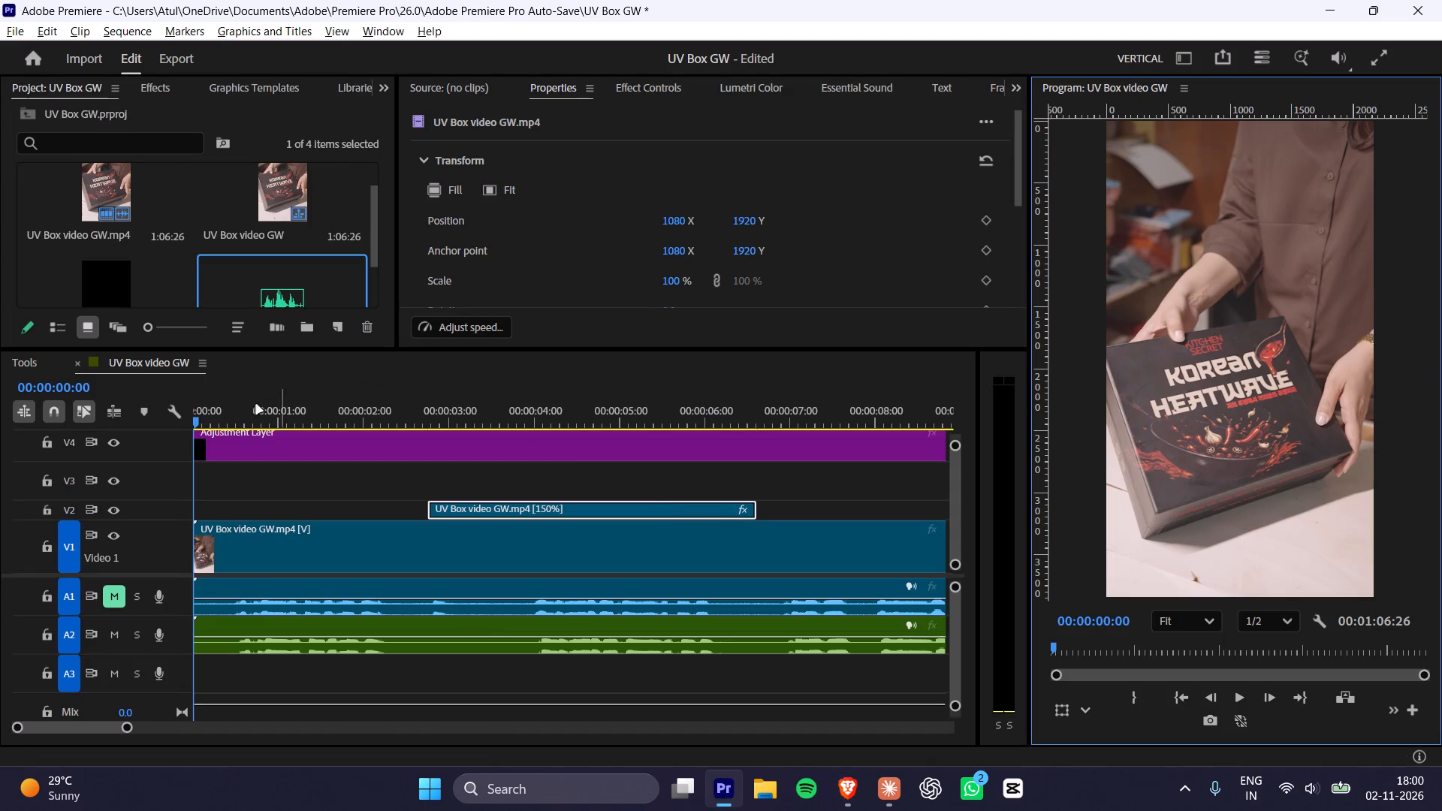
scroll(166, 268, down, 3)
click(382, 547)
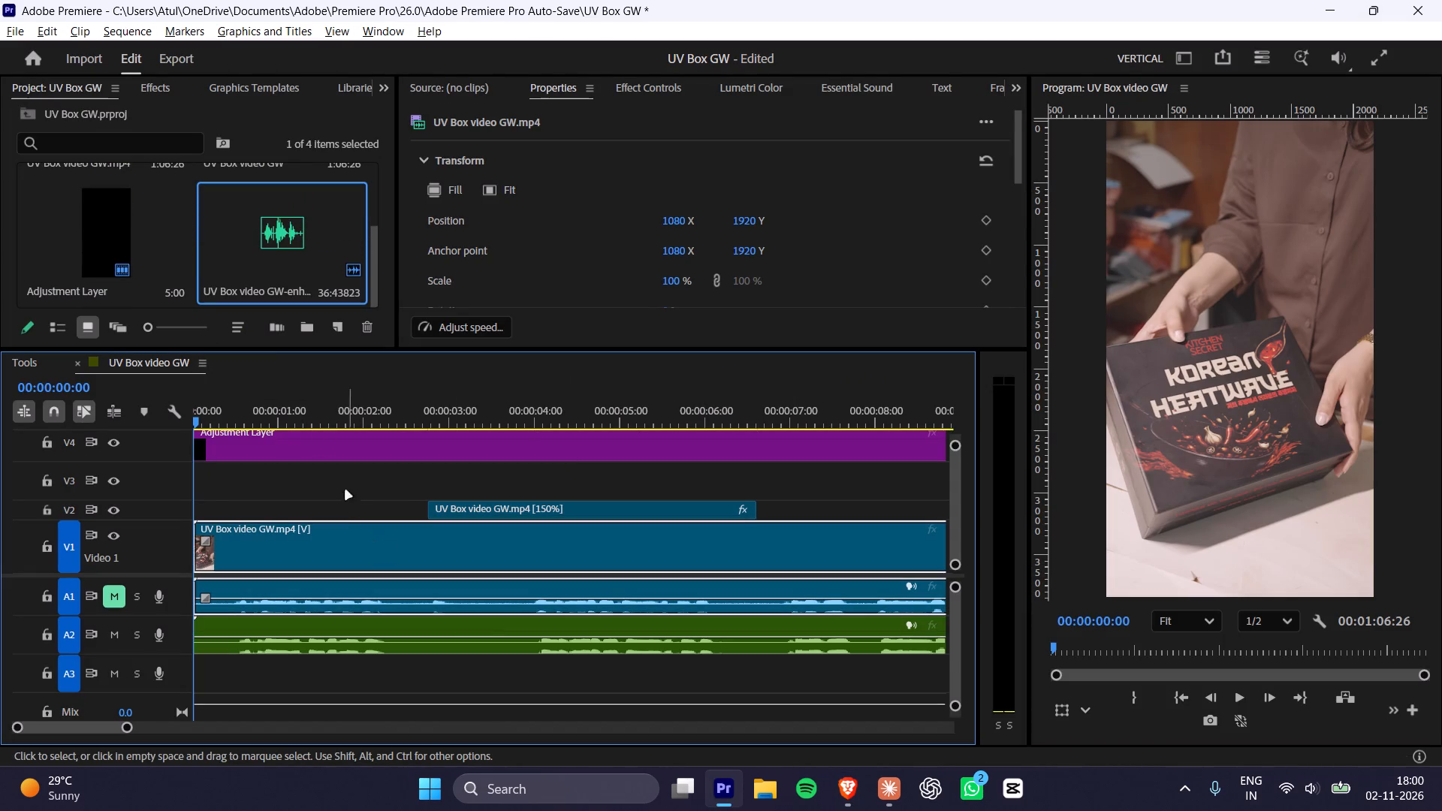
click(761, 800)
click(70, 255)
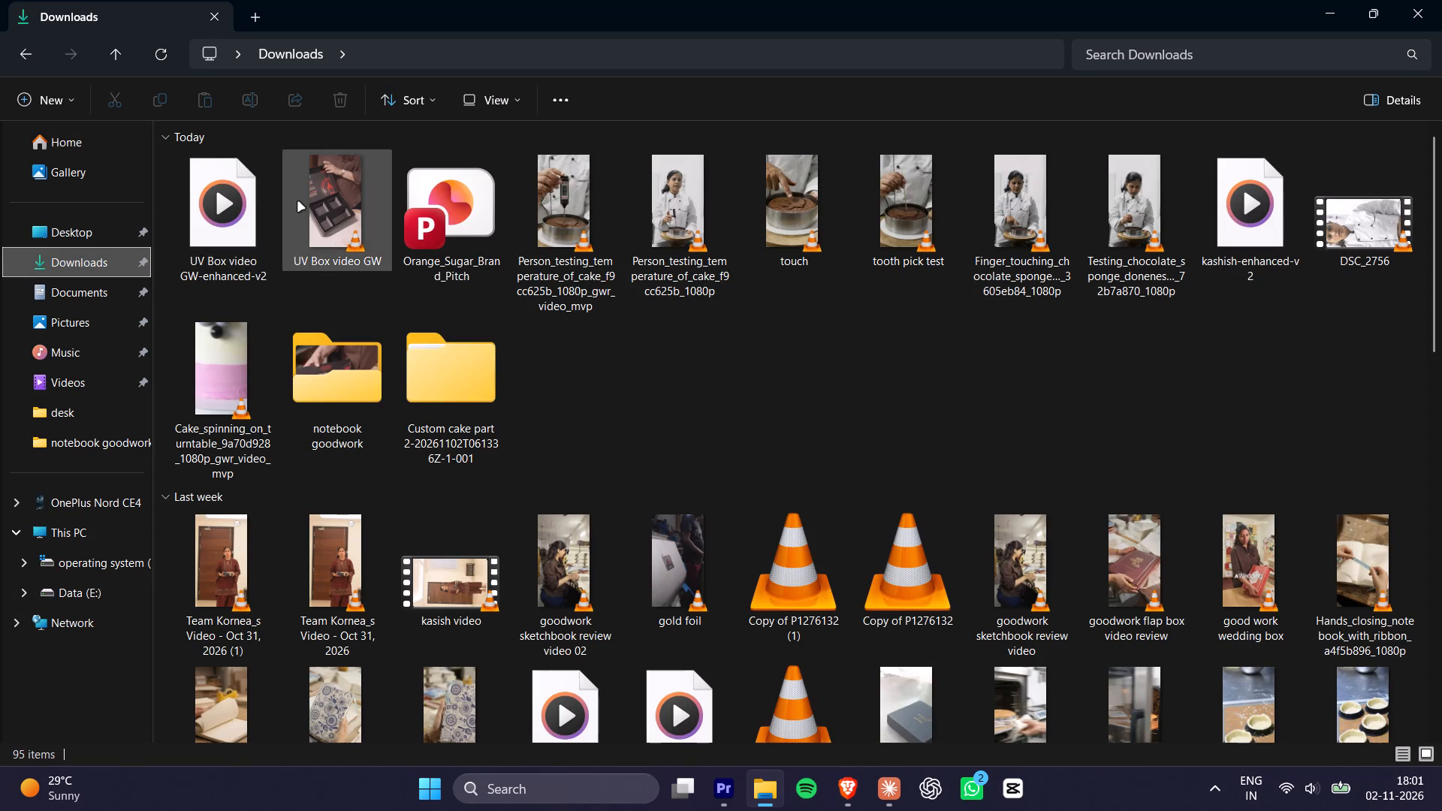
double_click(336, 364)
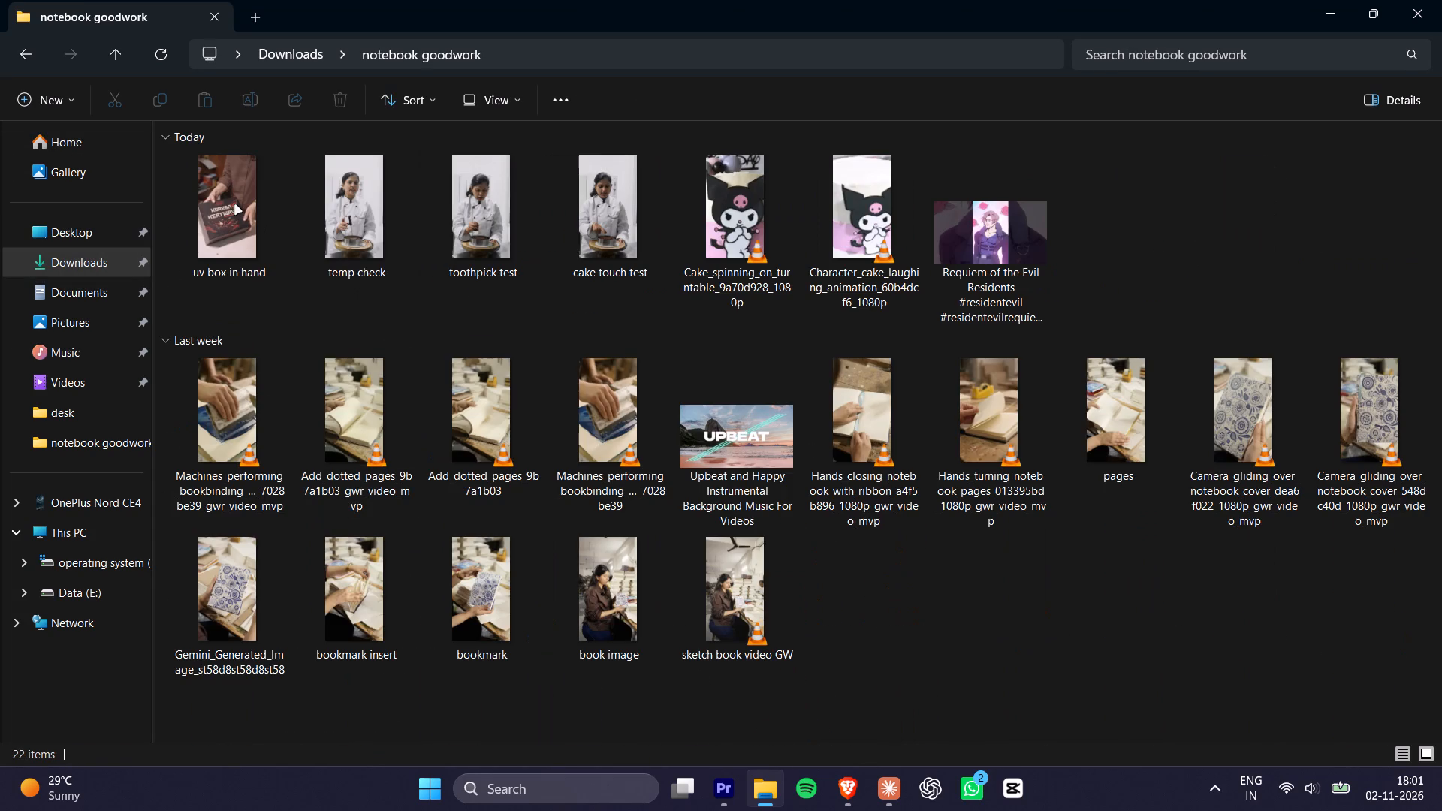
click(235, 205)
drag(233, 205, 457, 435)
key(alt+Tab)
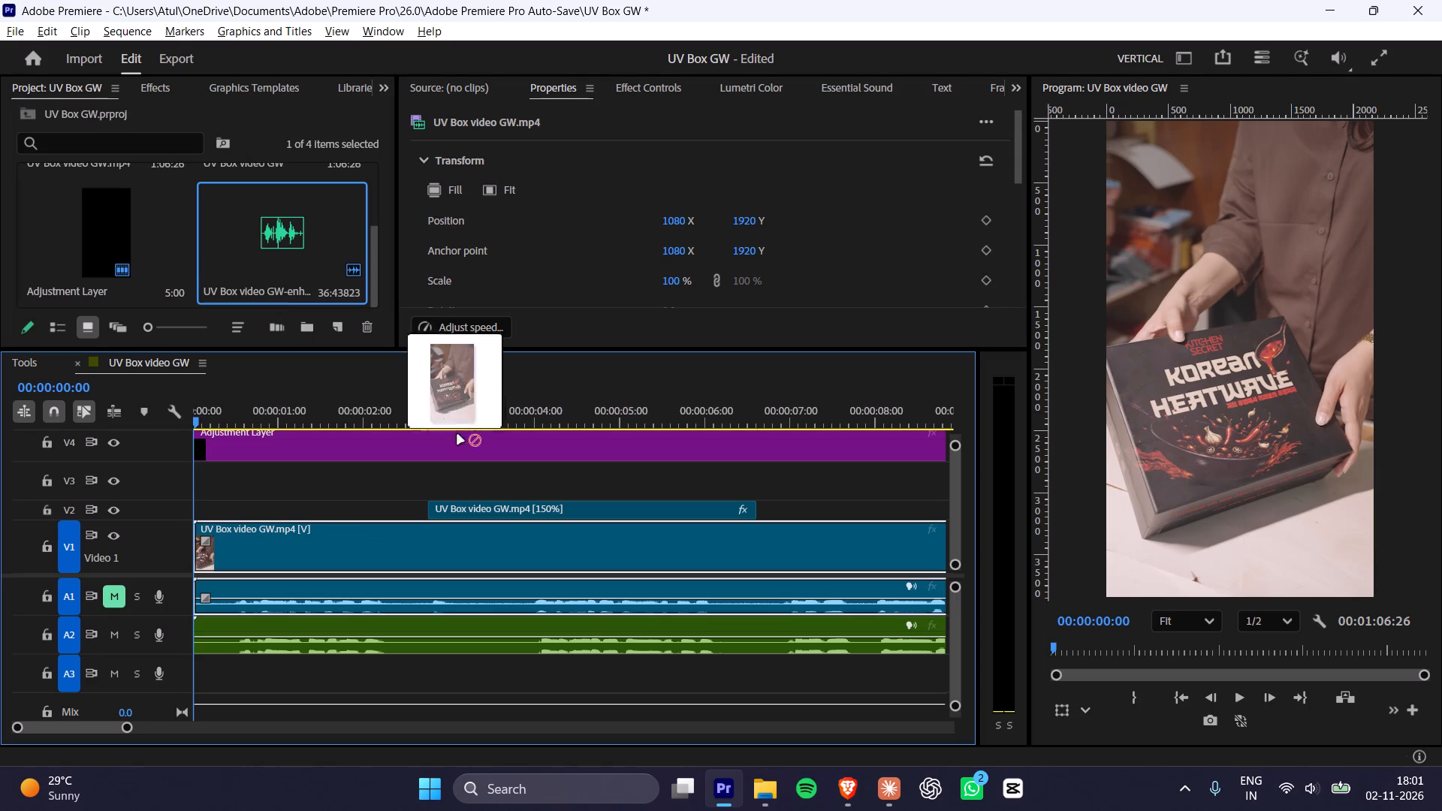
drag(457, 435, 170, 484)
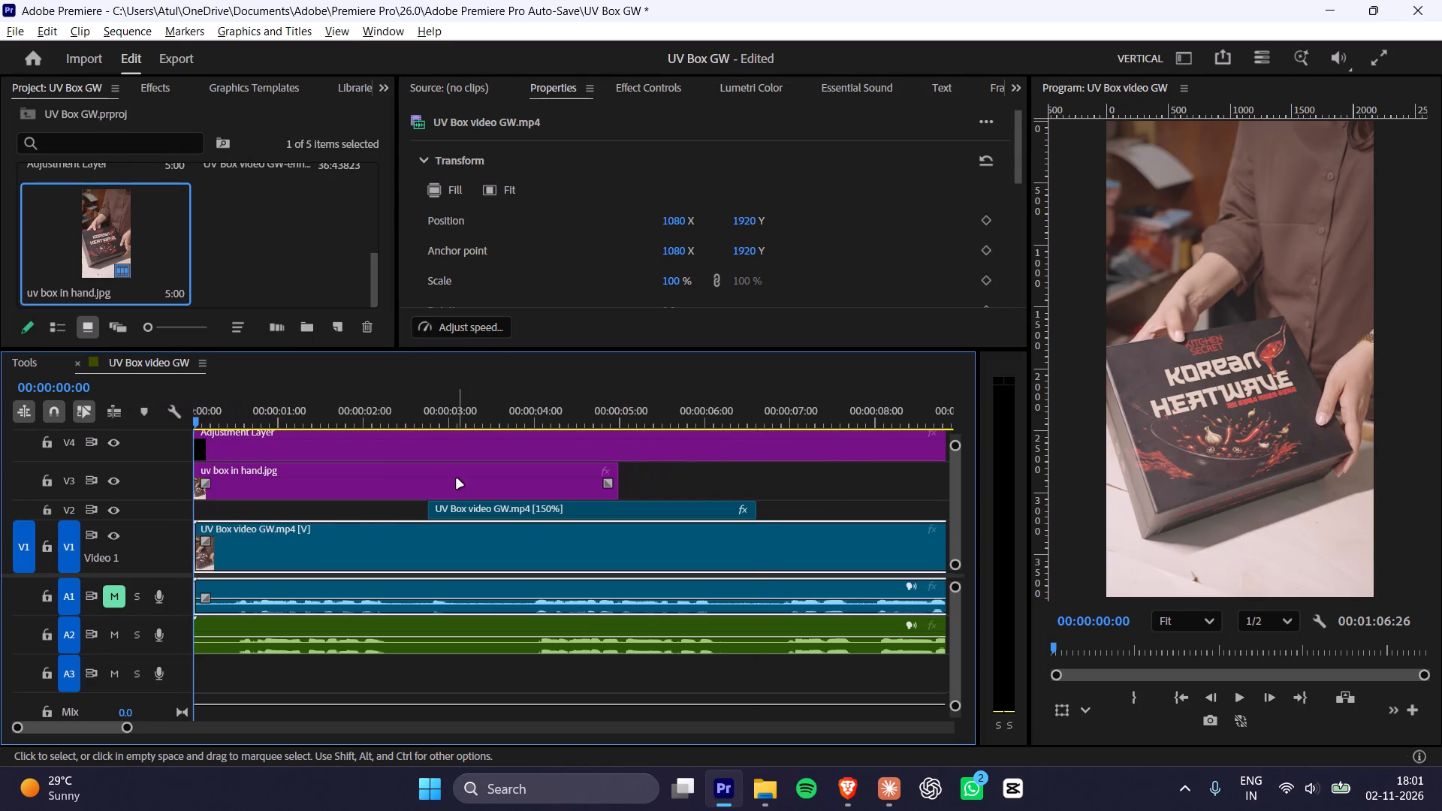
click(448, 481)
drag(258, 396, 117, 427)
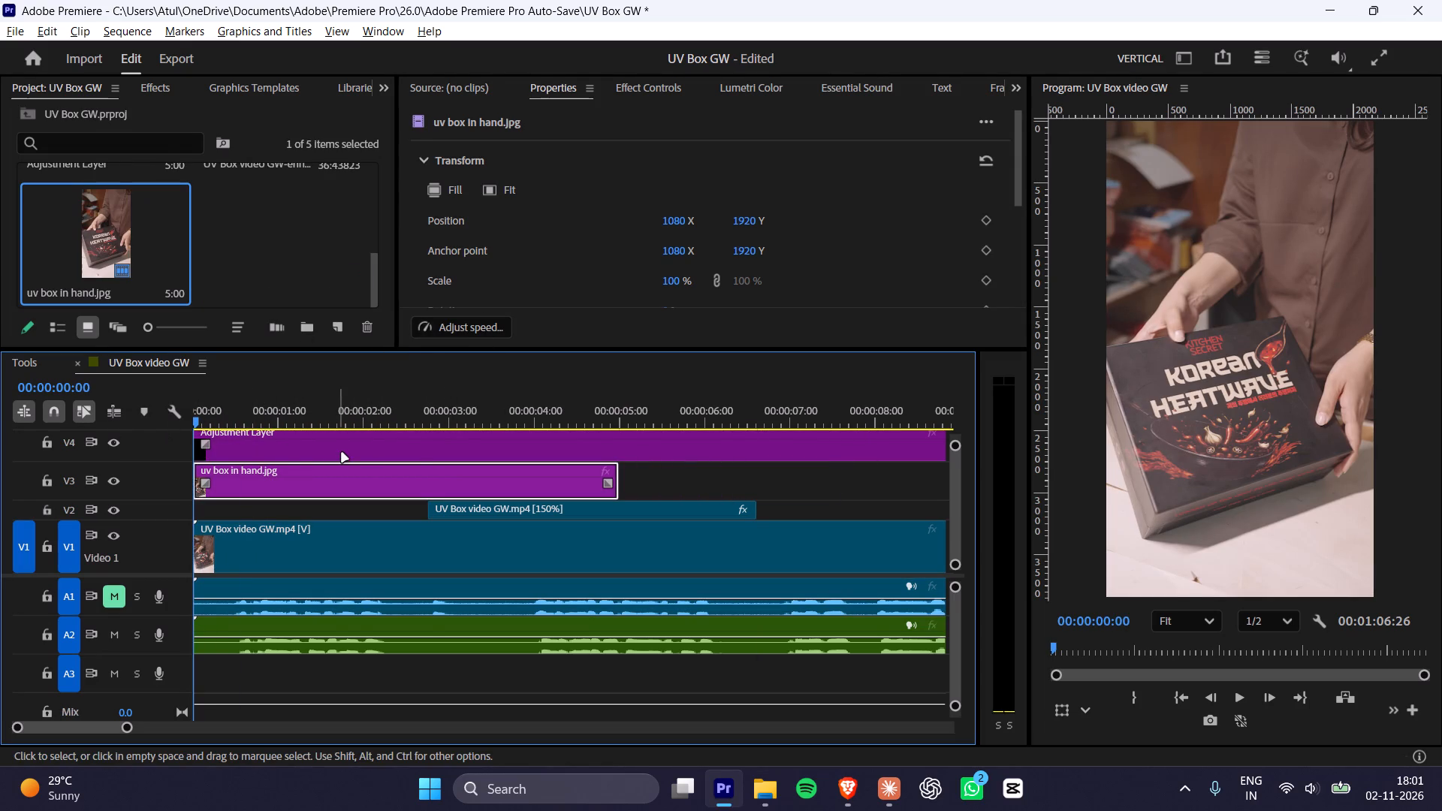
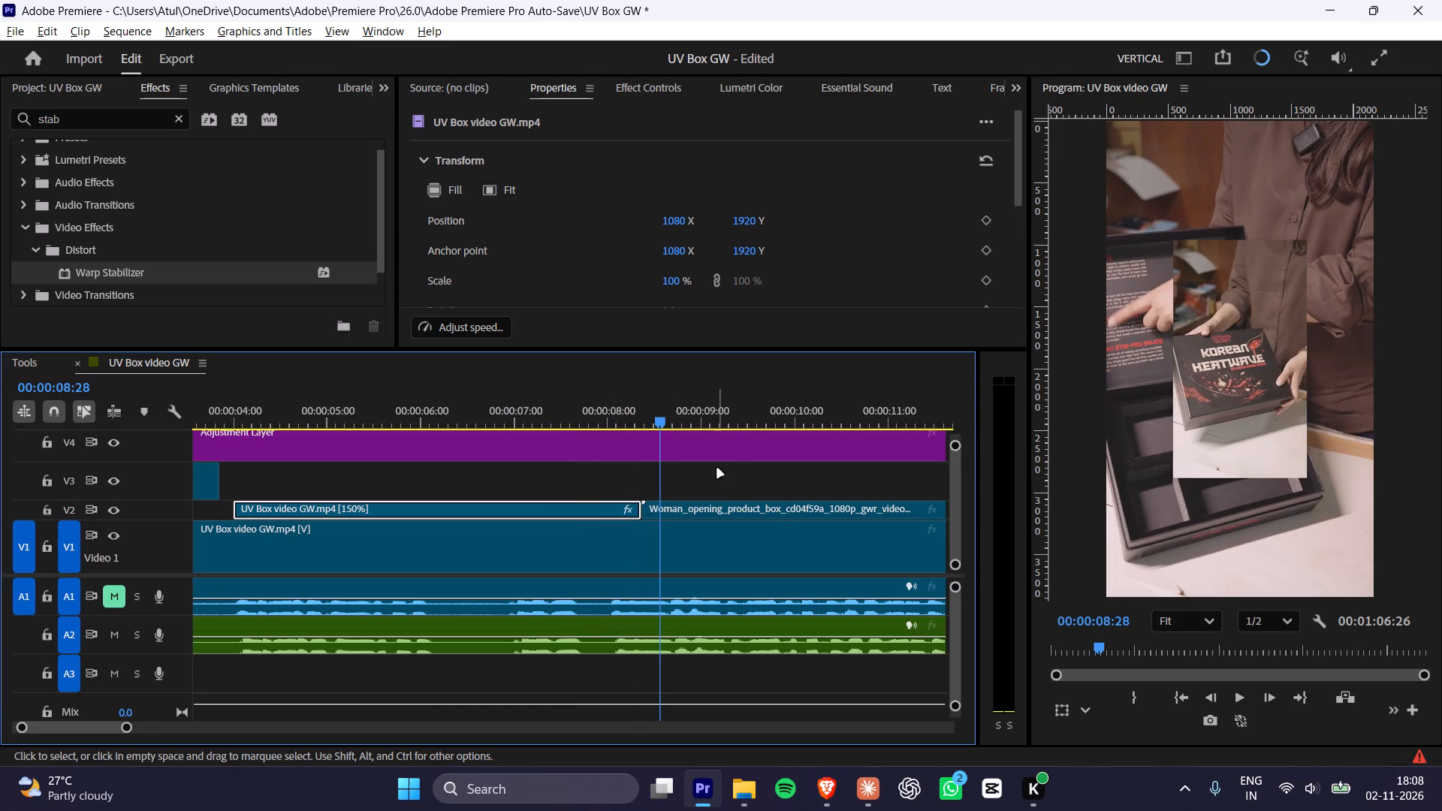
Shift the box-opening clip on V2 to start at 00:00:08:28 and fit it to the sequence frame.
click(721, 505)
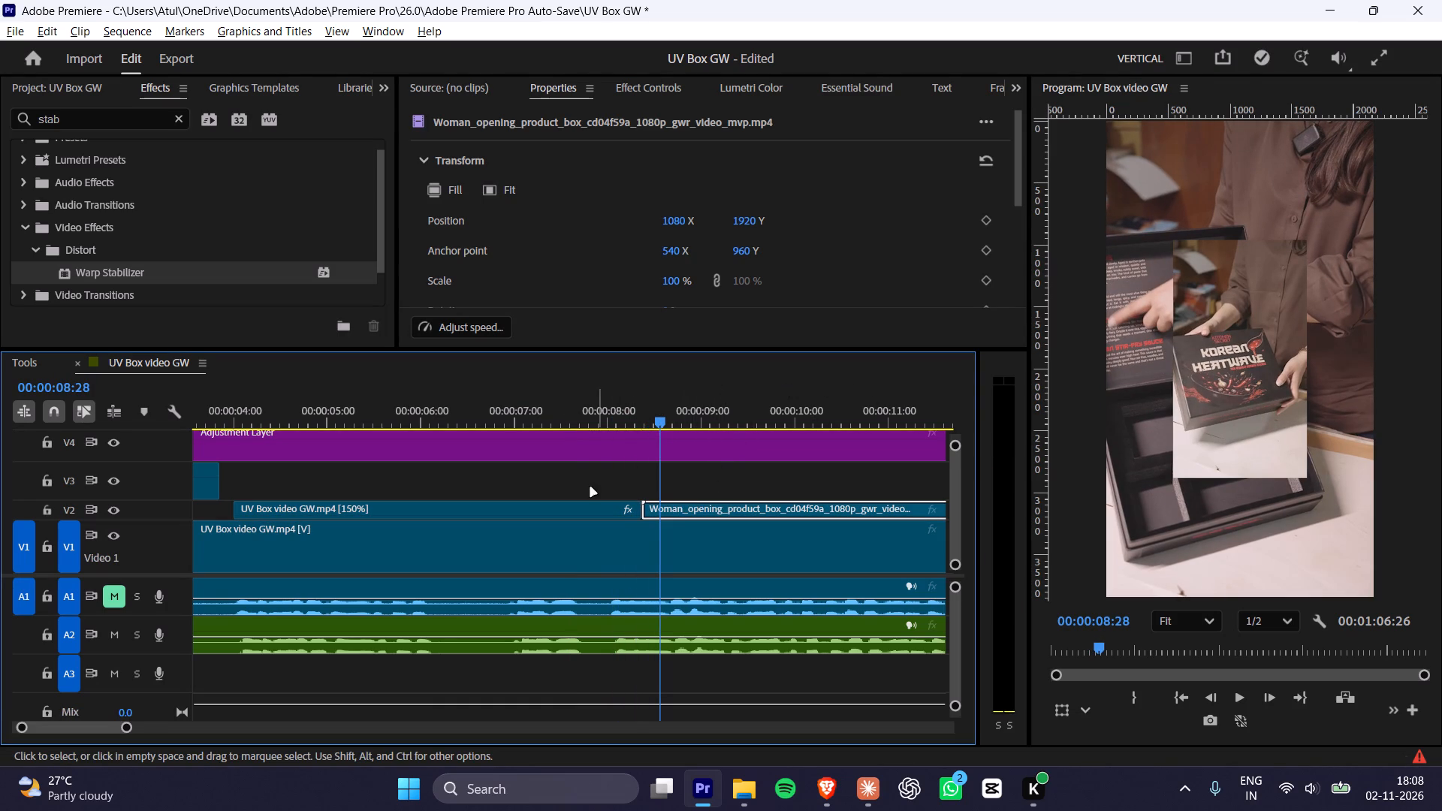
alt+scroll(578, 488, down, 11)
drag(531, 513, 542, 505)
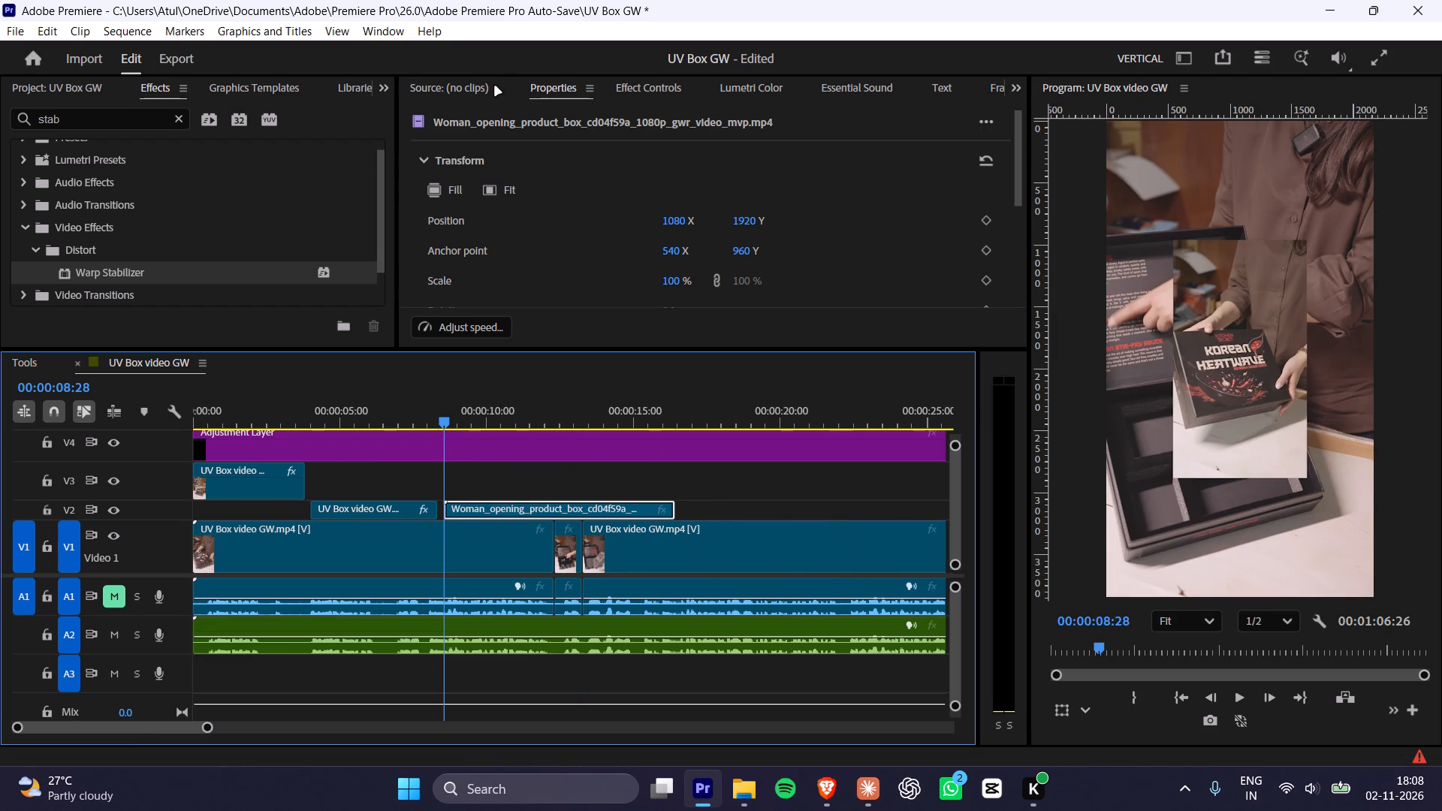
click(501, 190)
Play through the box-opening clip on V2 and look over its transform and crop properties.
key(space)
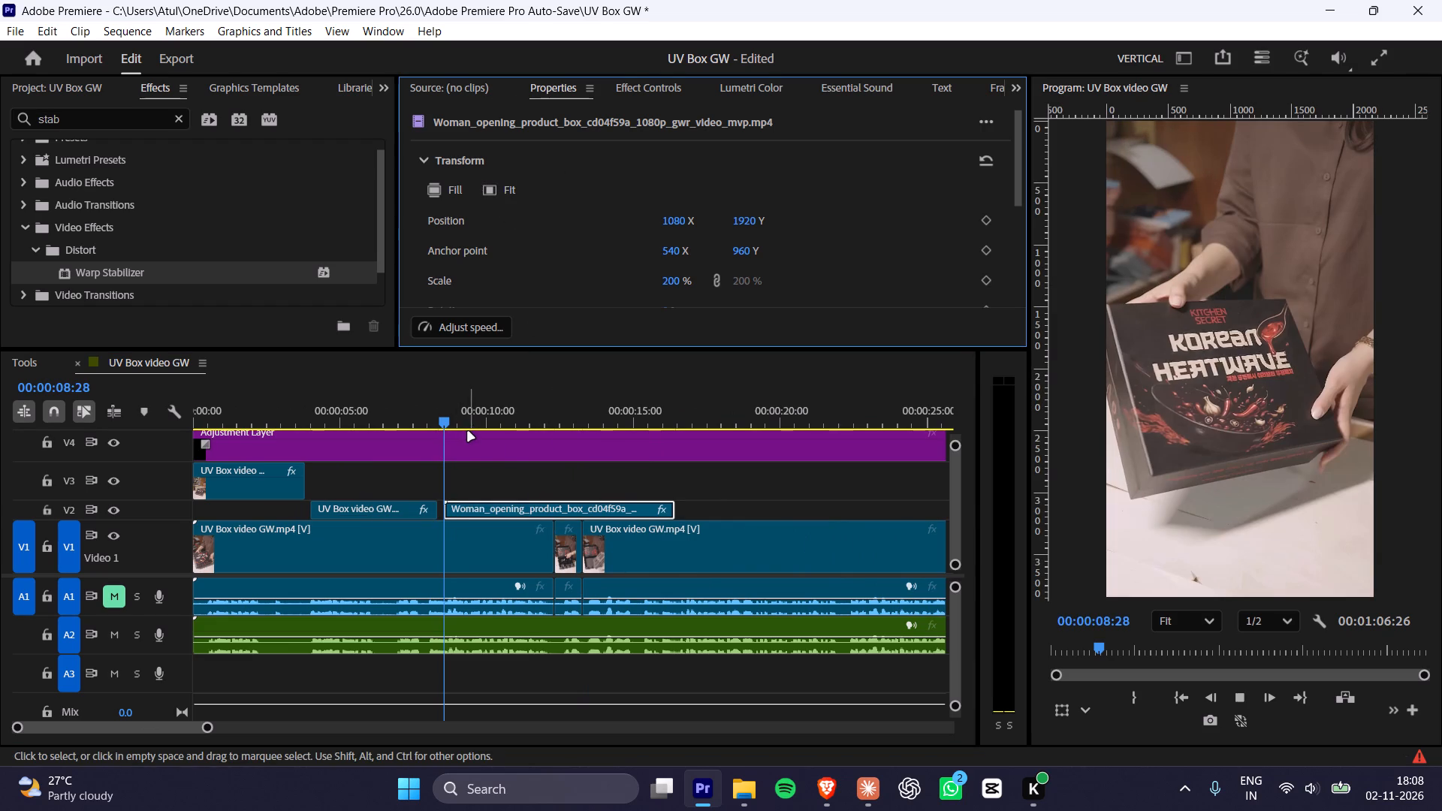
key(space)
click(545, 511)
key(space)
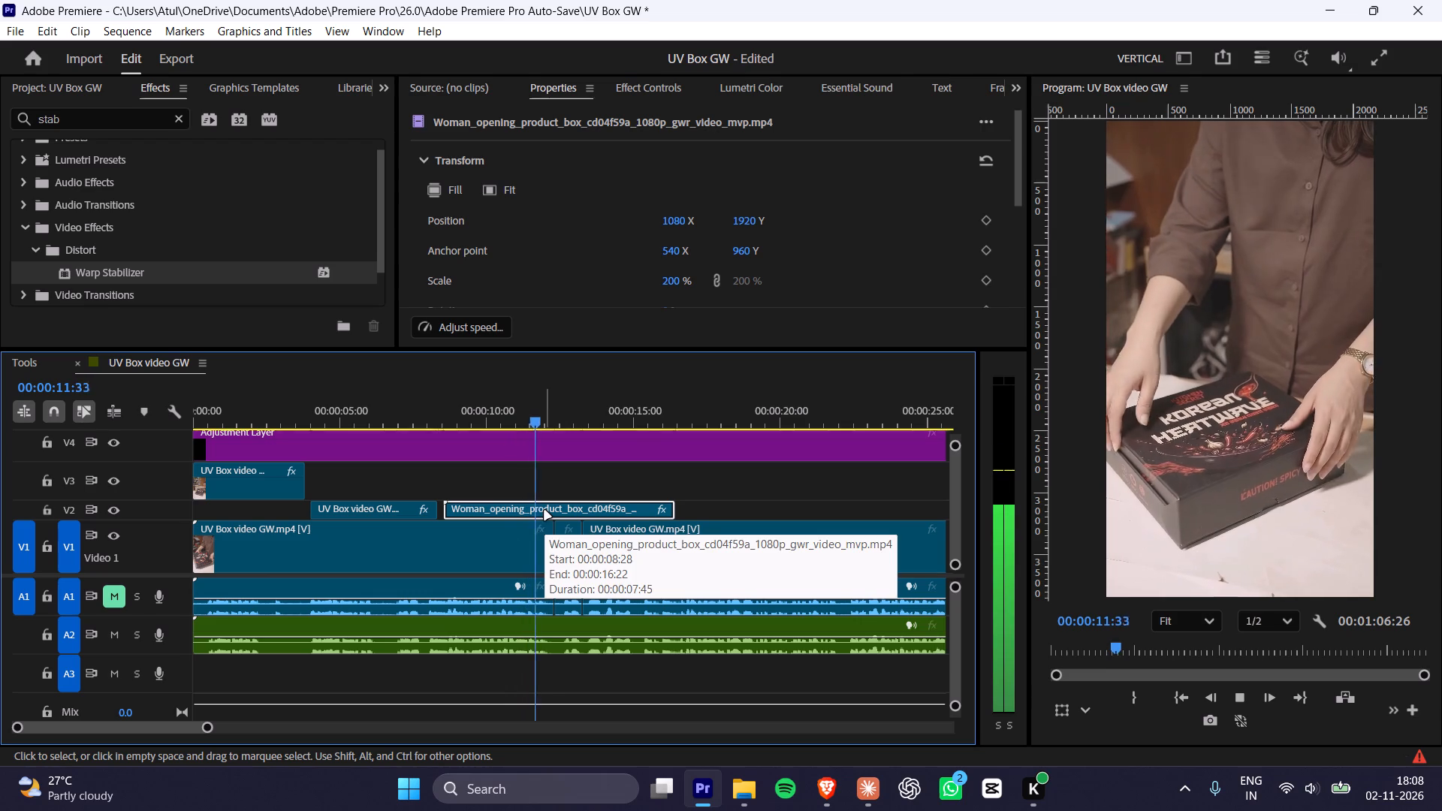
key(space)
key(space)
key(space)
click(636, 505)
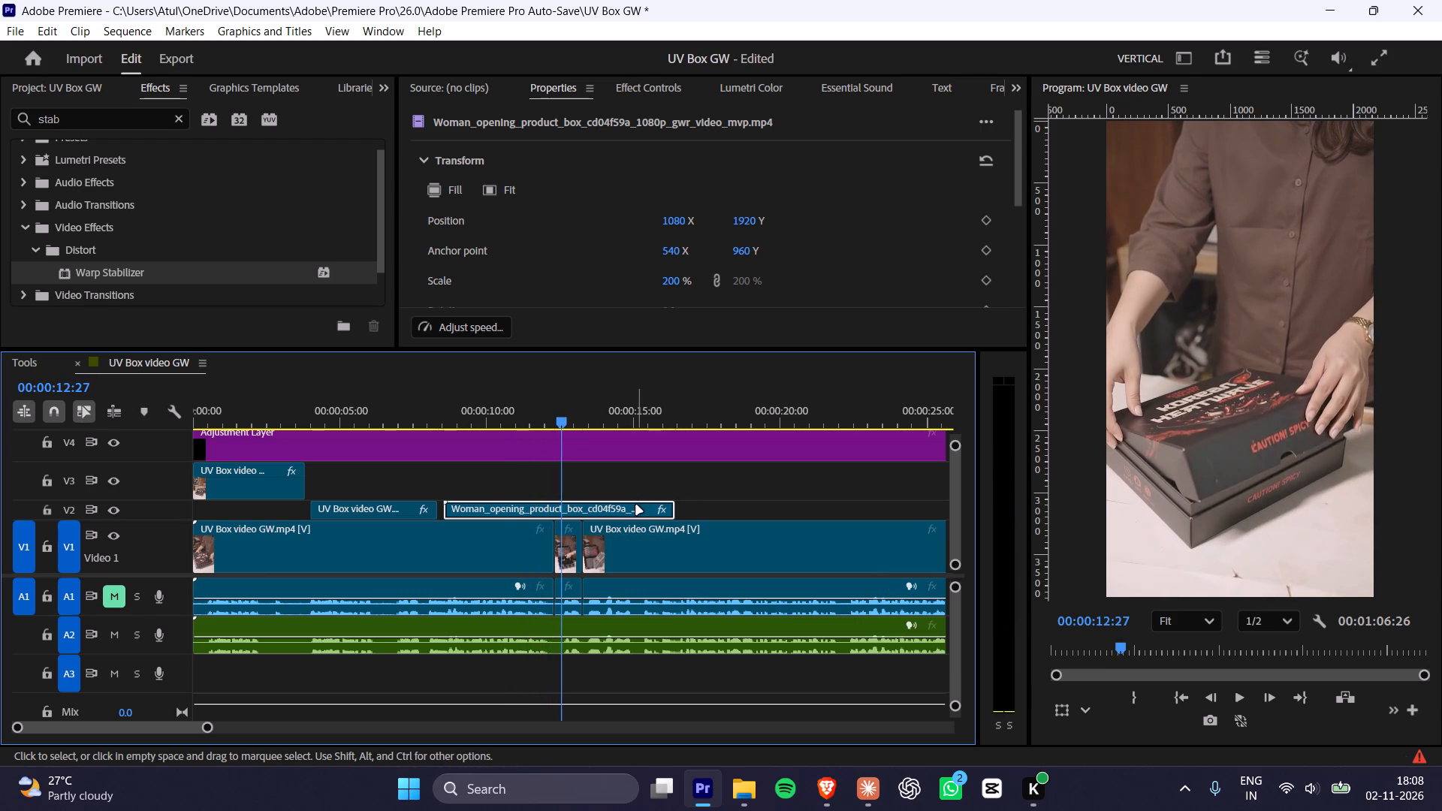
scroll(661, 177, down, 5)
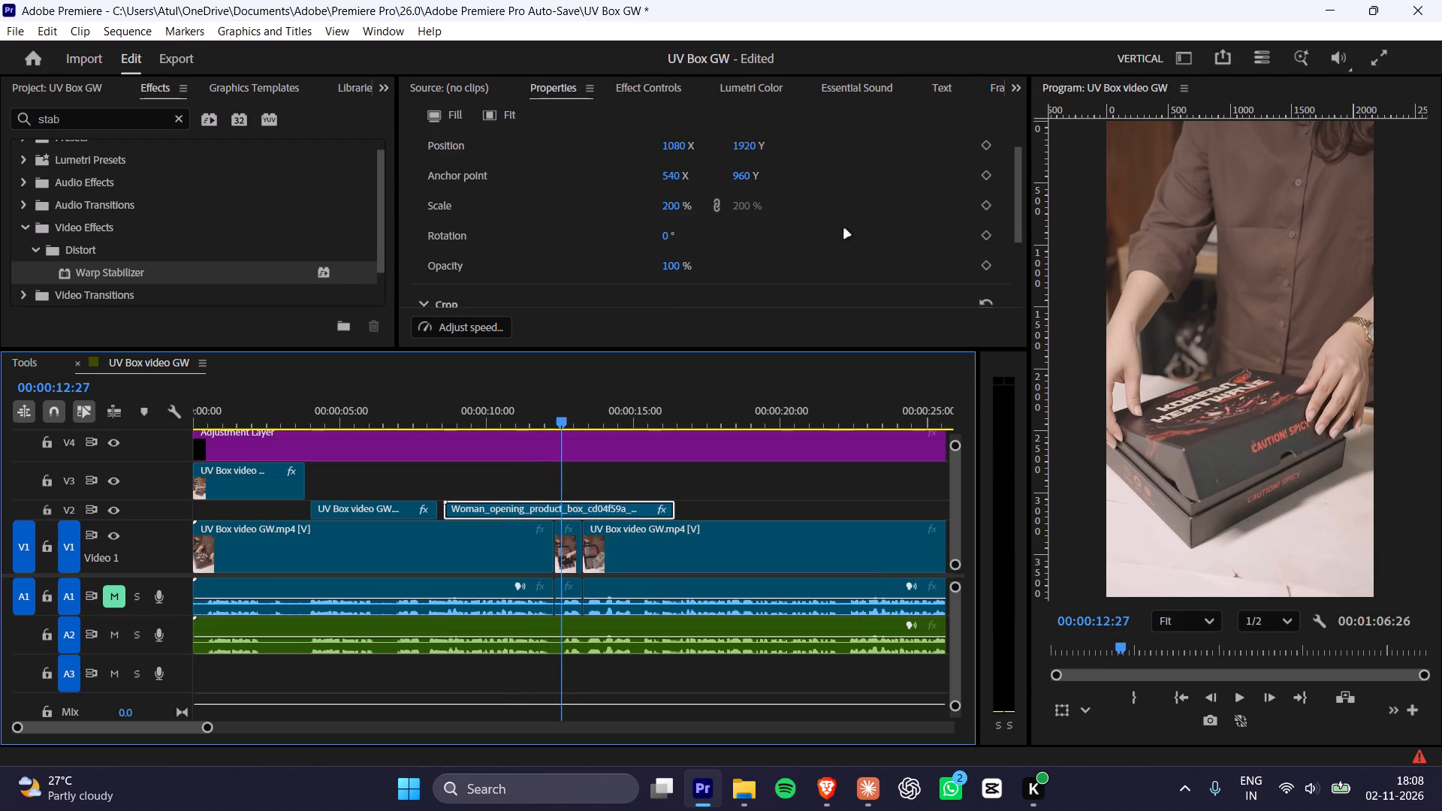
drag(1015, 189, 970, 473)
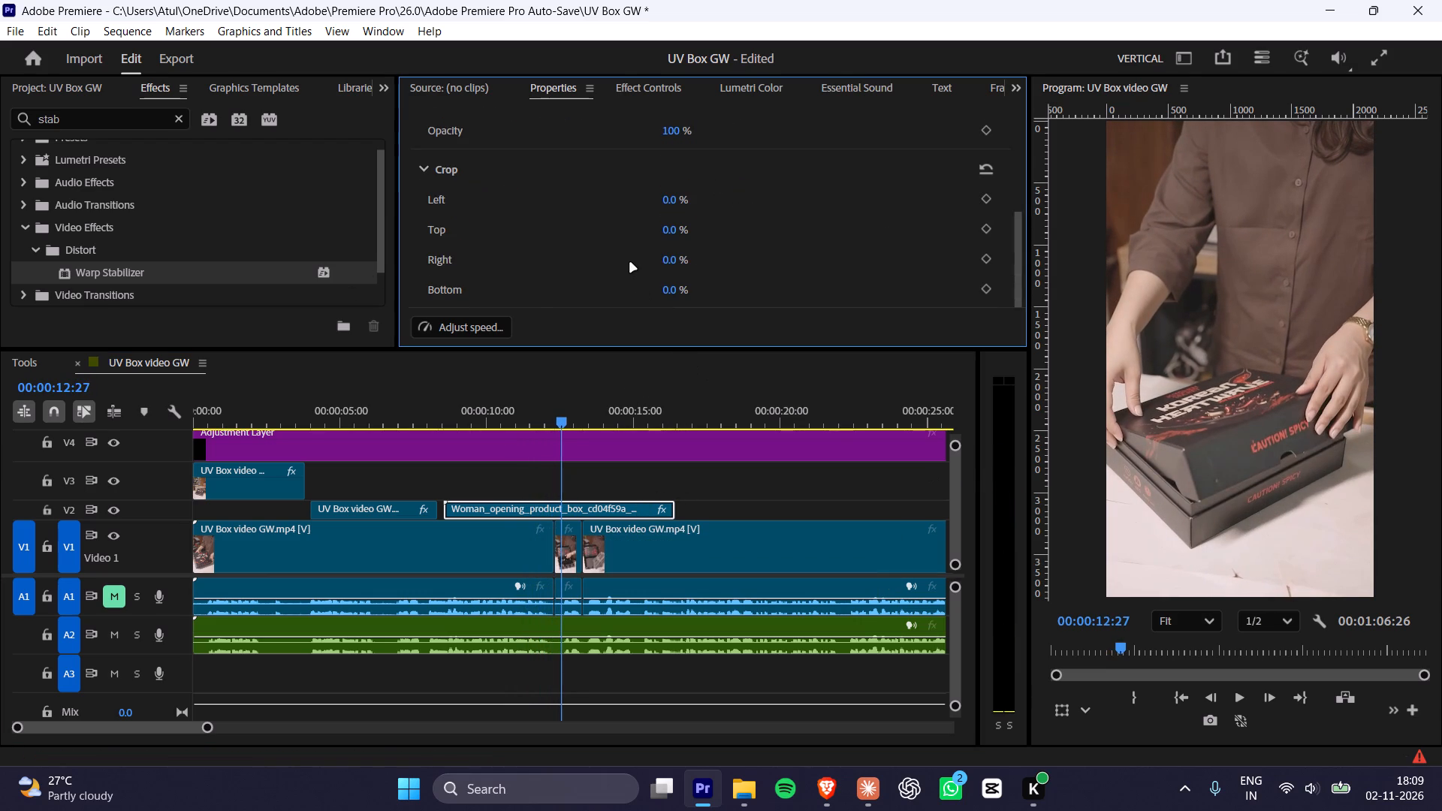
Move the box-opening clip 10 frames earlier on V2 to meet the end of the 150% clip, and preview it.
click(506, 507)
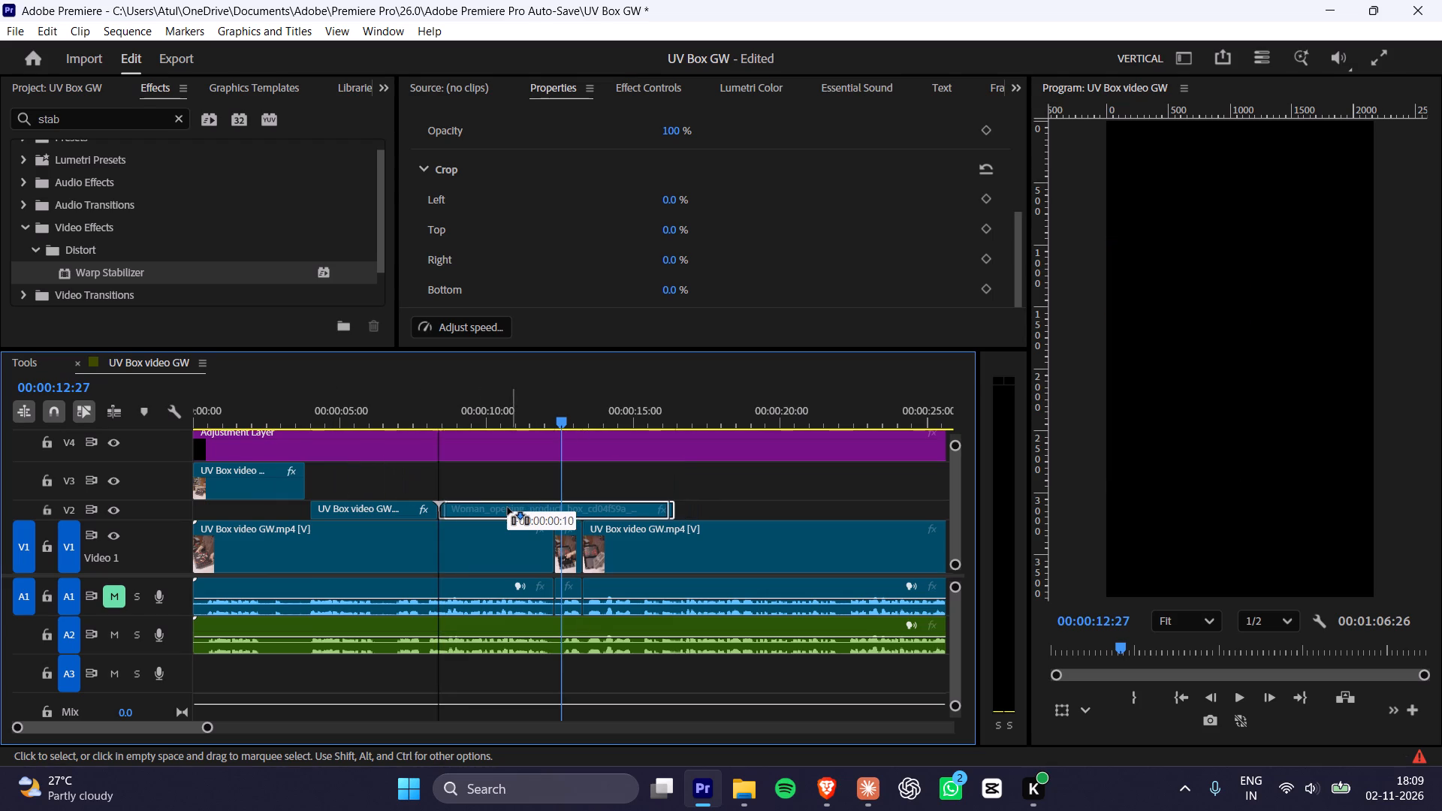
drag(448, 418, 482, 428)
key(space)
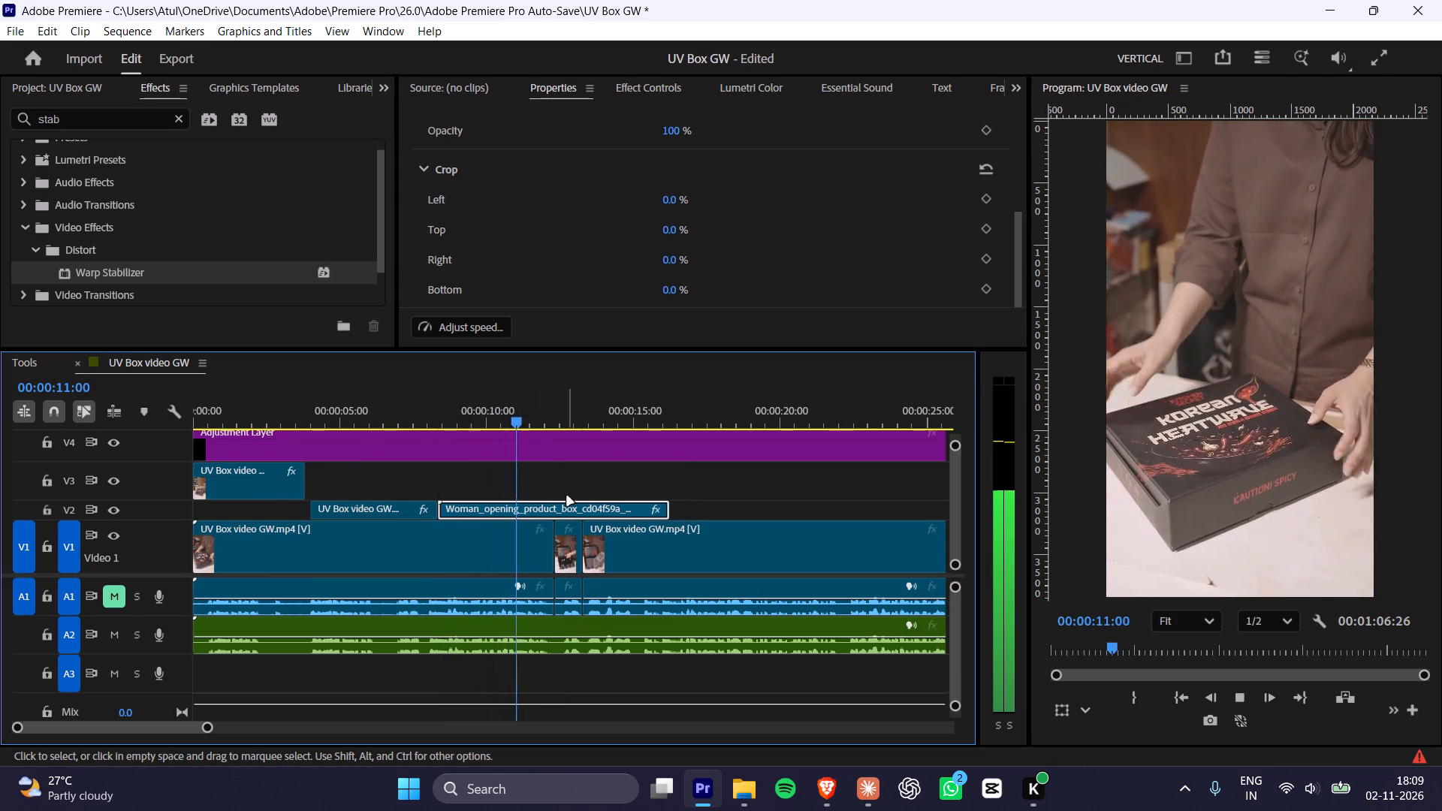
key(space)
Set the box-opening clip's speed to 130%, keep it against the preceding V2 clip, and preview the faster motion.
click(474, 327)
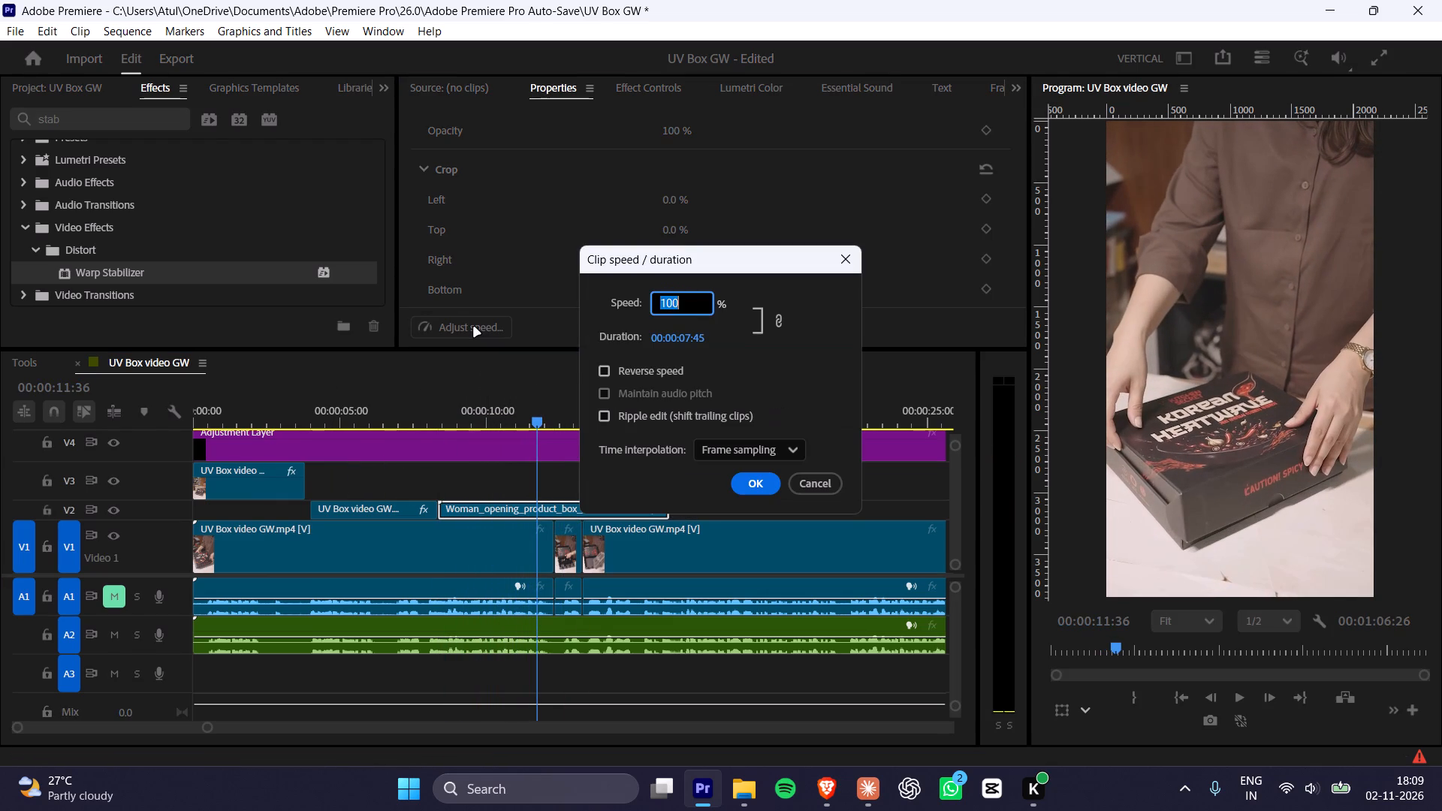
text(15)
key(BackSpace)
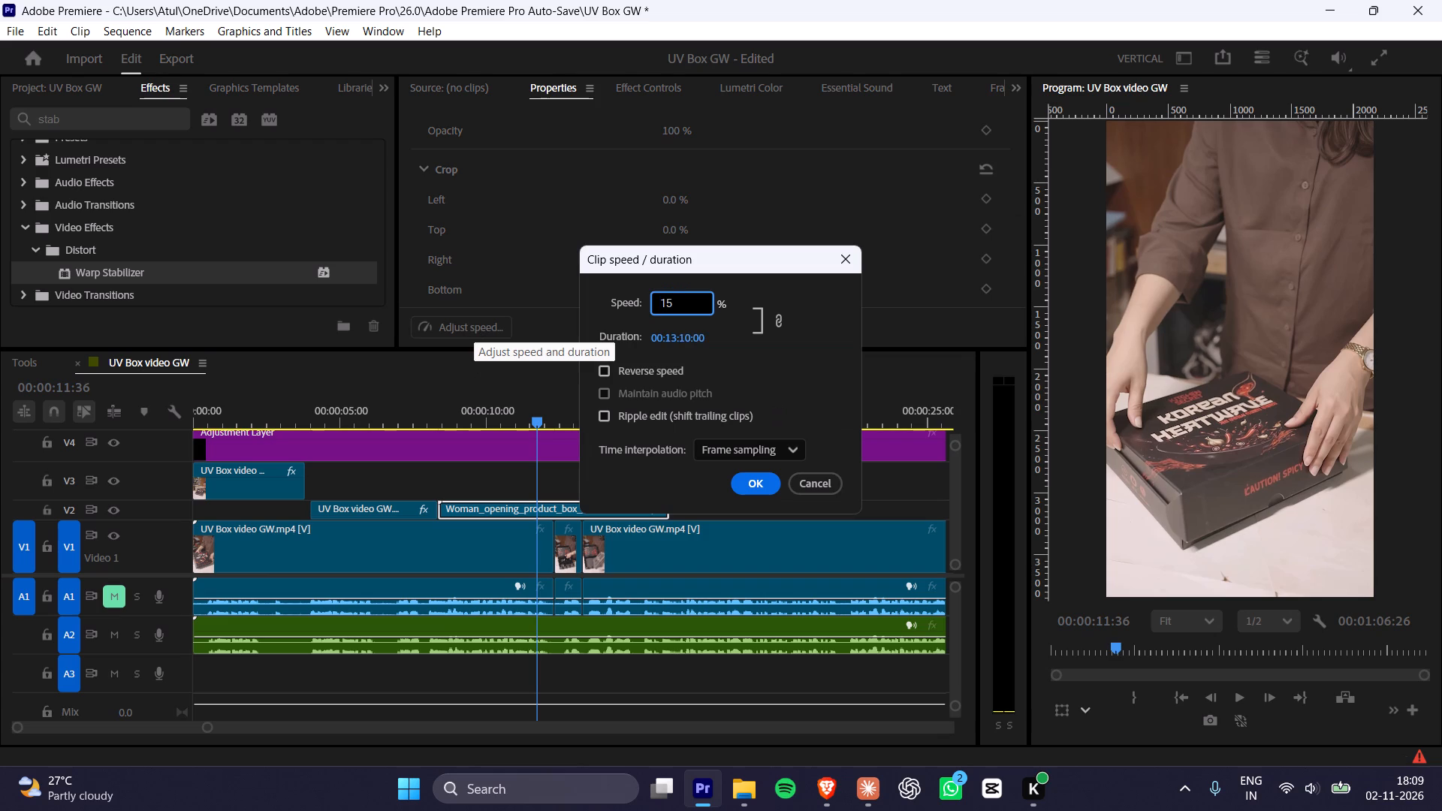
text(30)
key(Return)
drag(489, 506, 502, 514)
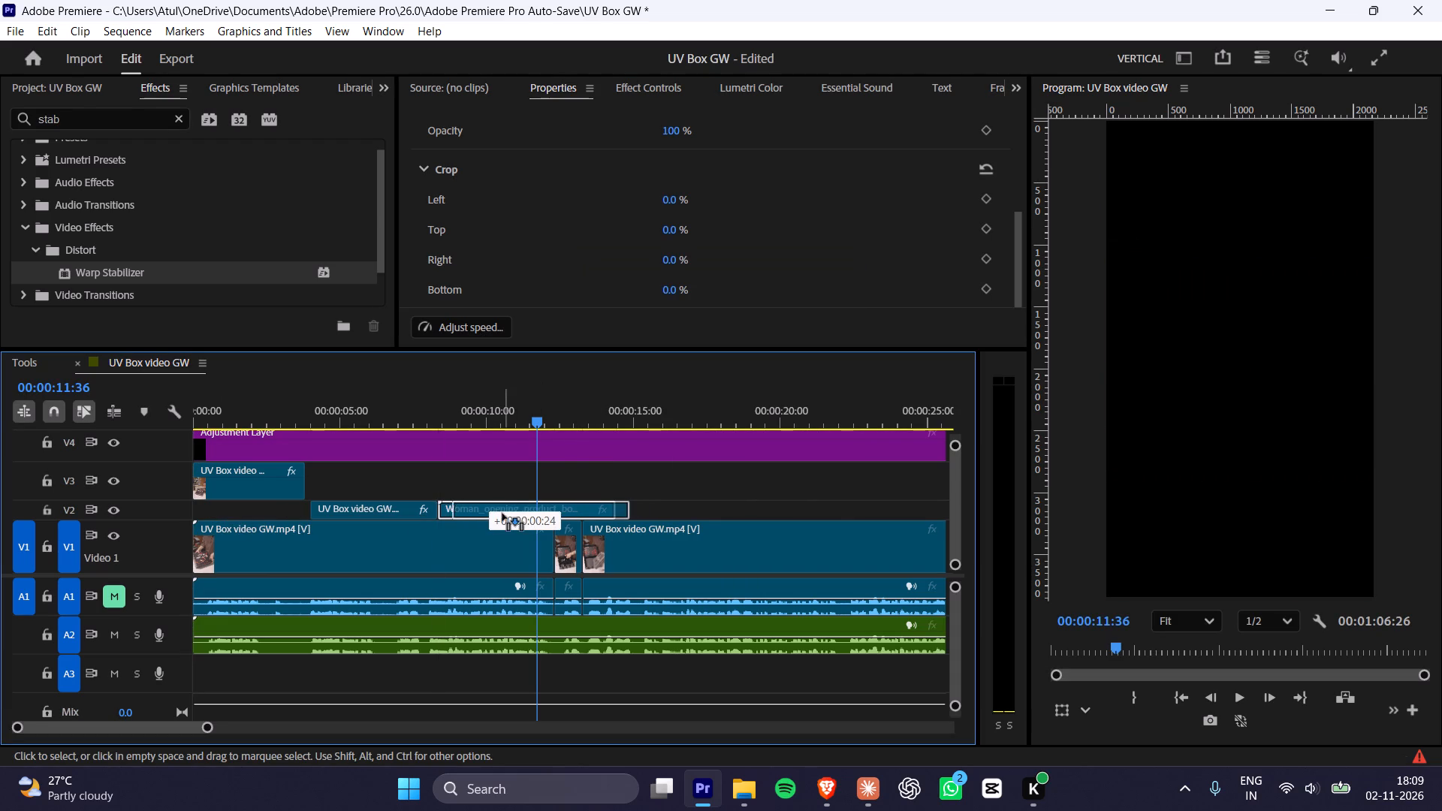
drag(502, 514, 490, 517)
drag(465, 412, 503, 423)
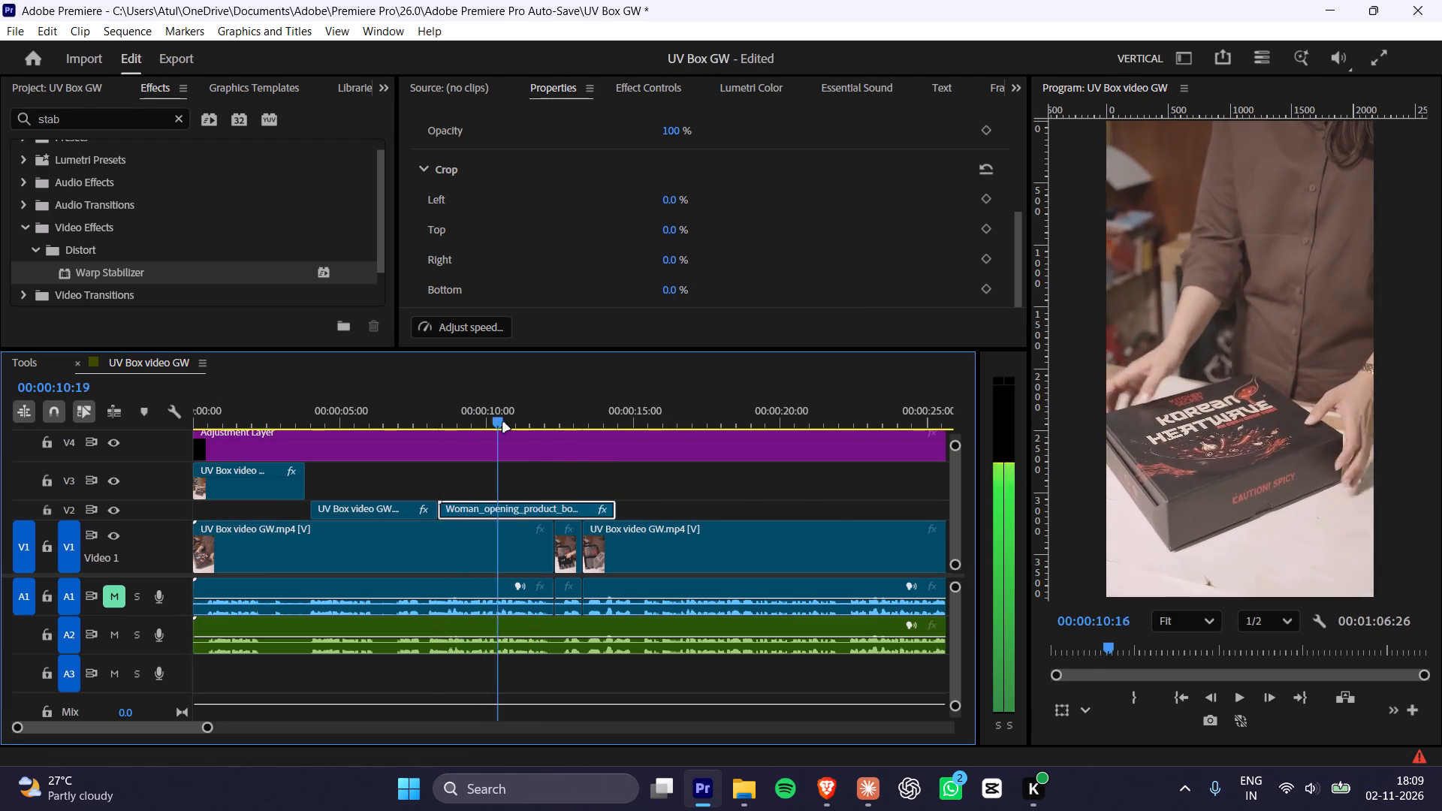
drag(503, 423, 550, 438)
key(space)
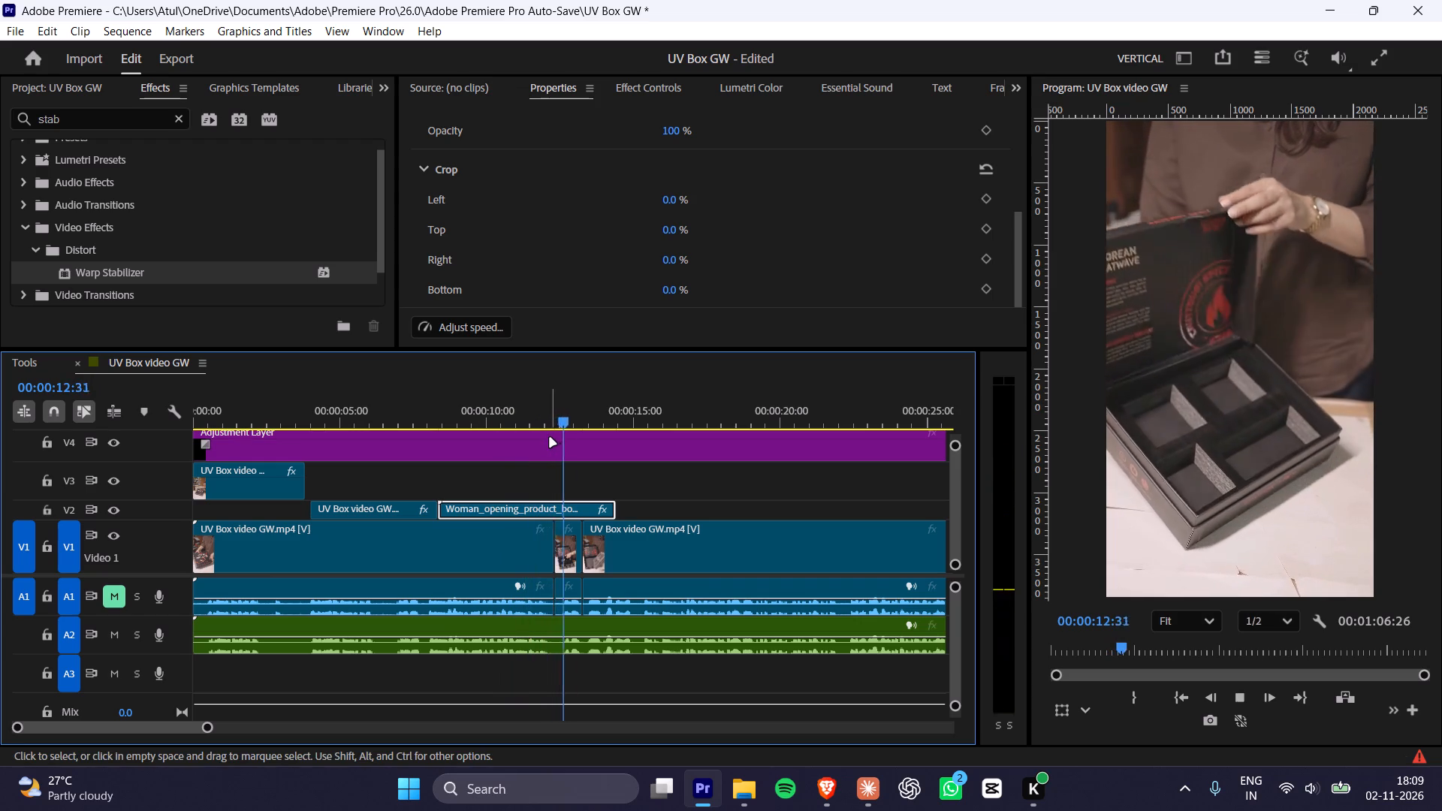
key(space)
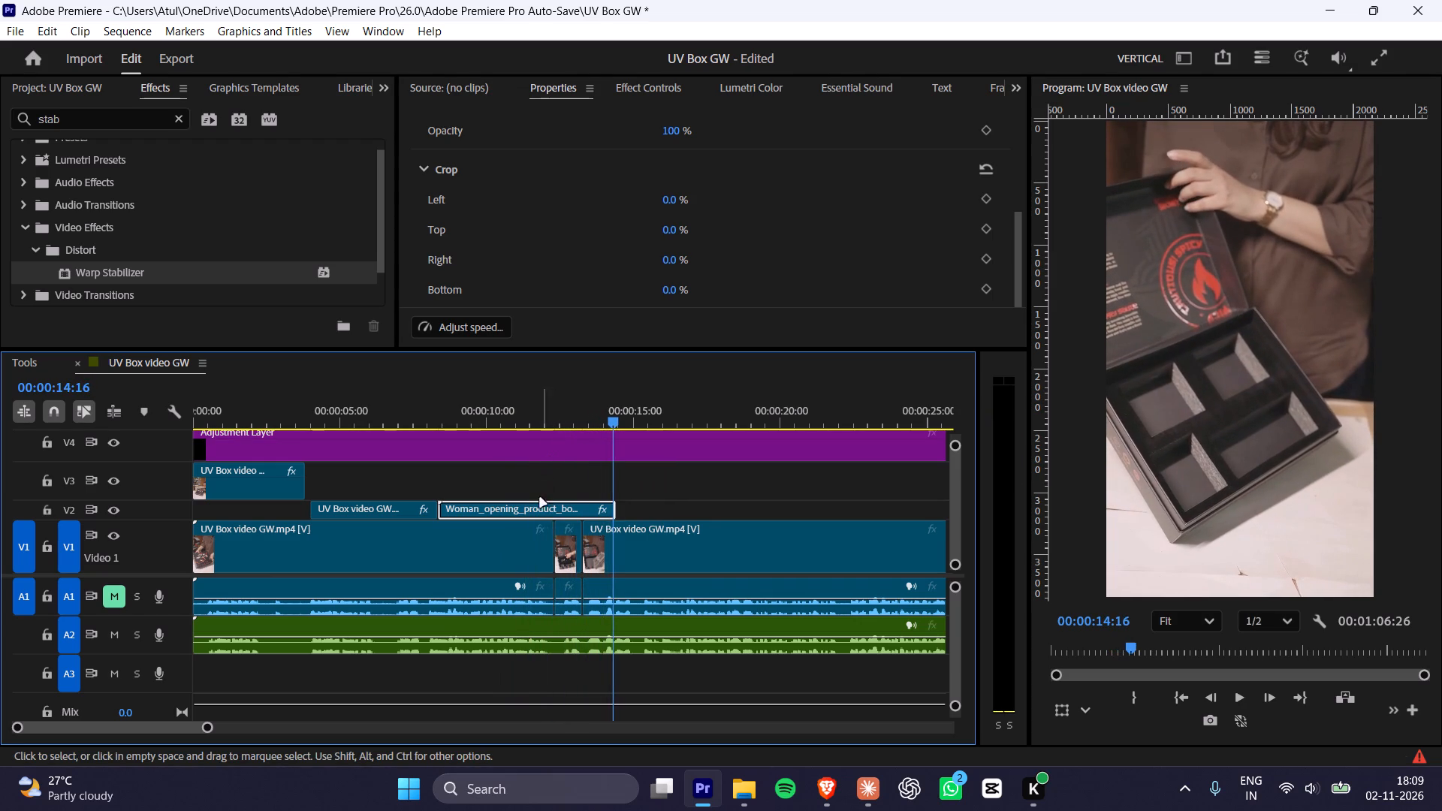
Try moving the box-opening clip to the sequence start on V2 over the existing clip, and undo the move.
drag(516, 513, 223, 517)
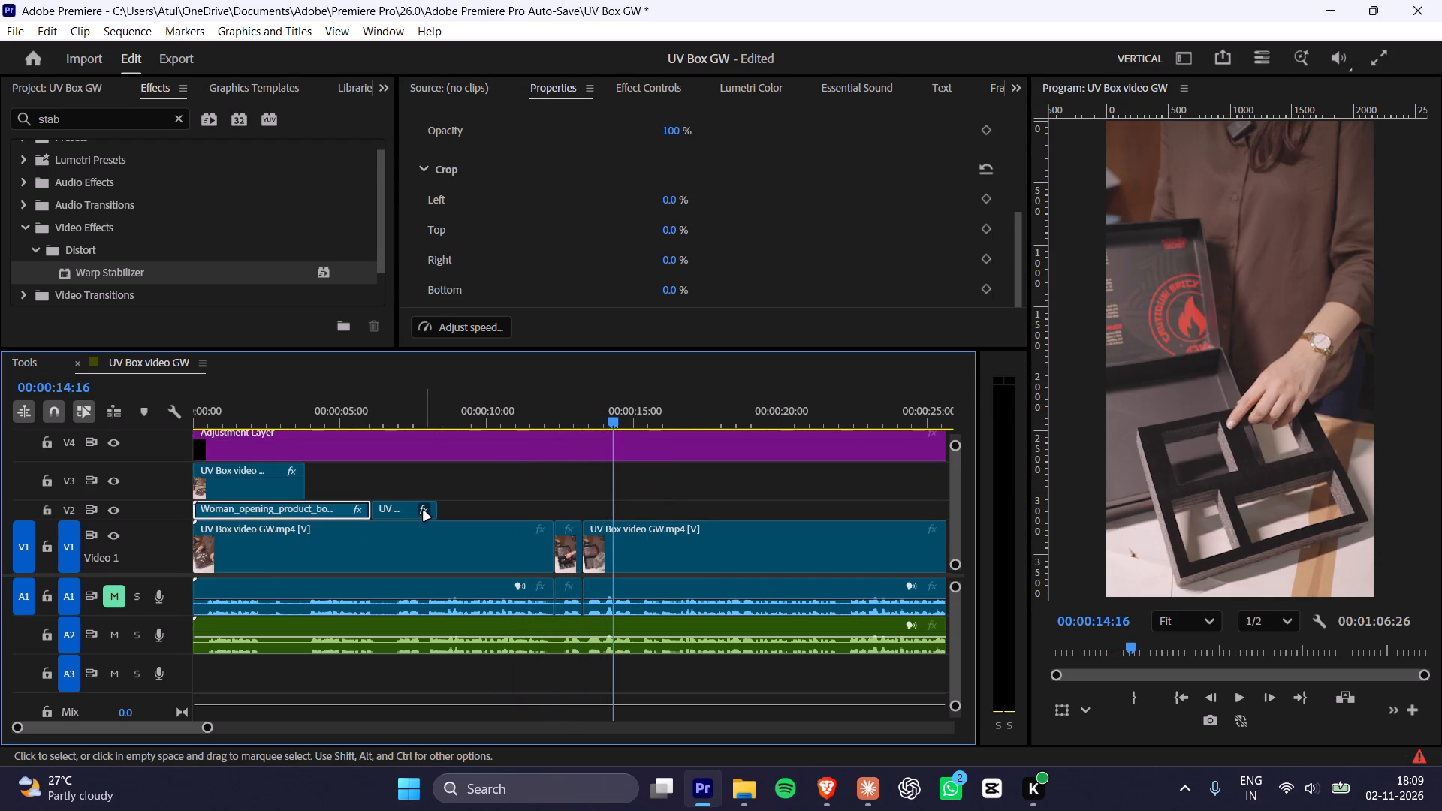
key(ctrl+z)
Move the 150% clip on V2 out to about 15 seconds and place the box-opening clip at the sequence start on V2.
drag(375, 508, 705, 502)
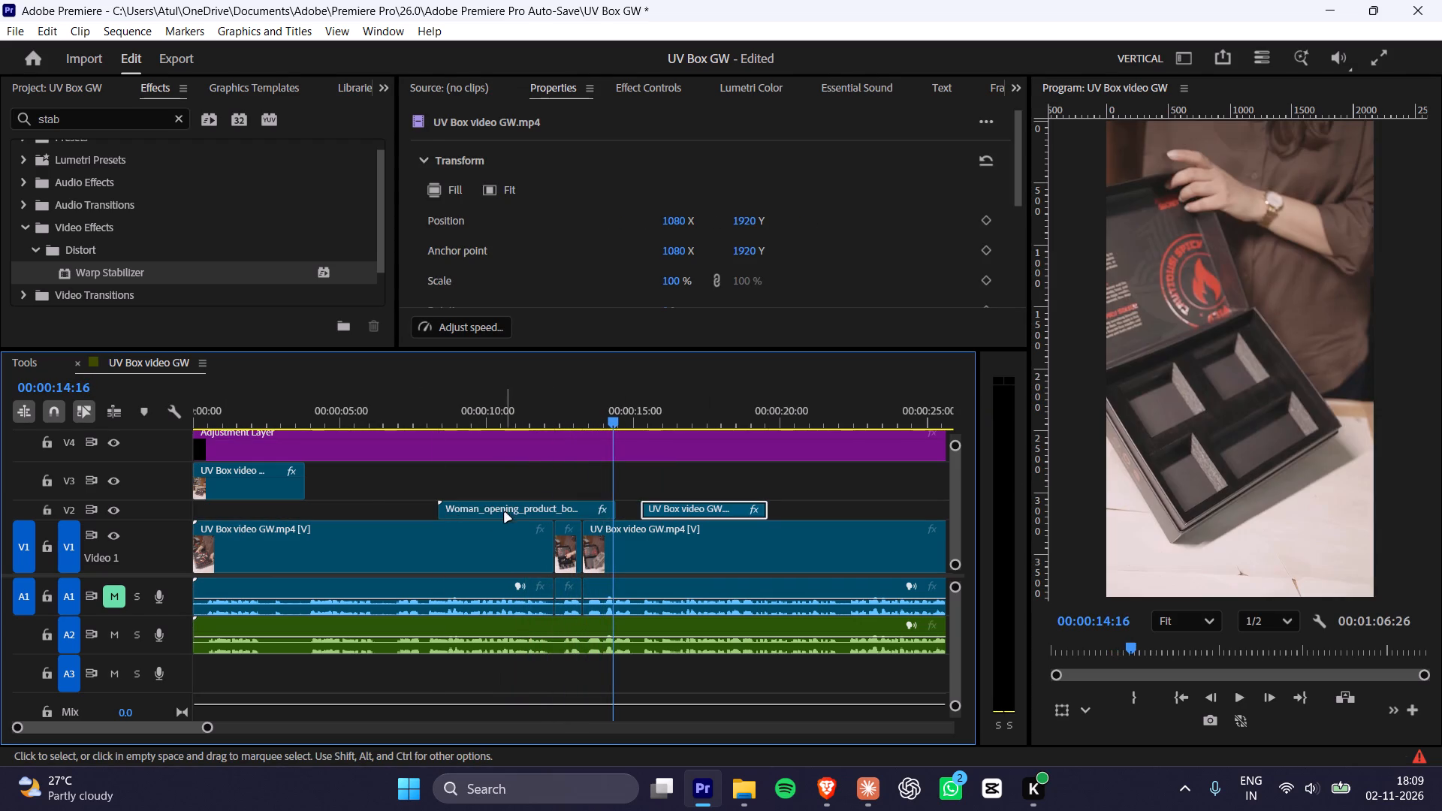
drag(505, 513, 162, 512)
Move the V3 clip away from the opening to about 19.5 seconds and preview the start of the sequence.
drag(243, 484, 507, 484)
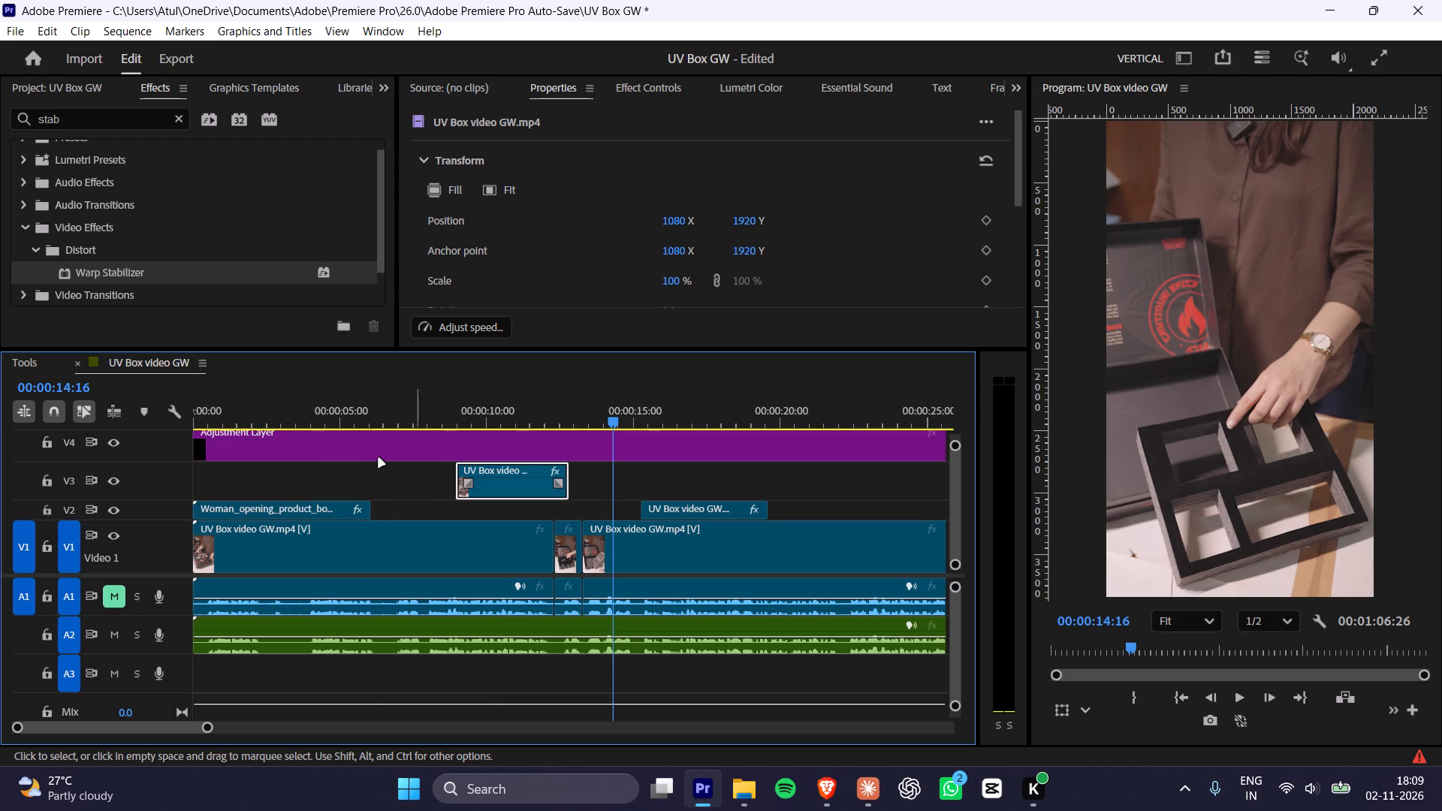
drag(264, 405, 30, 420)
key(space)
key(space)
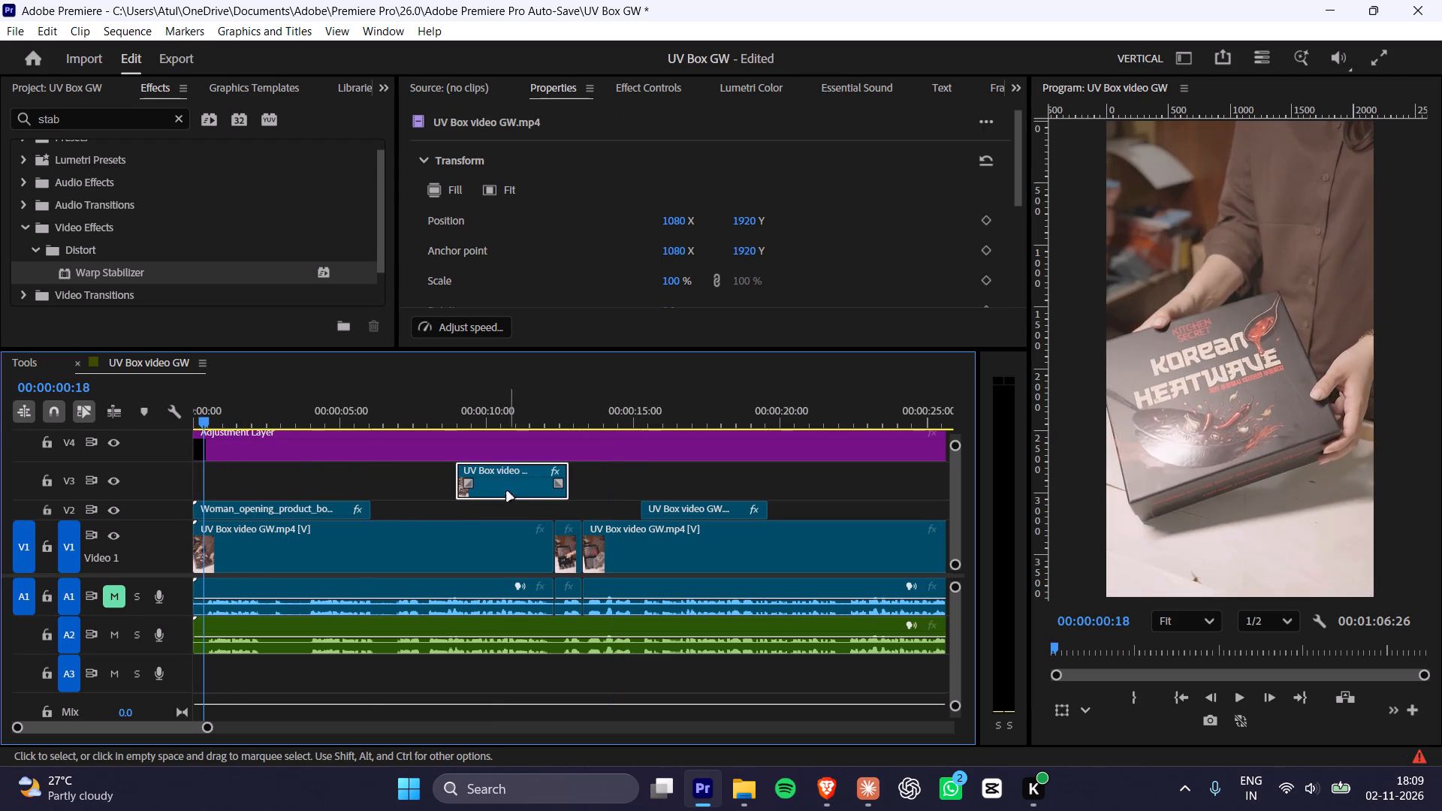
drag(494, 481, 802, 477)
key(space)
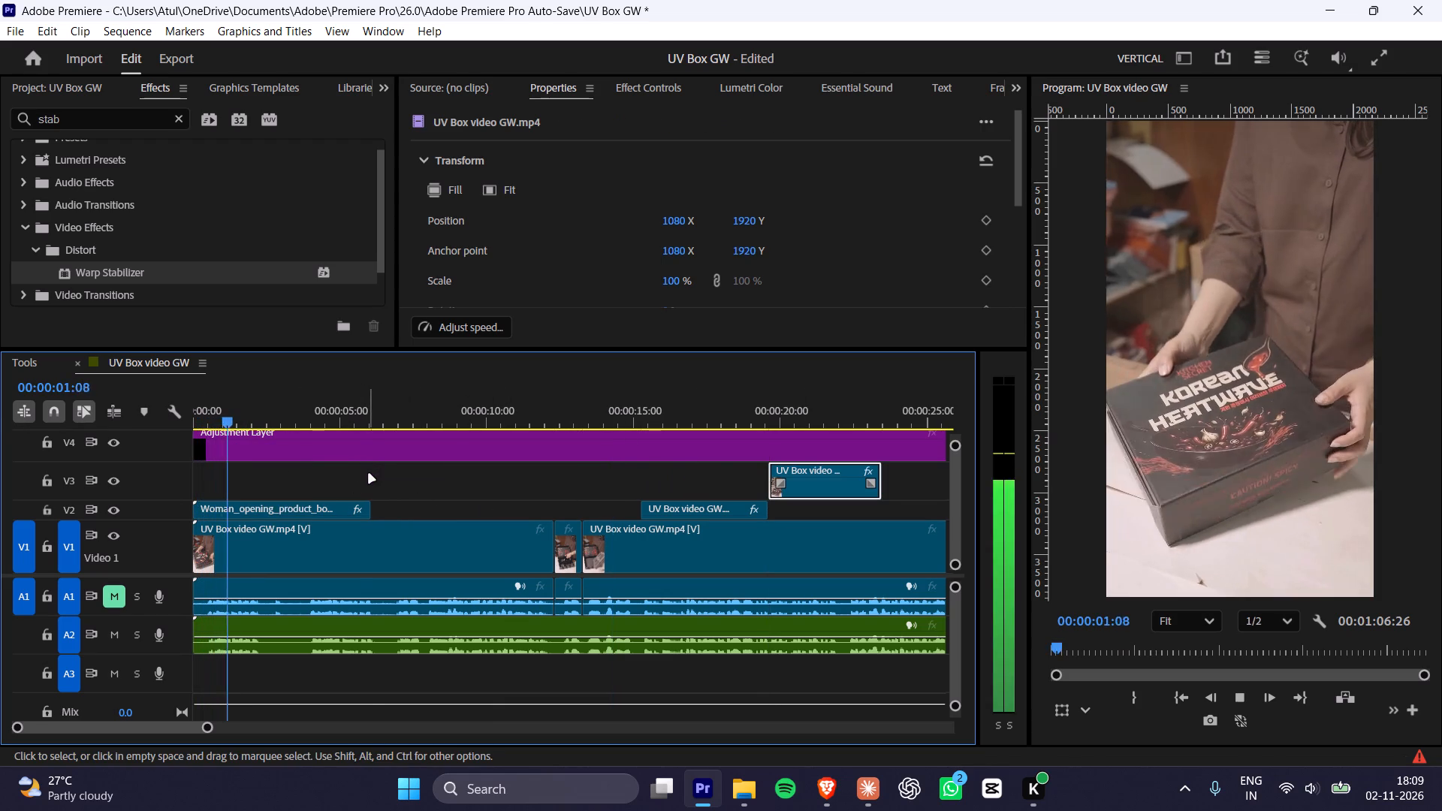
key(space)
Move the 150% clip on V2 back to directly follow the box-opening clip.
drag(670, 508, 507, 507)
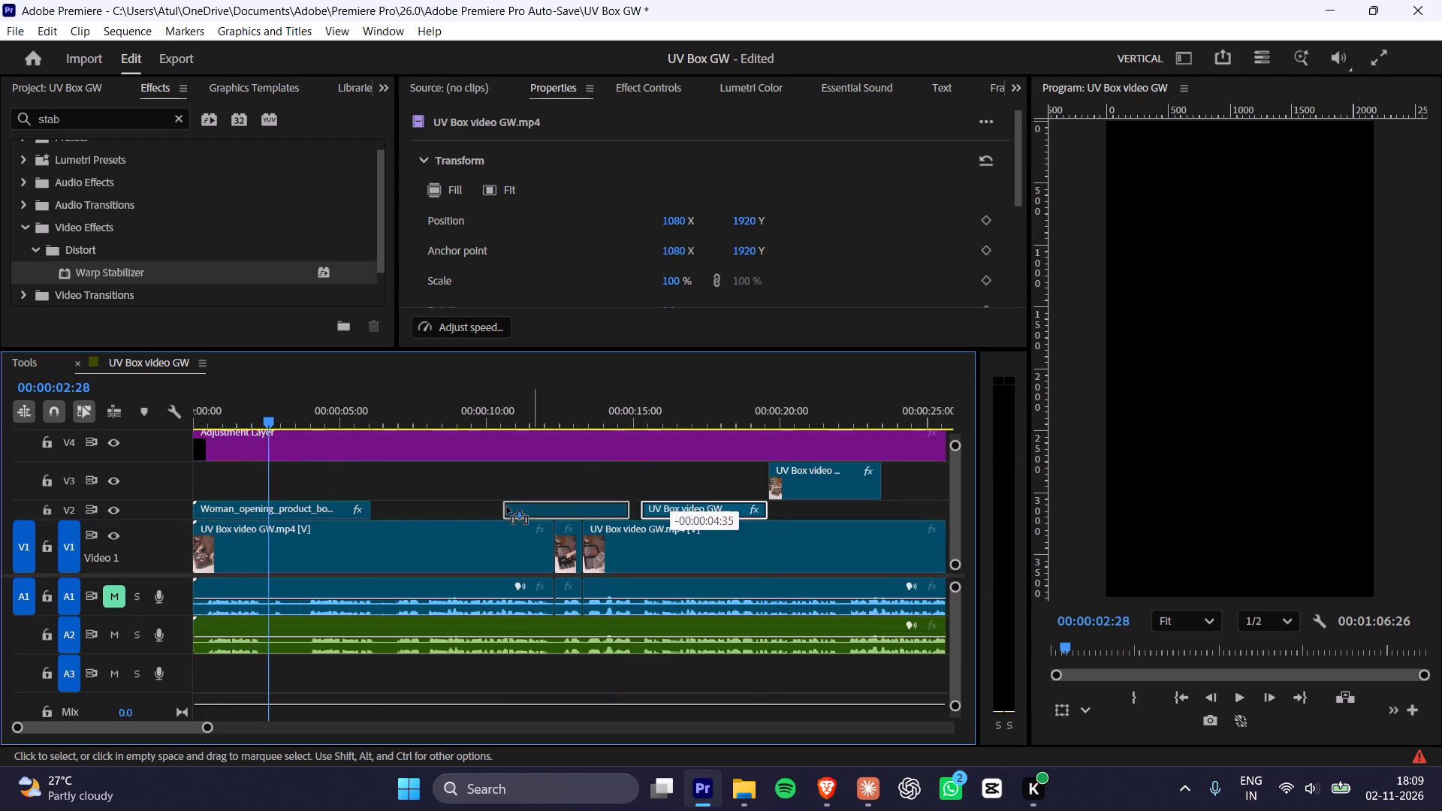
drag(507, 507, 404, 514)
Play back the opening of the sequence to check the box-opening clip and its cut to the 150% clip.
key(space)
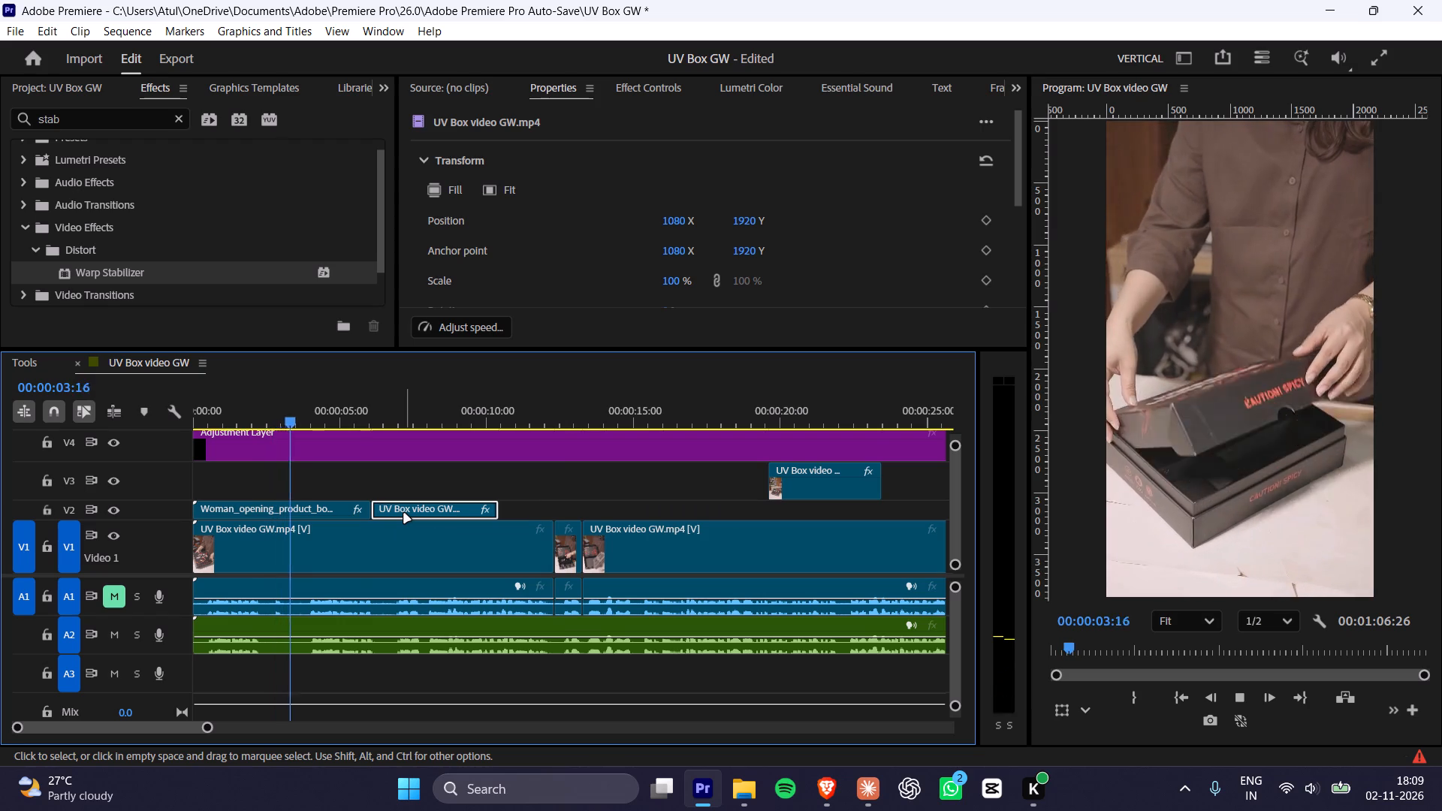
key(space)
key(space)
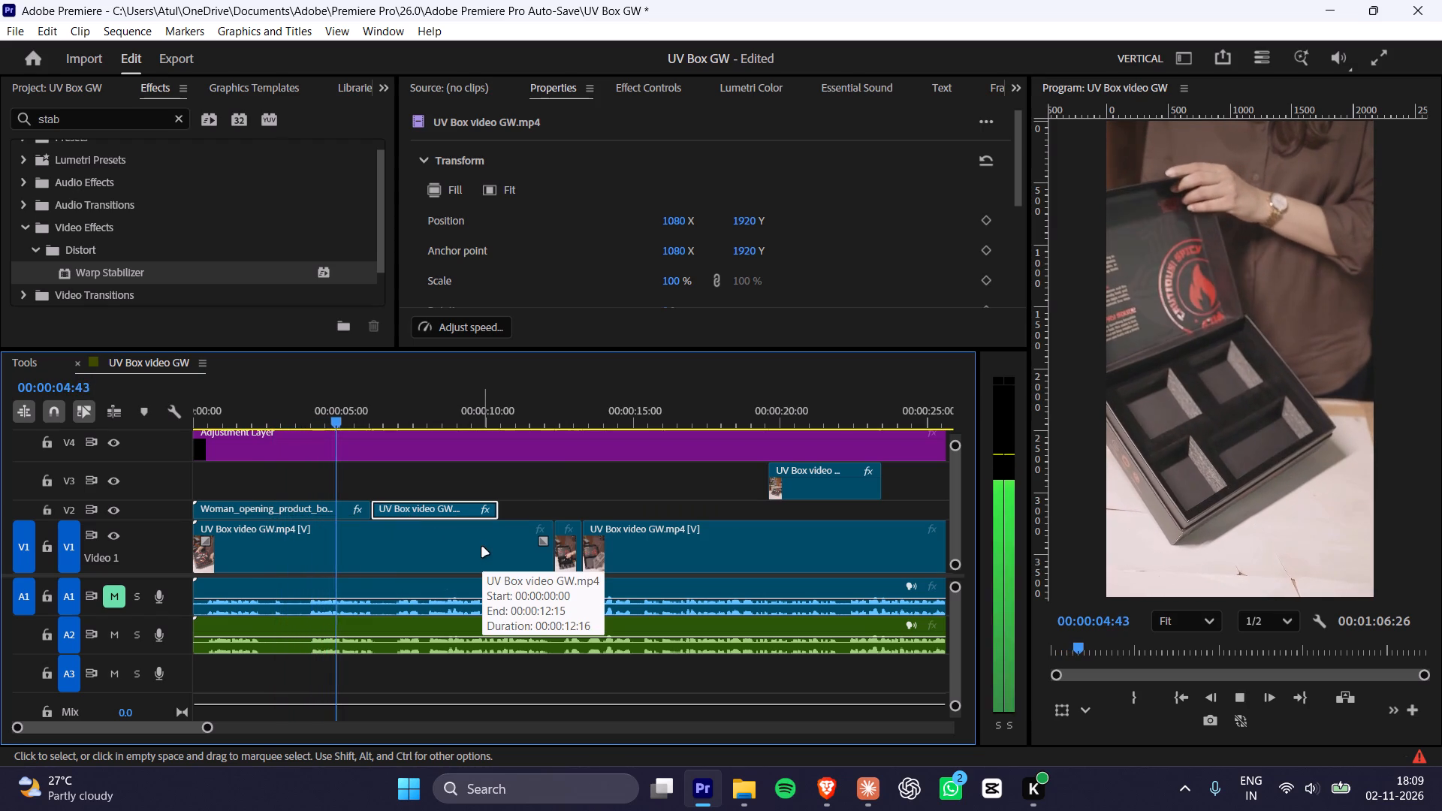
key(space)
key(space)
key(space)
key(space)
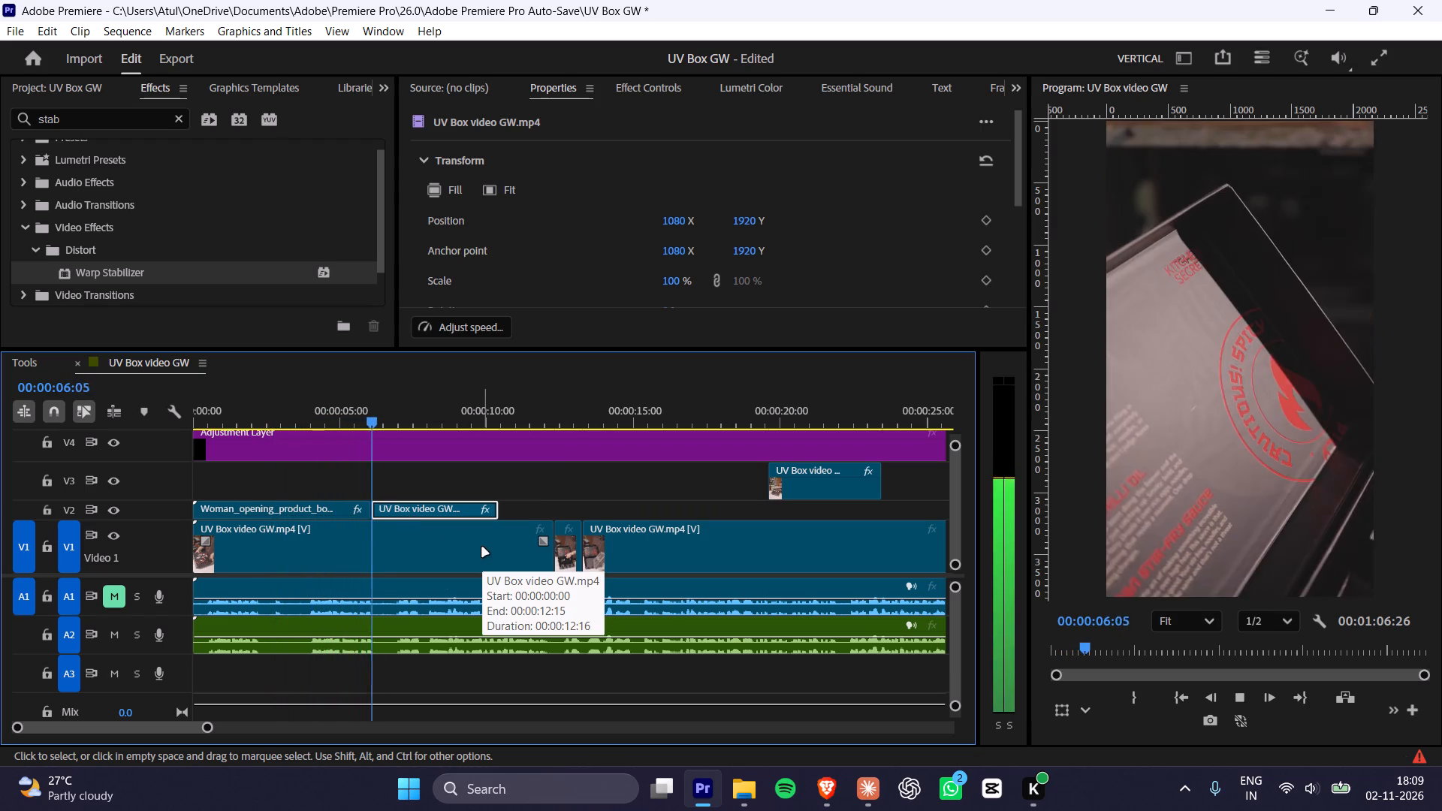
key(space)
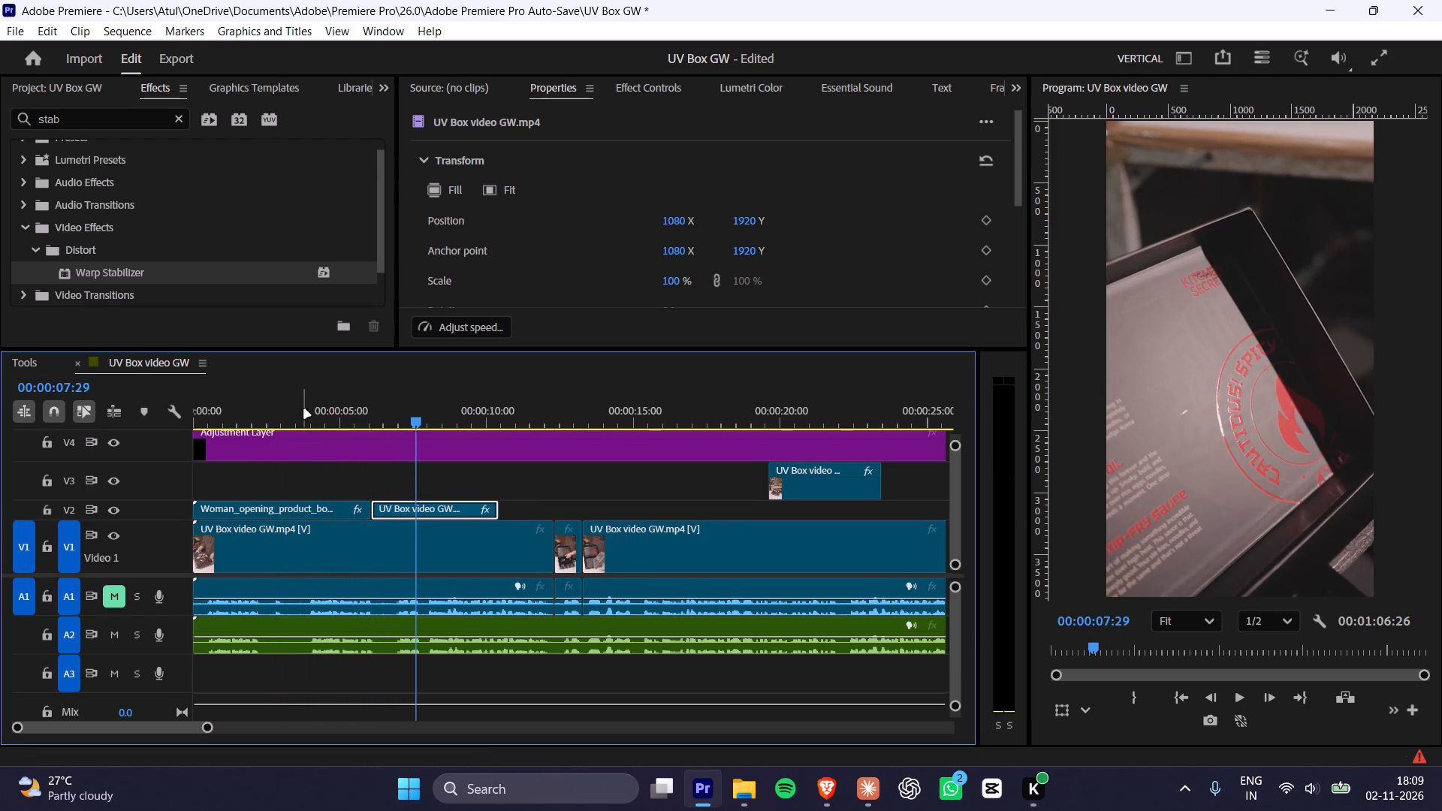
drag(304, 409, 33, 445)
key(space)
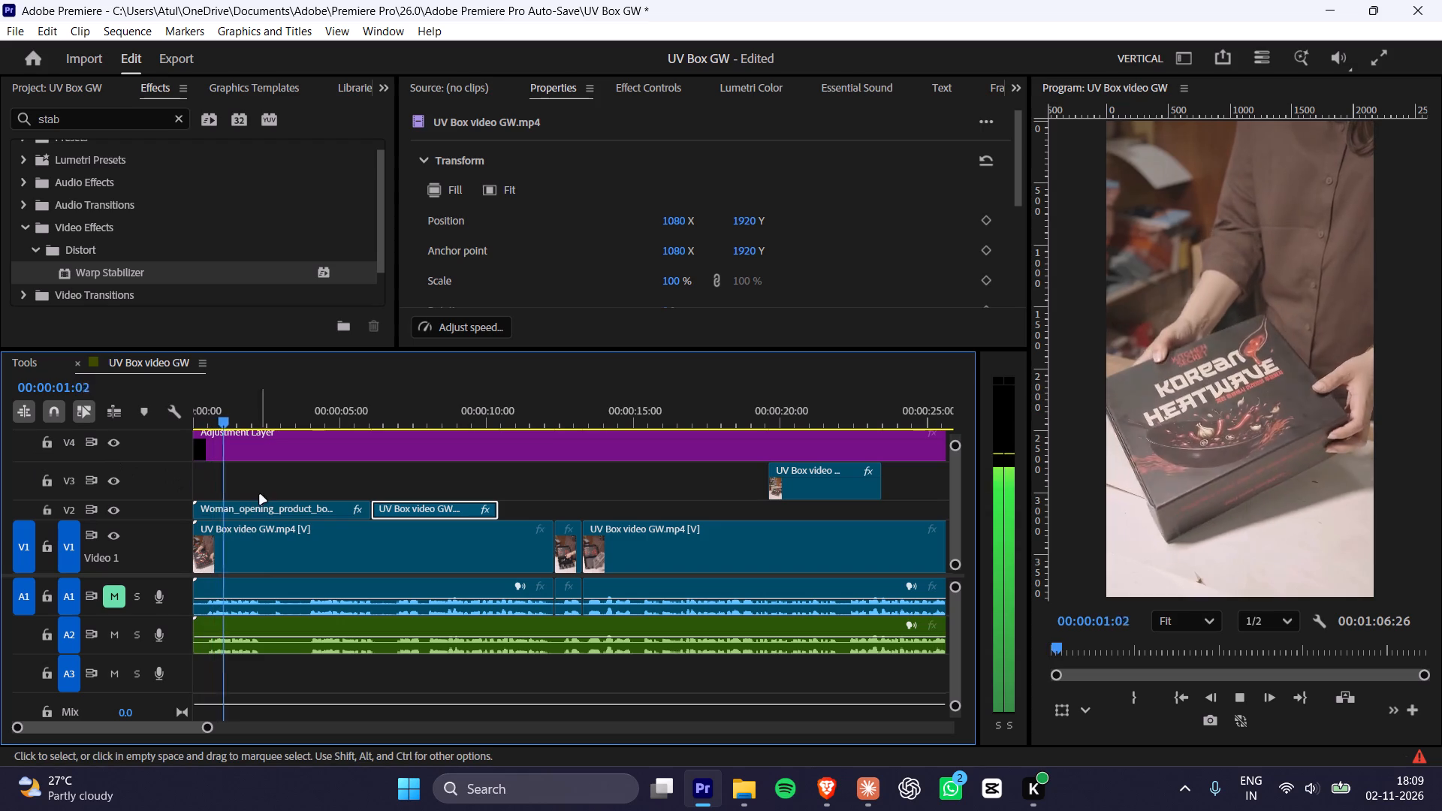
key(space)
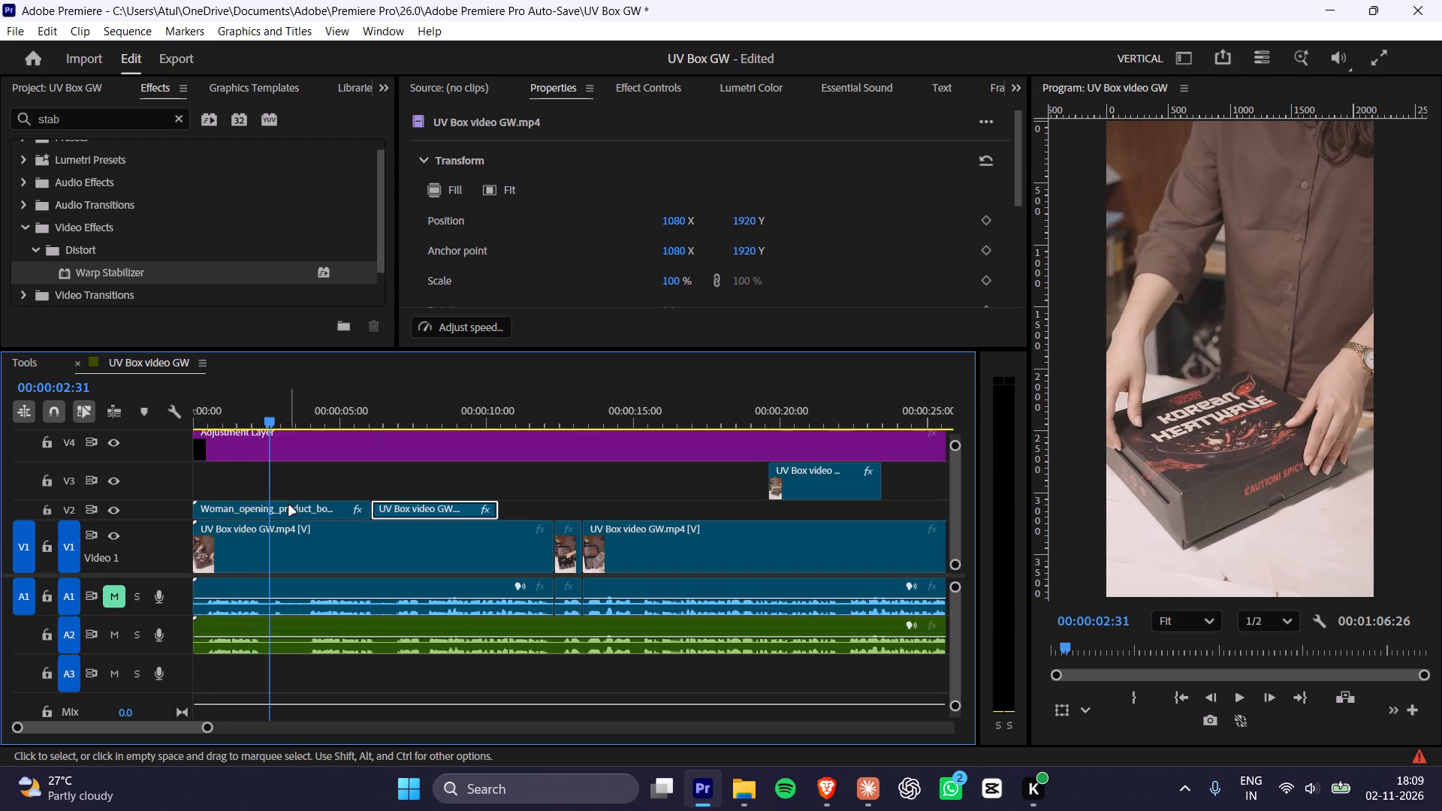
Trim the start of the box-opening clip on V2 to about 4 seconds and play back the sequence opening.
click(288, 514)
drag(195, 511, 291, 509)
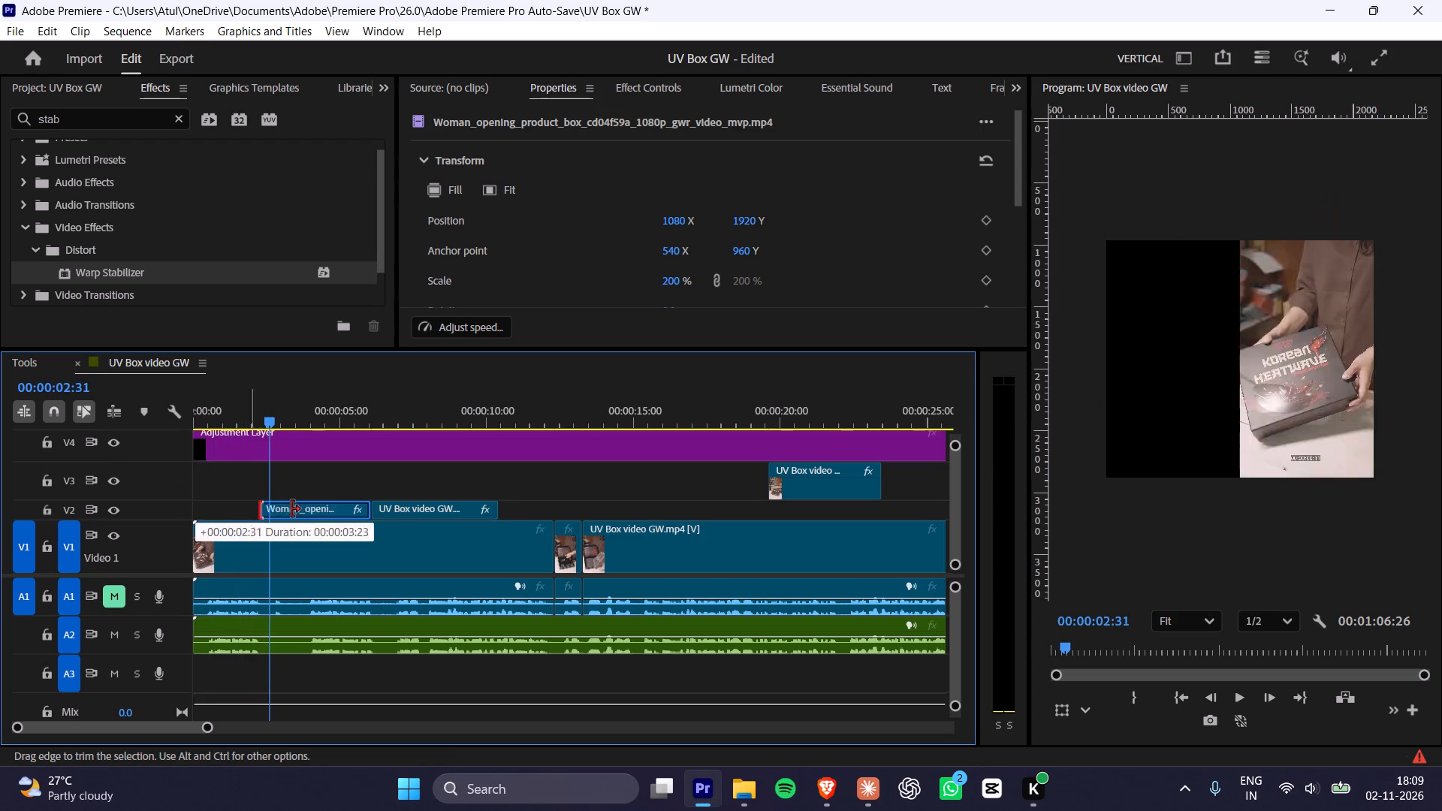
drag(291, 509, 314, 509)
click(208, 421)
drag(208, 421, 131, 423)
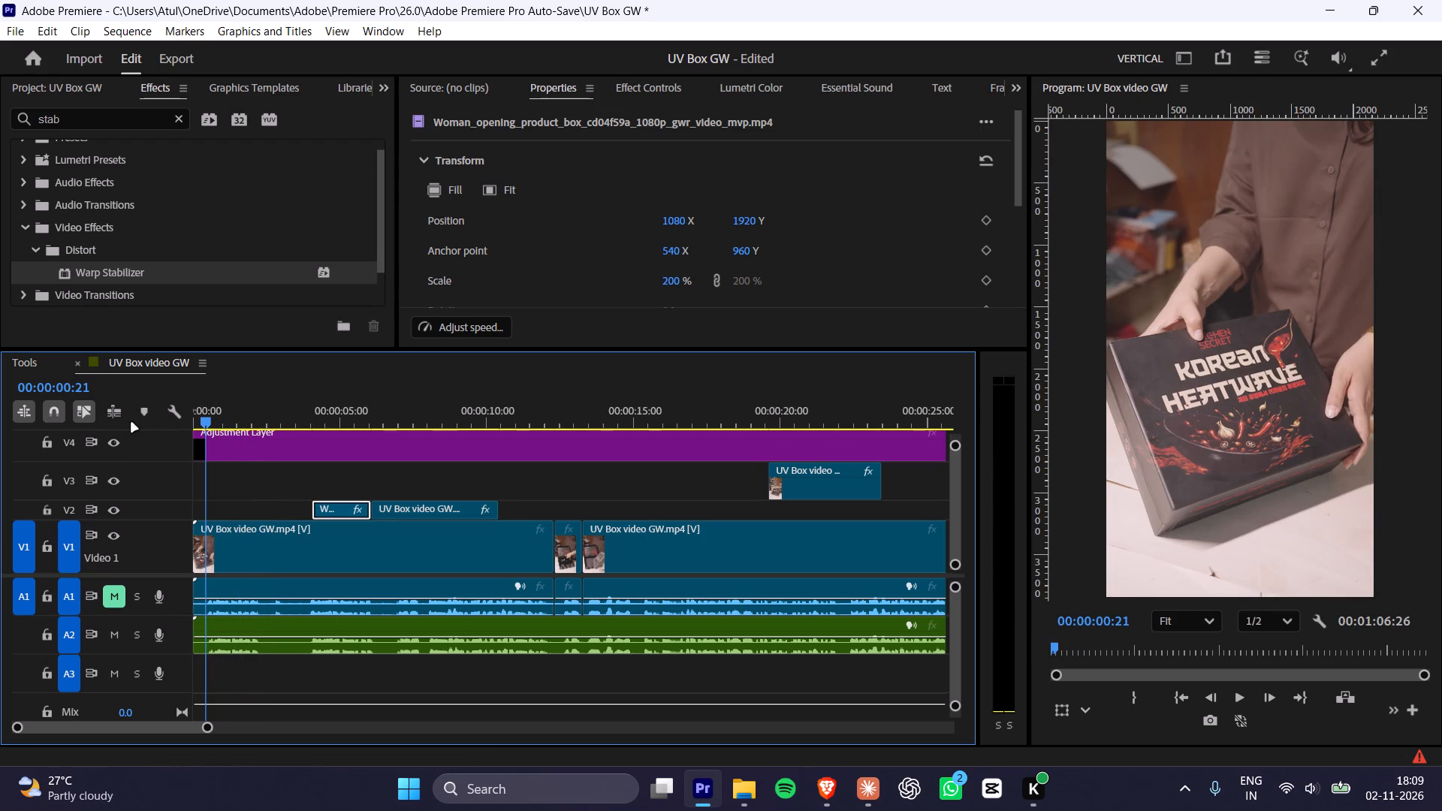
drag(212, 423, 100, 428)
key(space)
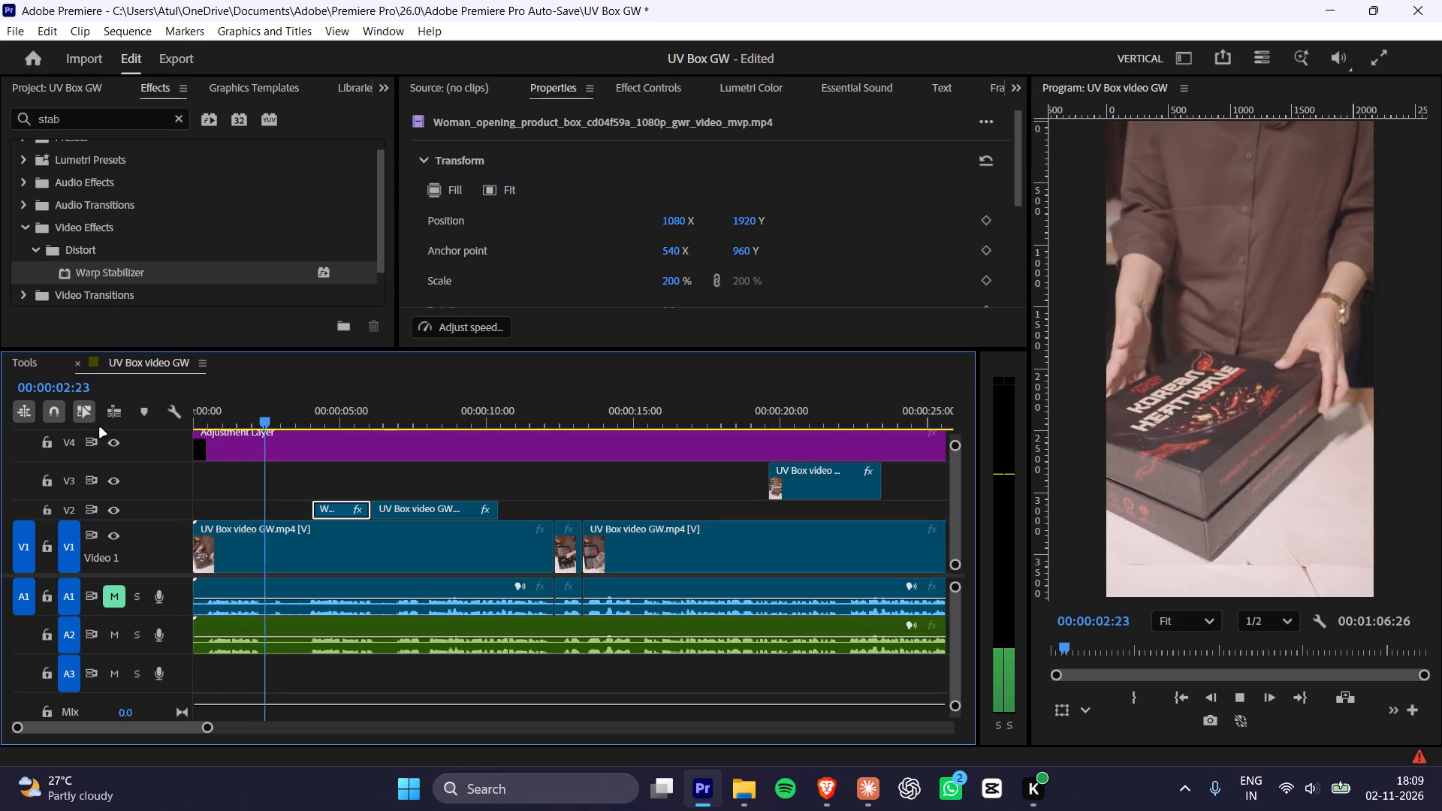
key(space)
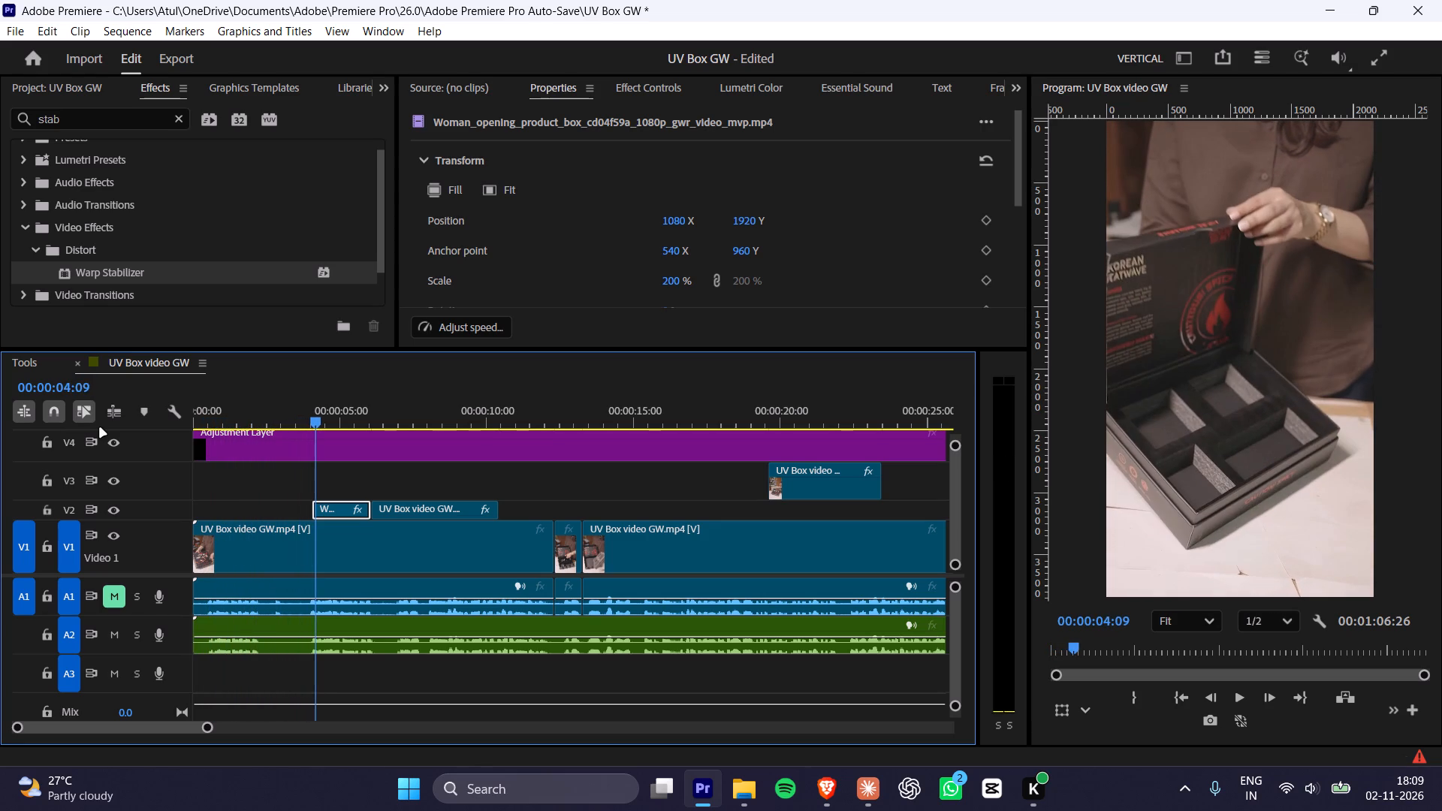
Delete the trimmed box-opening clip from V2.
click(336, 511)
key(Delete)
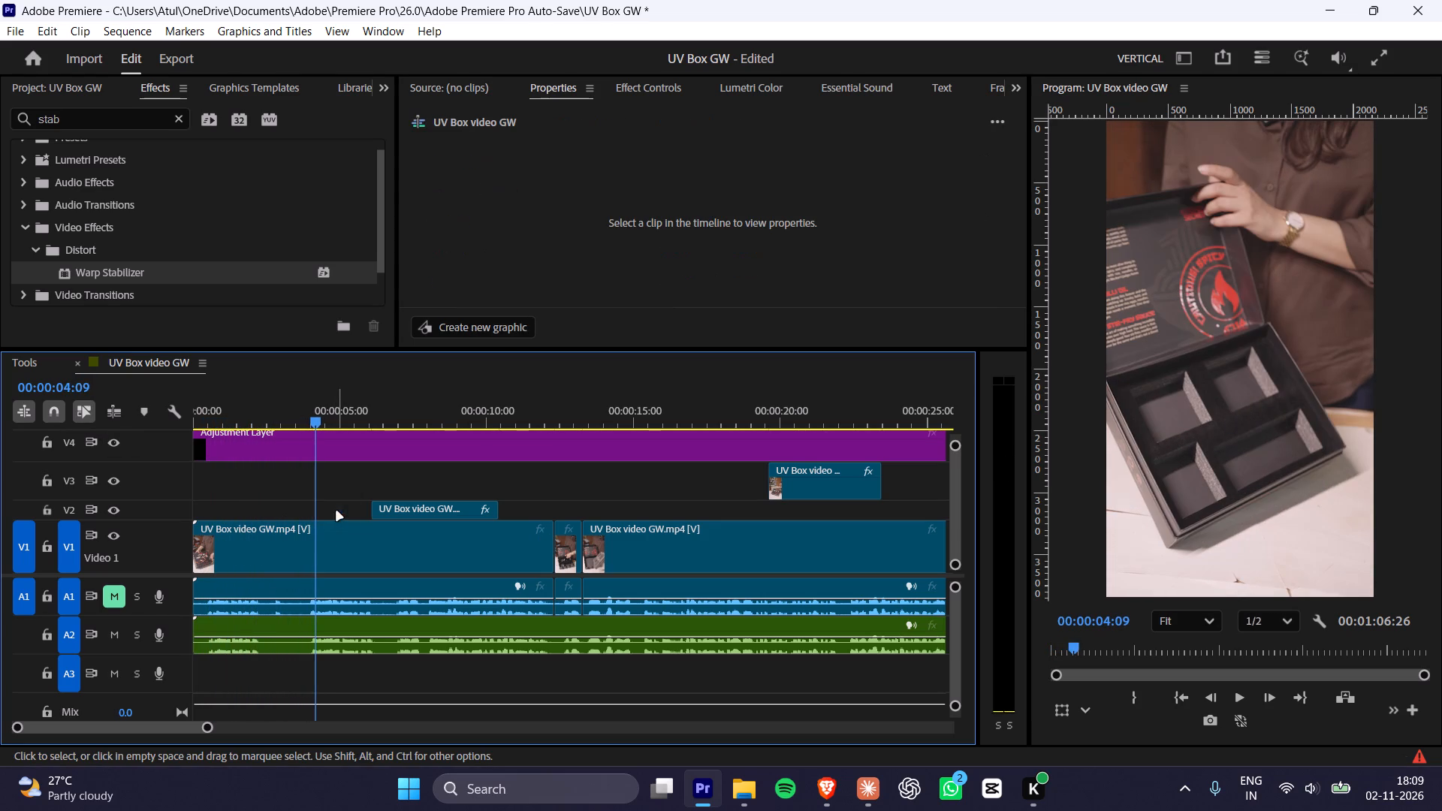
Move the V3 clip down to V2 at about 1 second and shift the longer 150% clip earlier to follow it.
click(815, 480)
drag(779, 418, 789, 414)
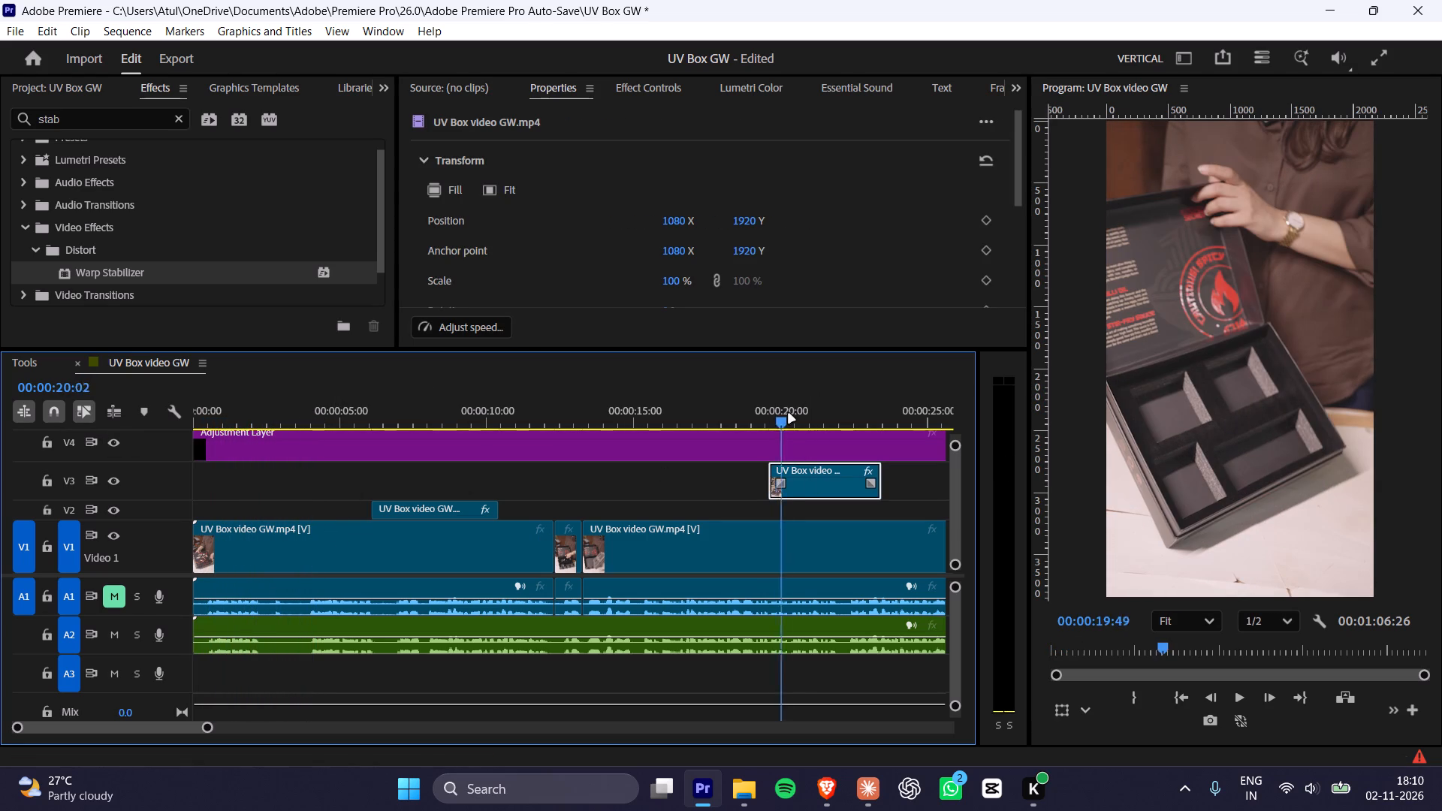
drag(789, 414, 798, 412)
drag(819, 487, 297, 499)
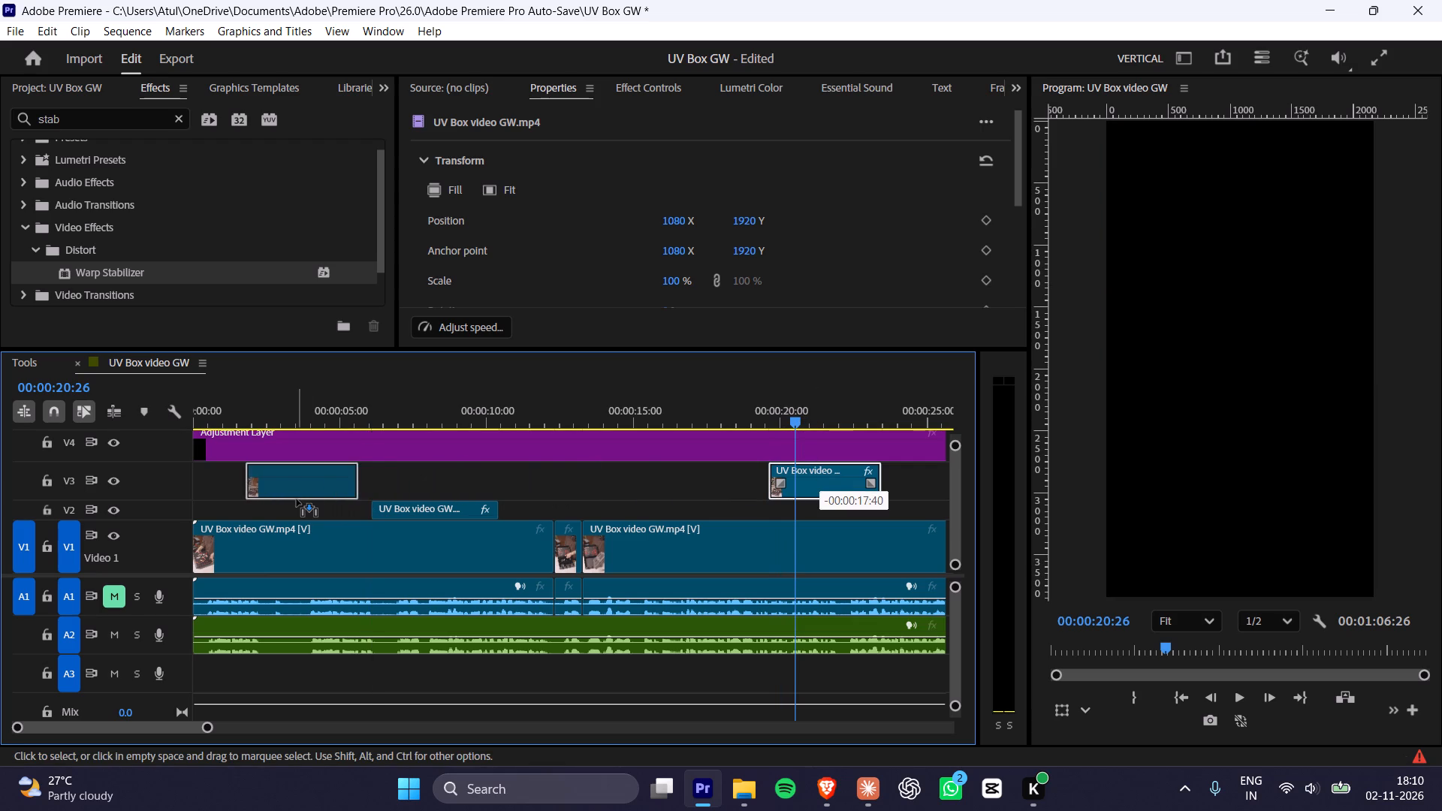
drag(297, 499, 270, 515)
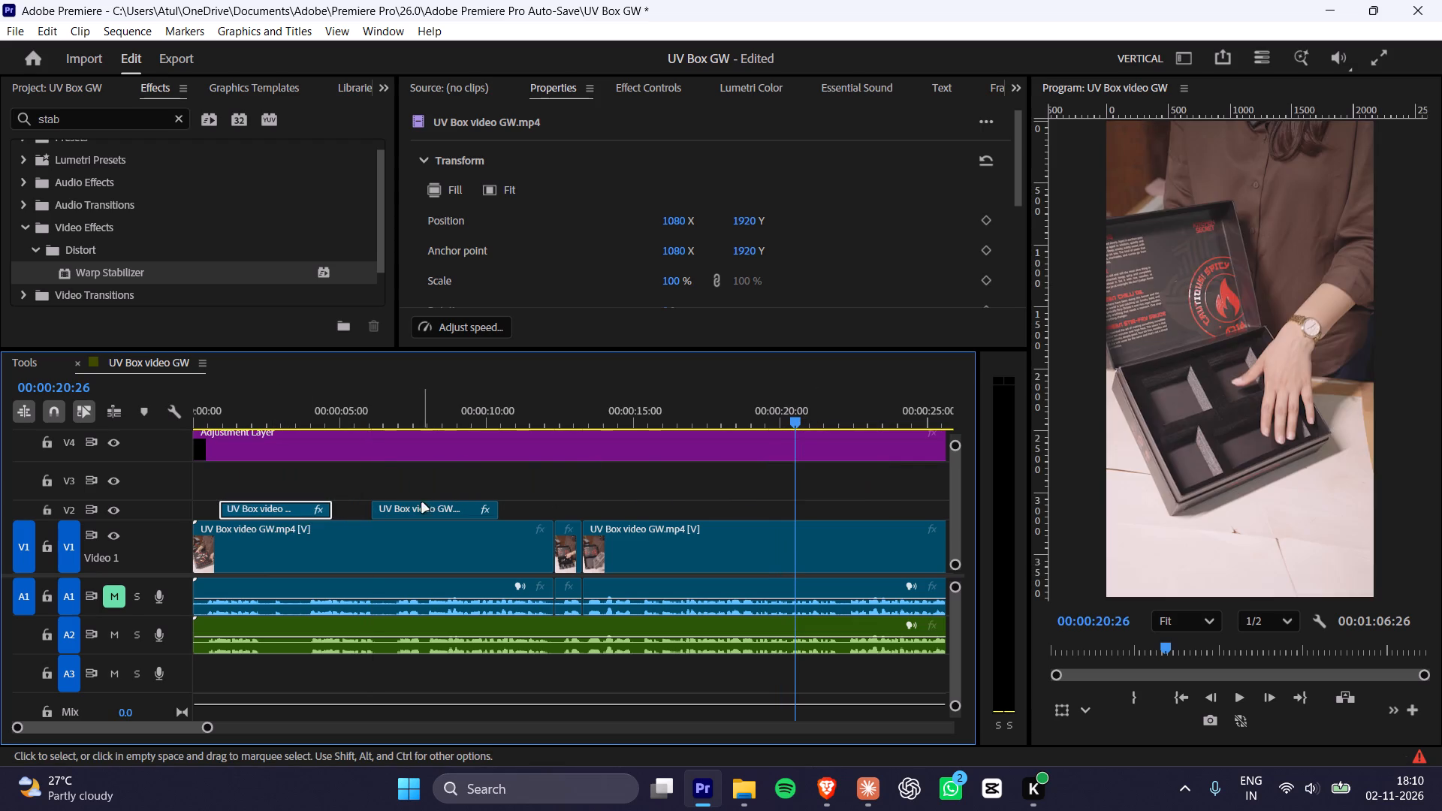
drag(415, 511, 386, 514)
Trim the start of the first V2 clip to about 2 seconds duration and move it to start at 00:00:00:47.
alt+scroll(354, 526, up, 8)
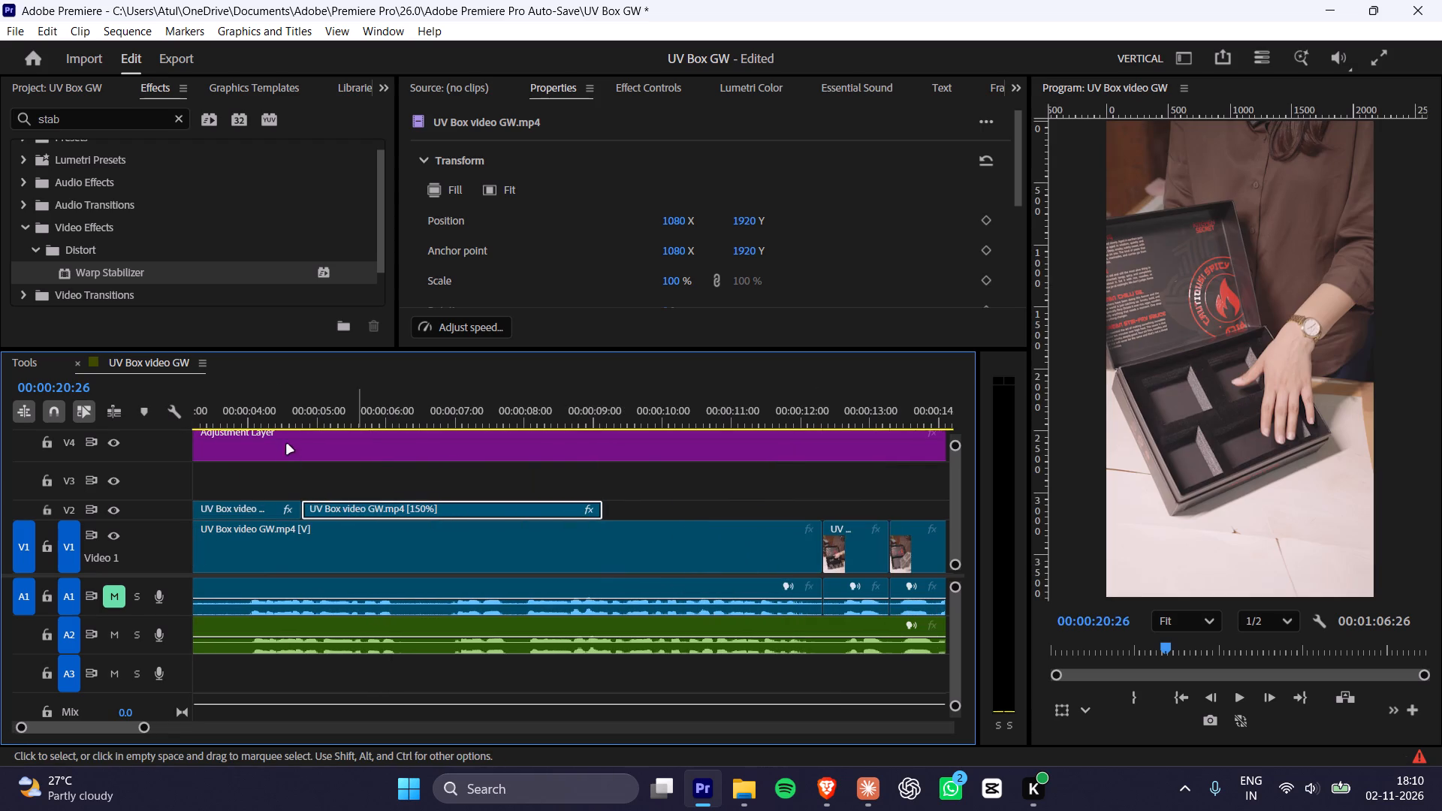
drag(278, 411, 261, 436)
click(293, 502)
drag(257, 511, 369, 525)
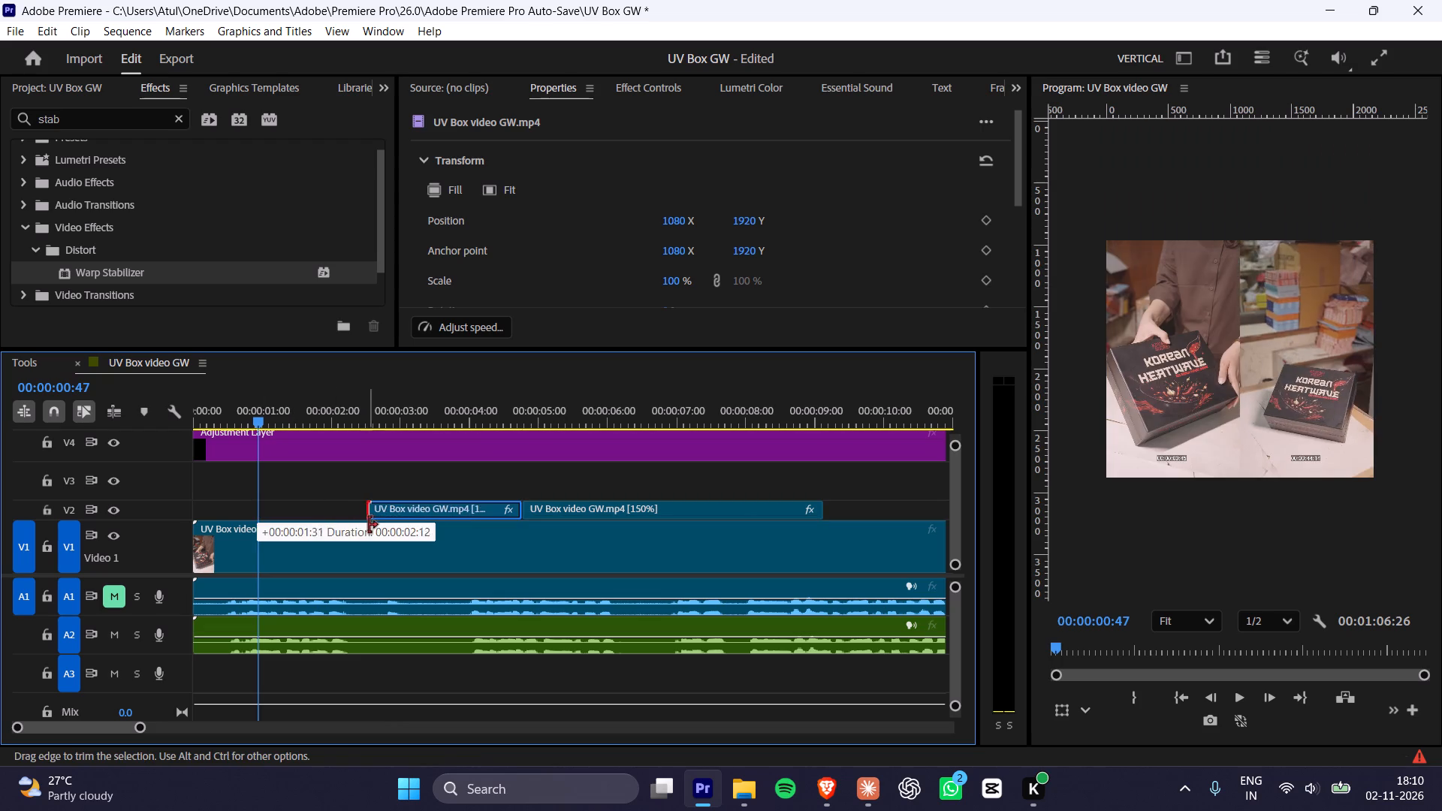
drag(369, 525, 376, 525)
drag(417, 511, 293, 503)
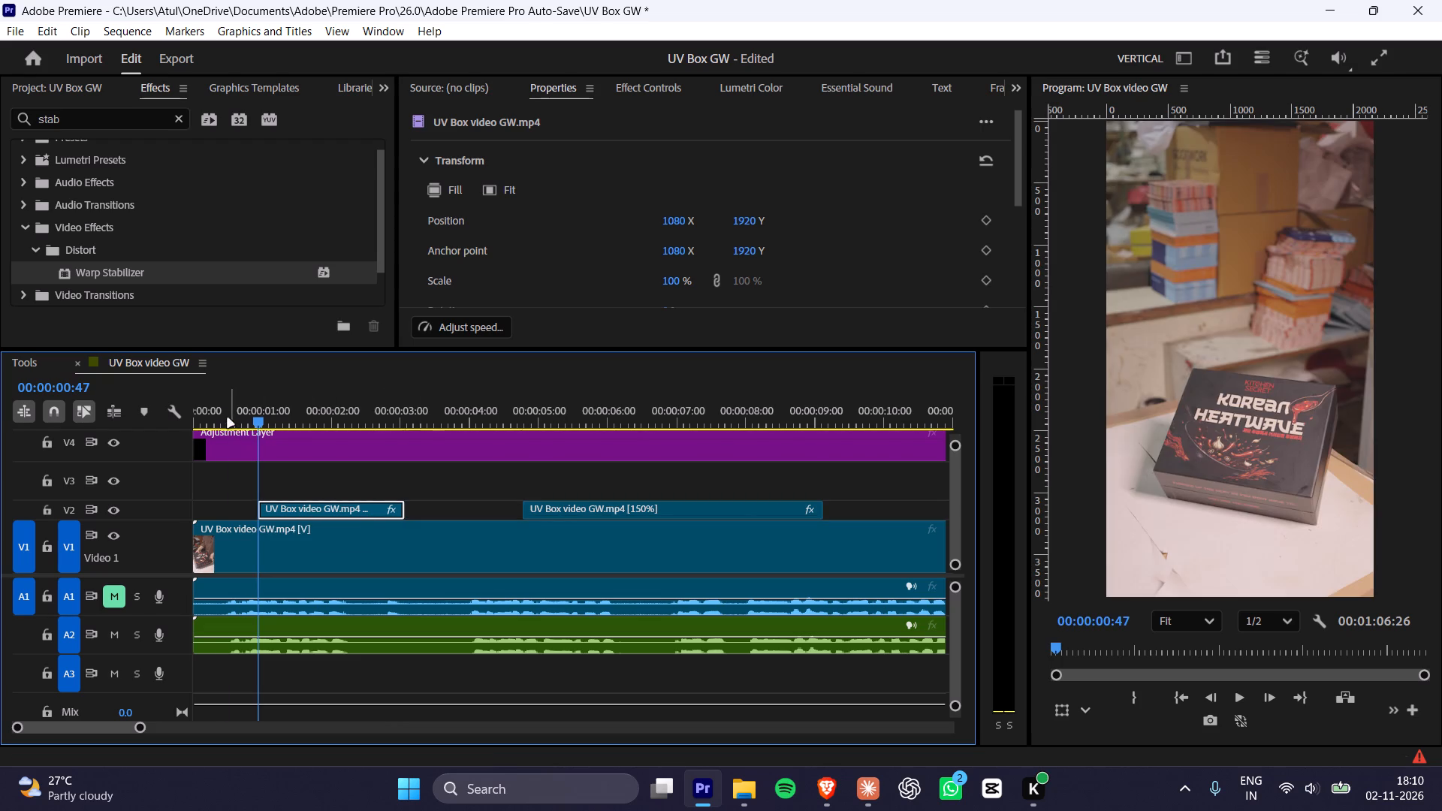
Play back the opening and shift the first V2 clip to start at about 1.3 seconds.
drag(227, 418, 77, 419)
key(space)
key(space)
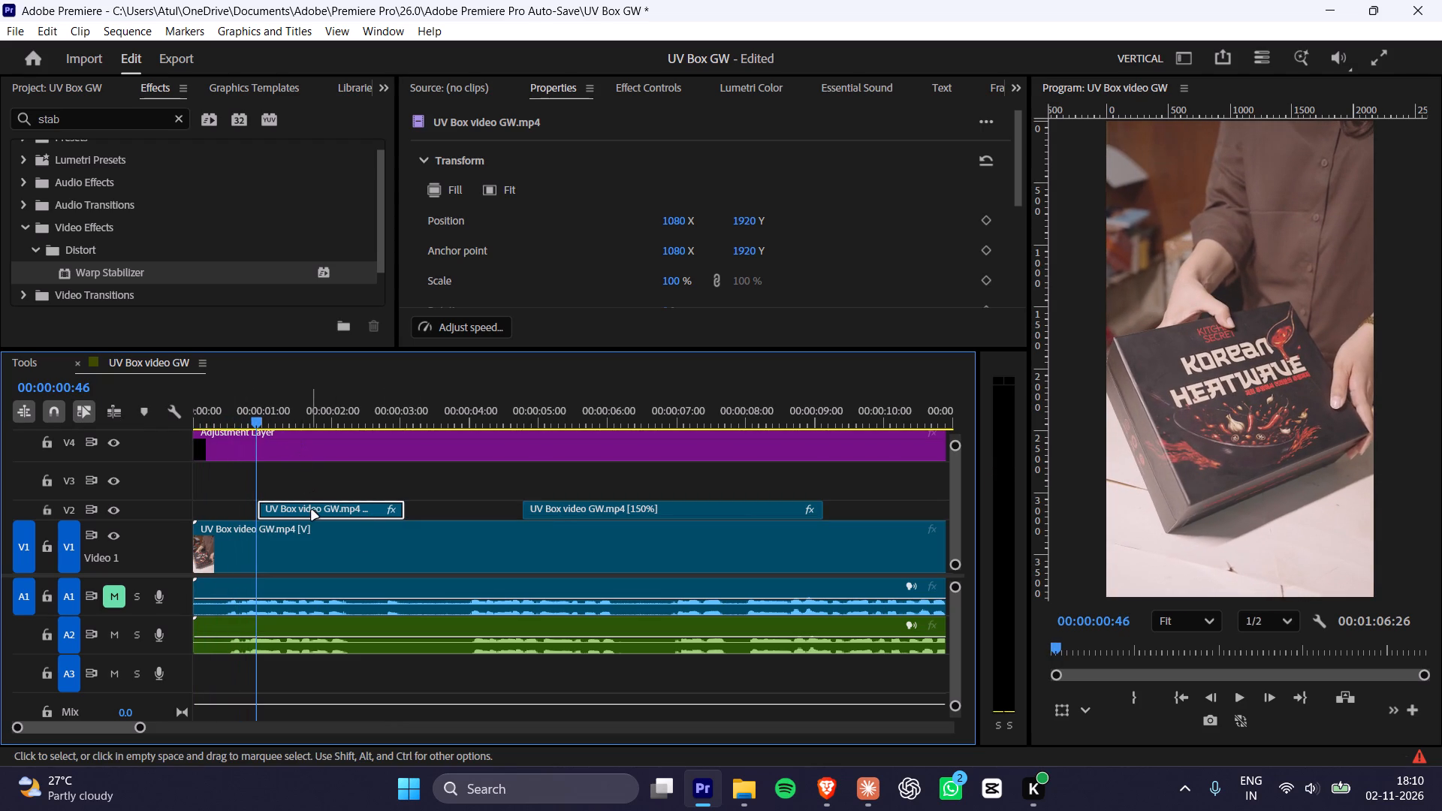
click(303, 511)
key(space)
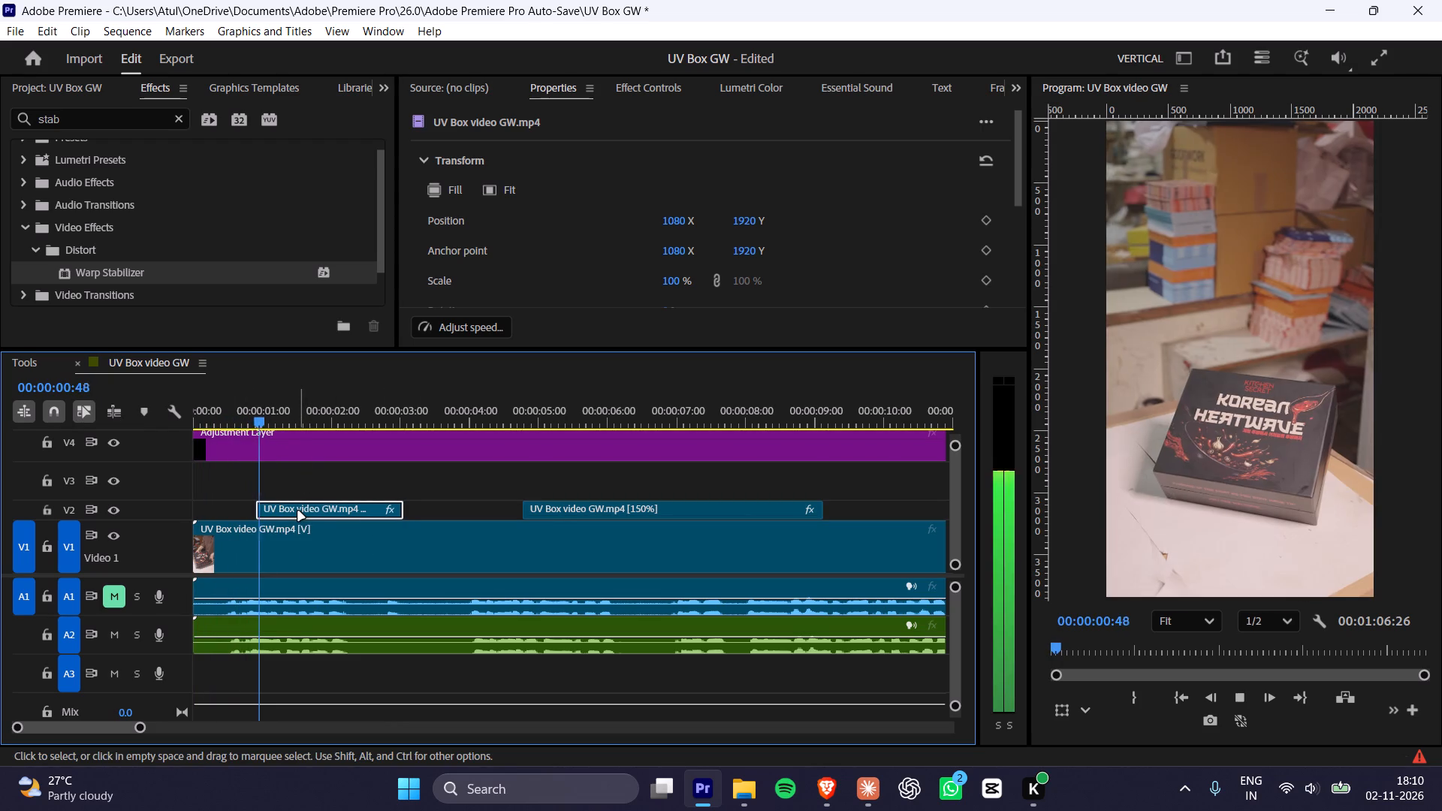
key(space)
drag(315, 512, 344, 511)
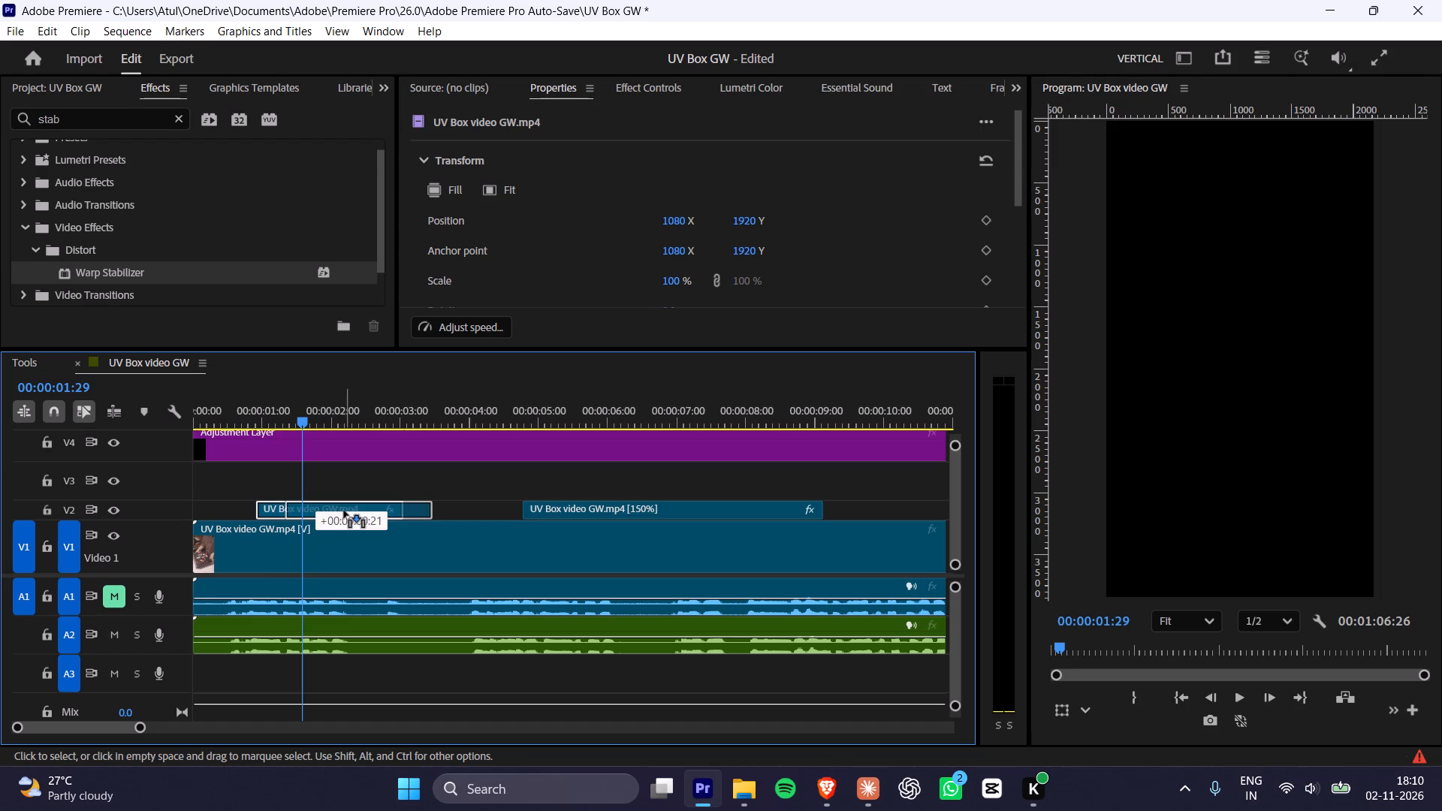
drag(344, 511, 340, 511)
drag(273, 411, 285, 413)
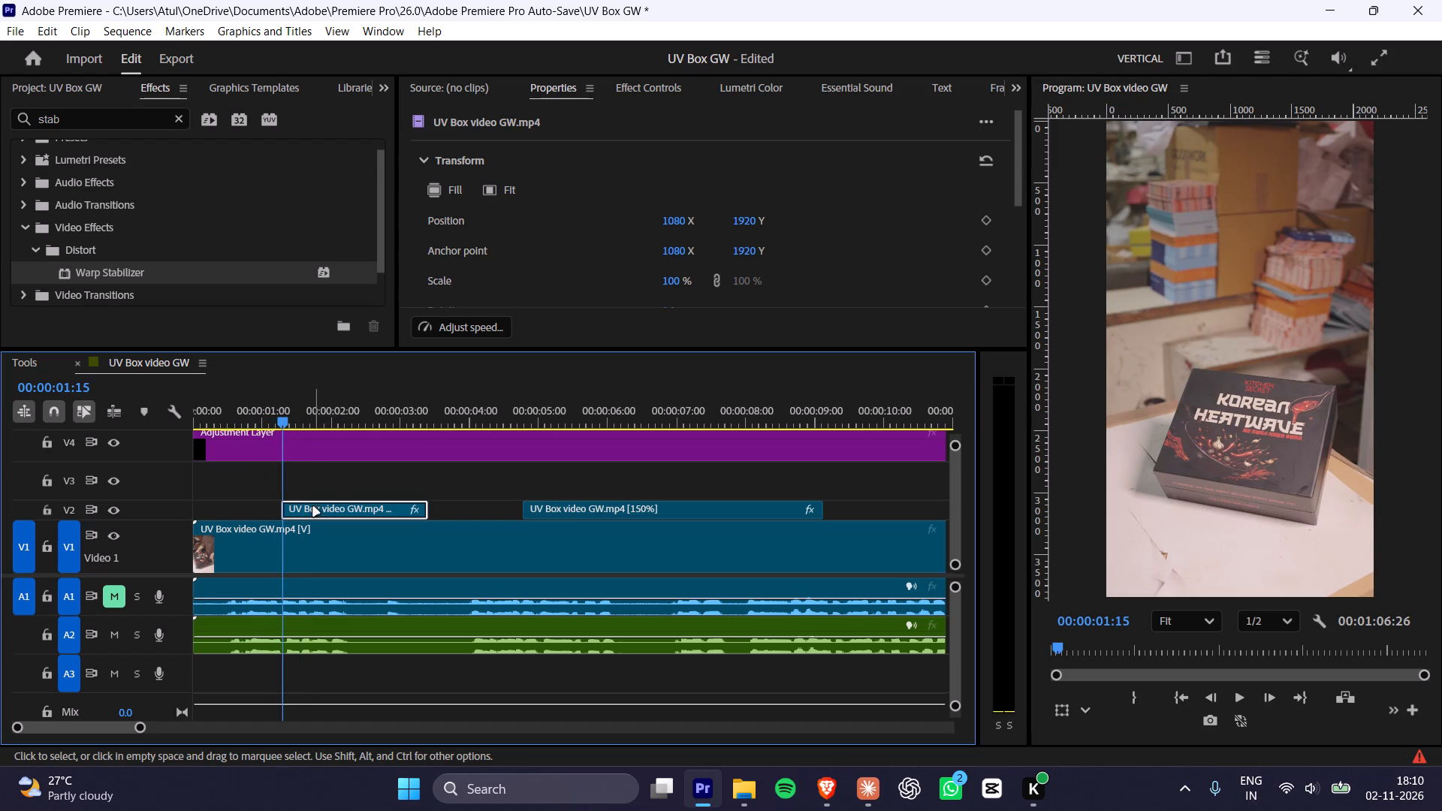
key(space)
key(space)
Move the longer 150% clip on V2 to start at about 4 seconds and preview the timing.
drag(601, 511, 552, 514)
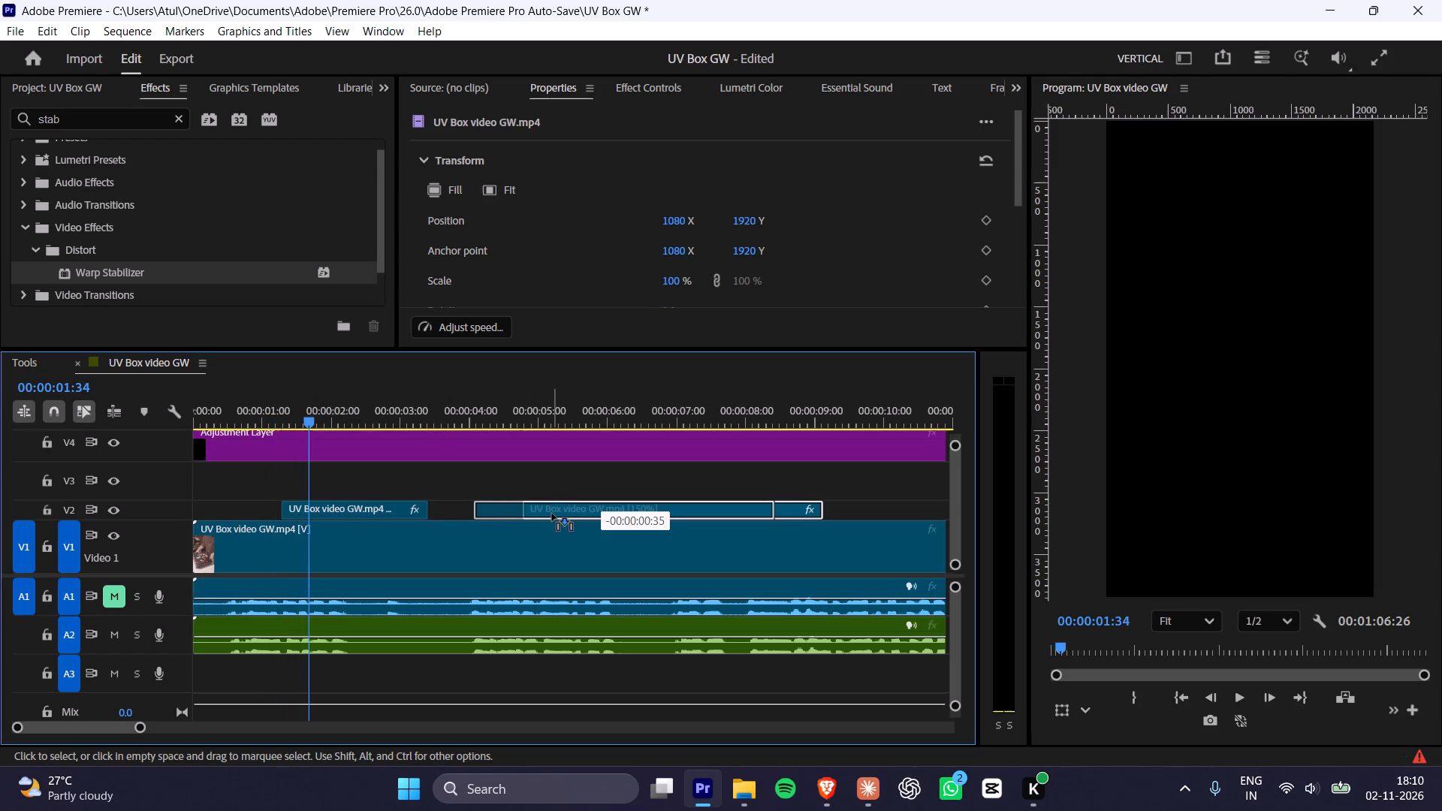
drag(552, 514, 550, 514)
key(space)
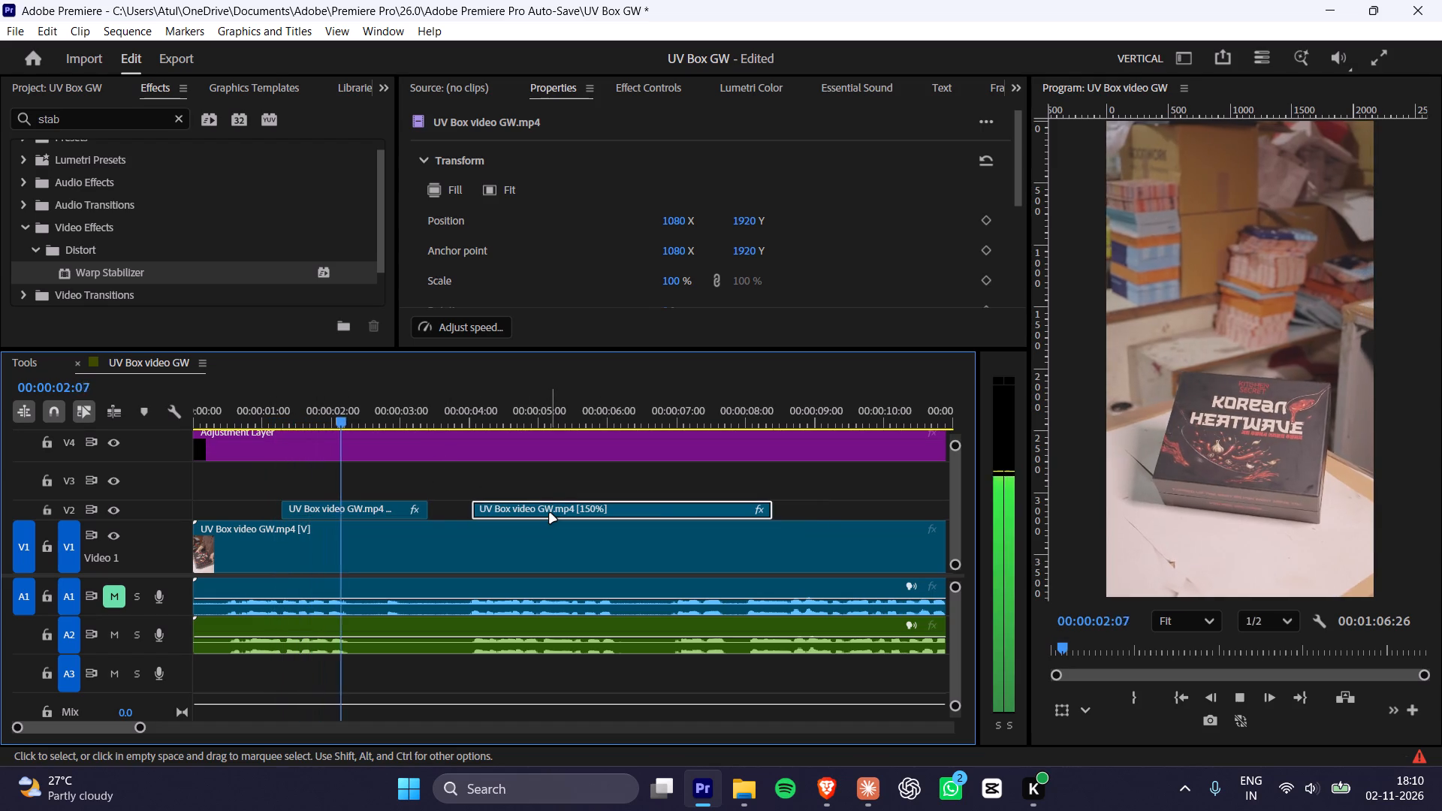
key(space)
Trim the end of the first V2 clip to about 2.8 seconds and play back the section through the longer clip.
drag(427, 509, 400, 517)
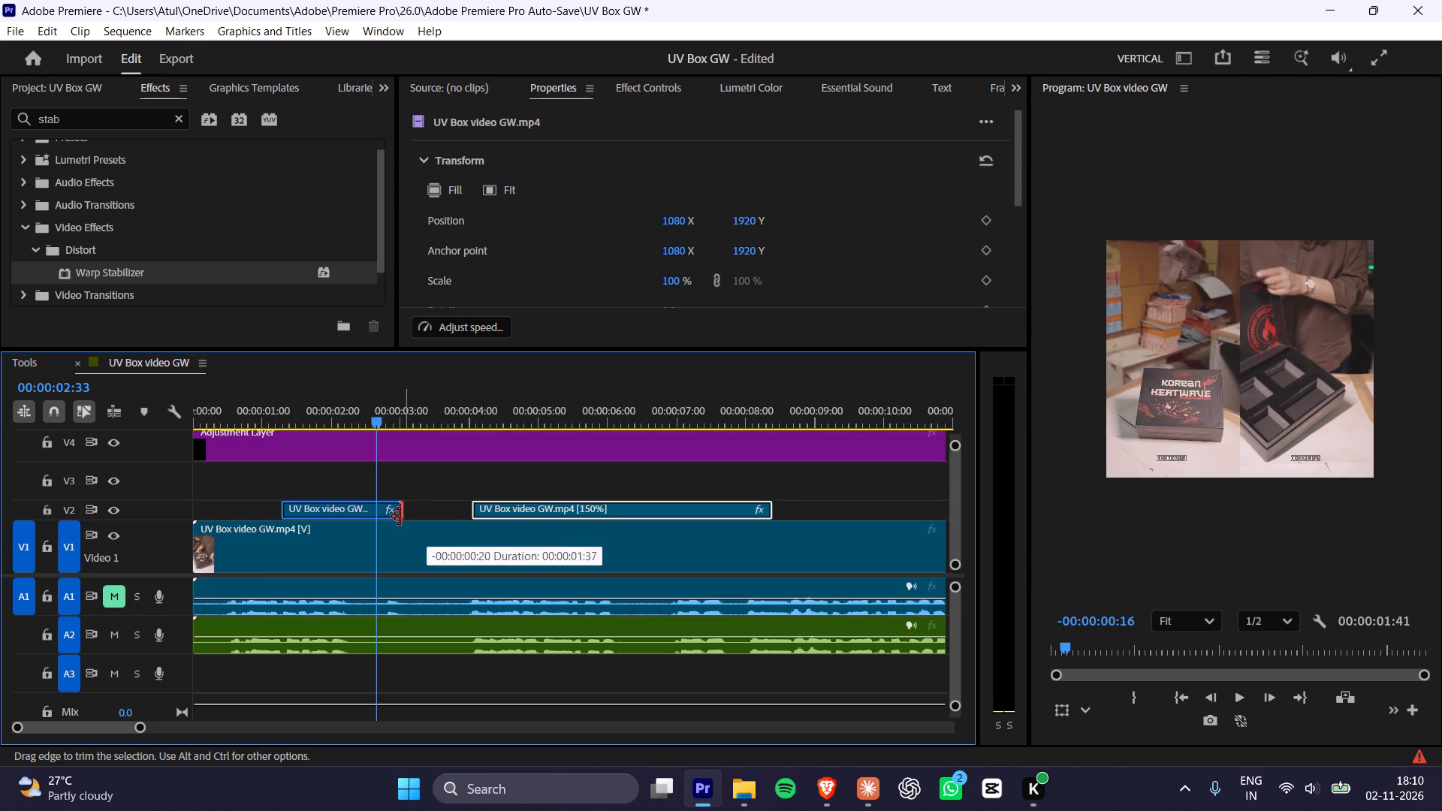
drag(400, 517, 387, 517)
key(space)
key(space)
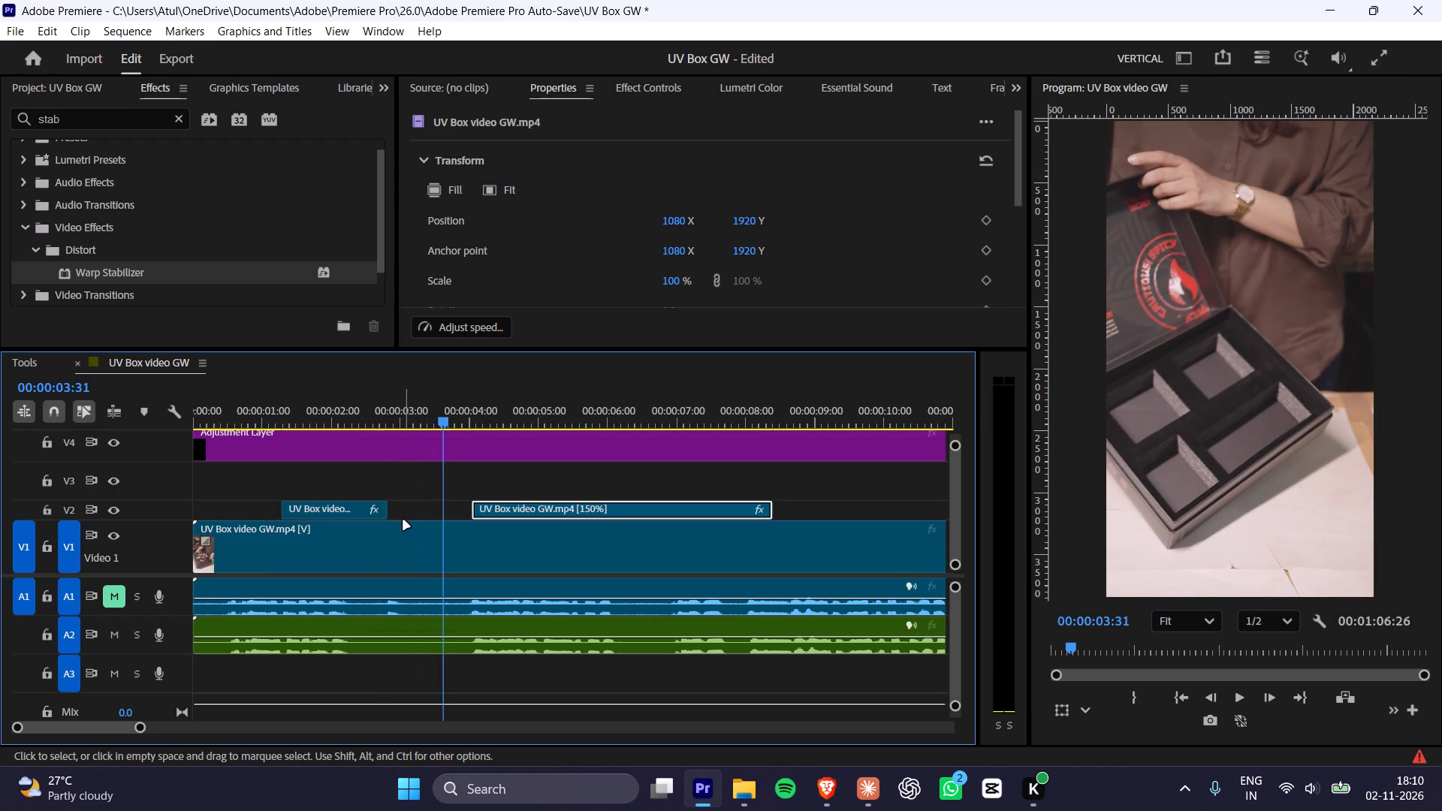
key(space)
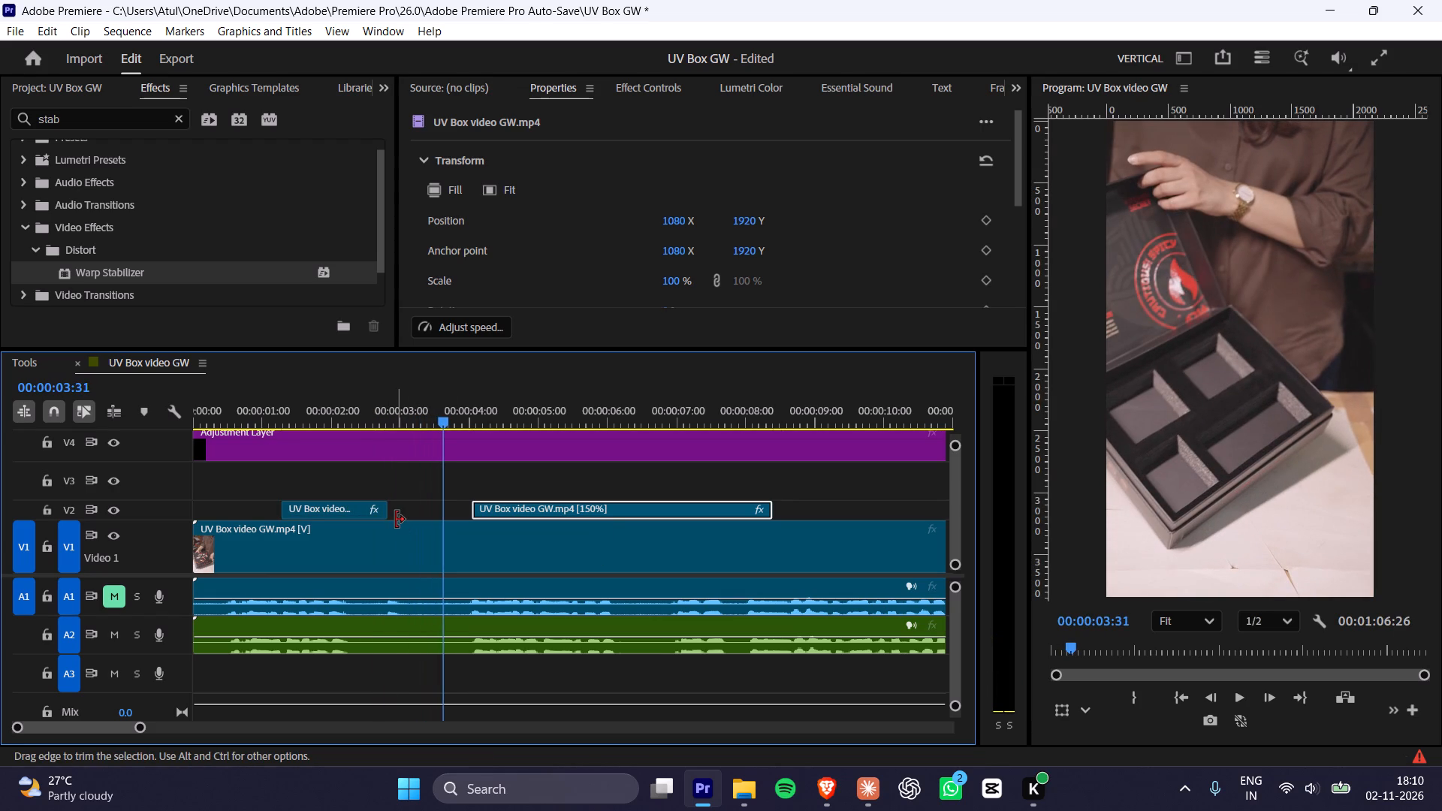
key(space)
key(space)
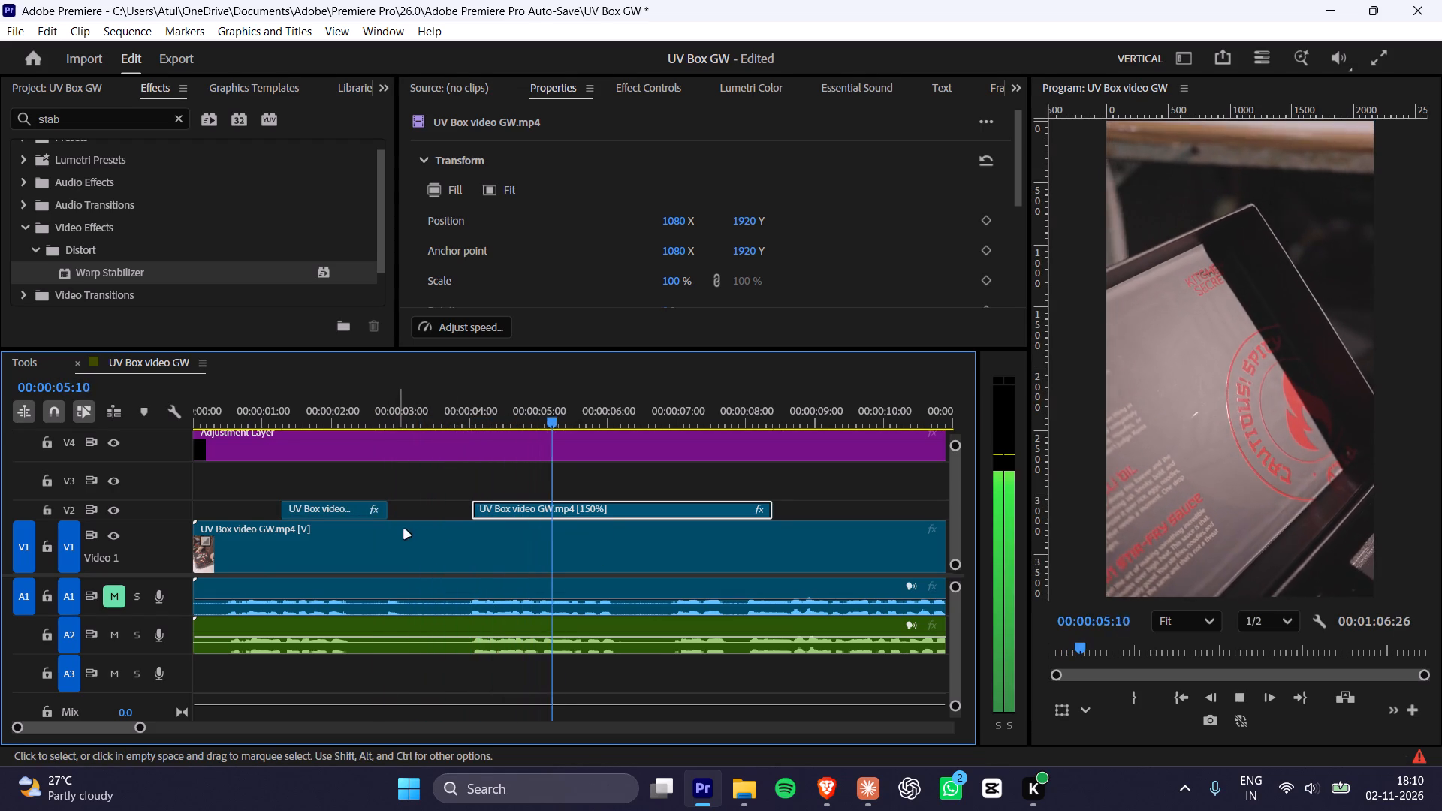
key(space)
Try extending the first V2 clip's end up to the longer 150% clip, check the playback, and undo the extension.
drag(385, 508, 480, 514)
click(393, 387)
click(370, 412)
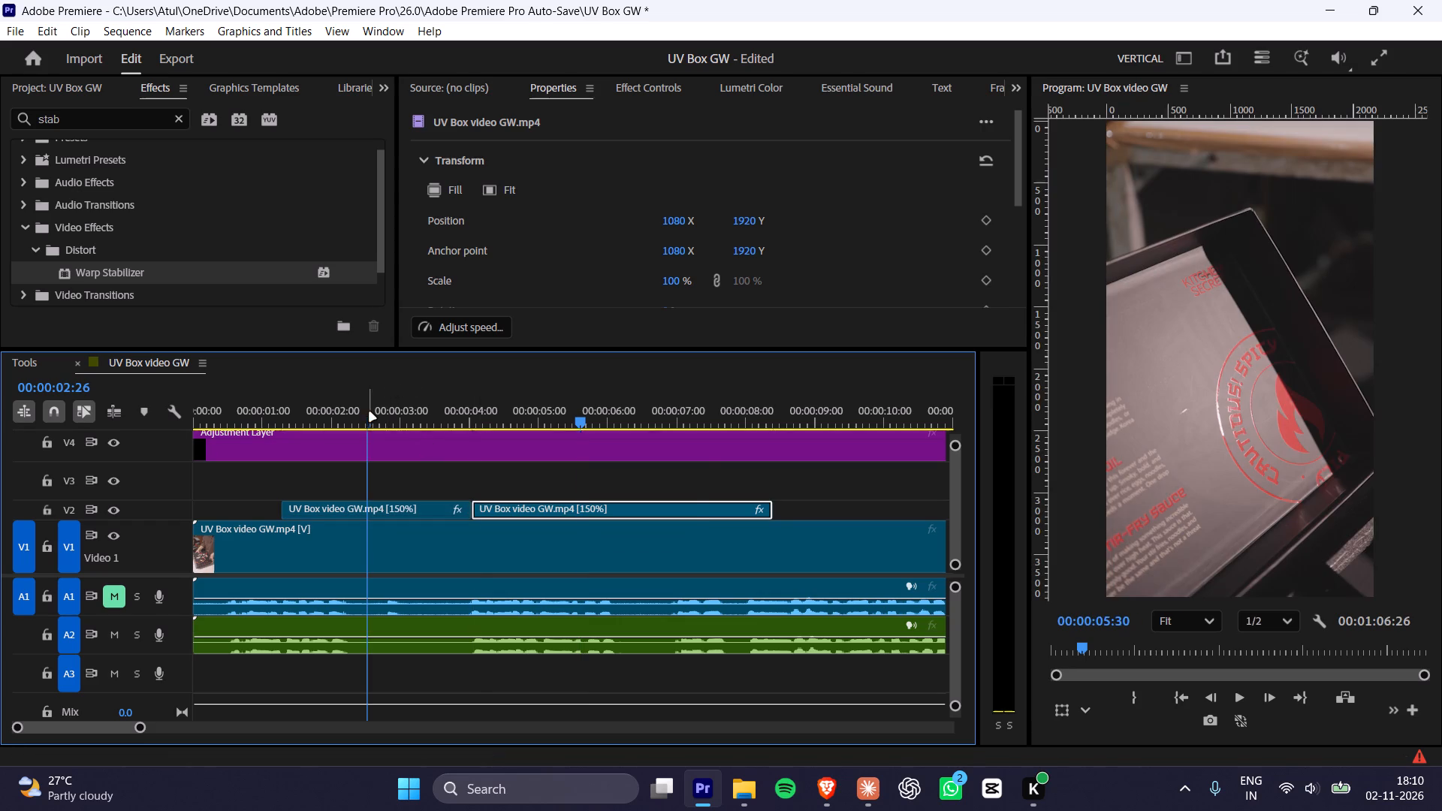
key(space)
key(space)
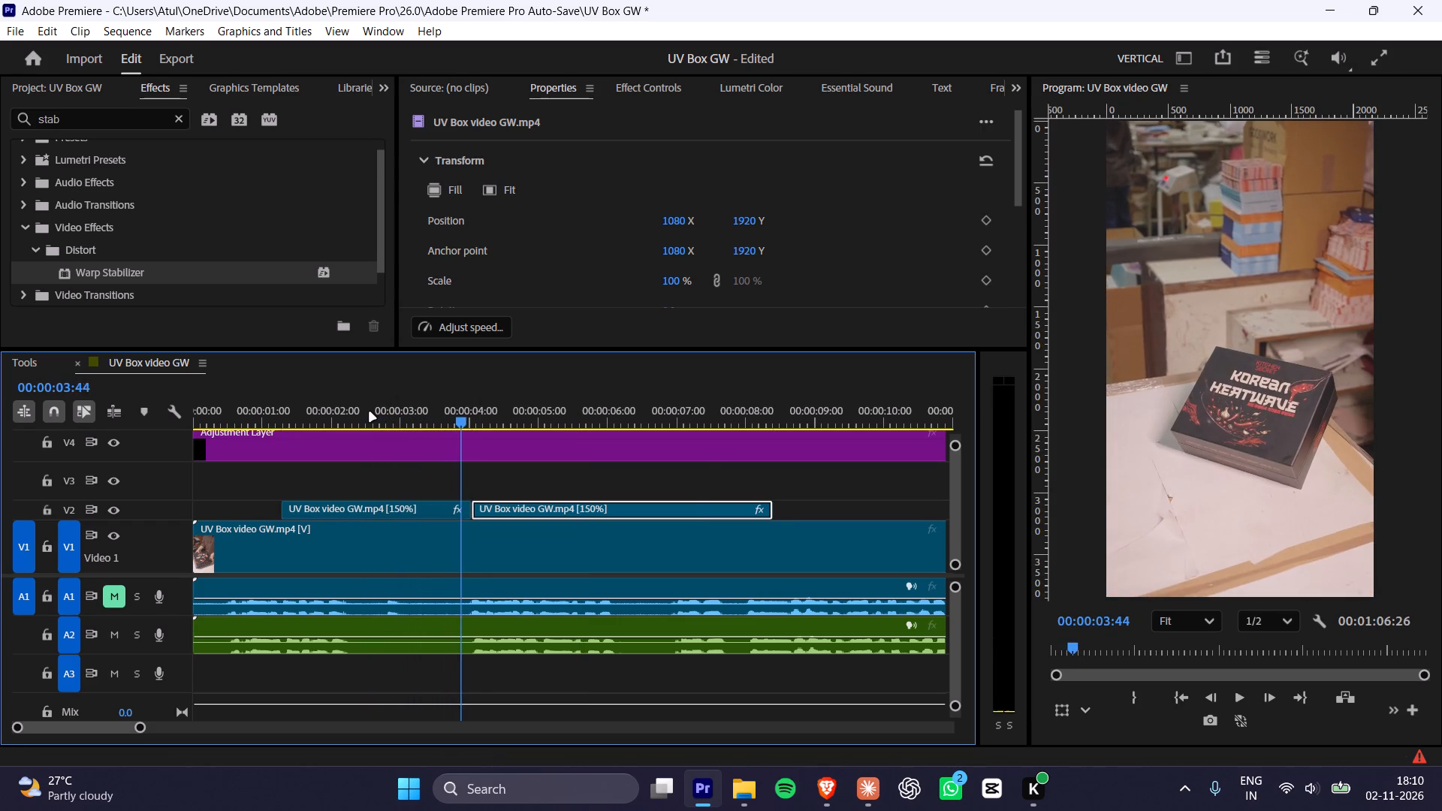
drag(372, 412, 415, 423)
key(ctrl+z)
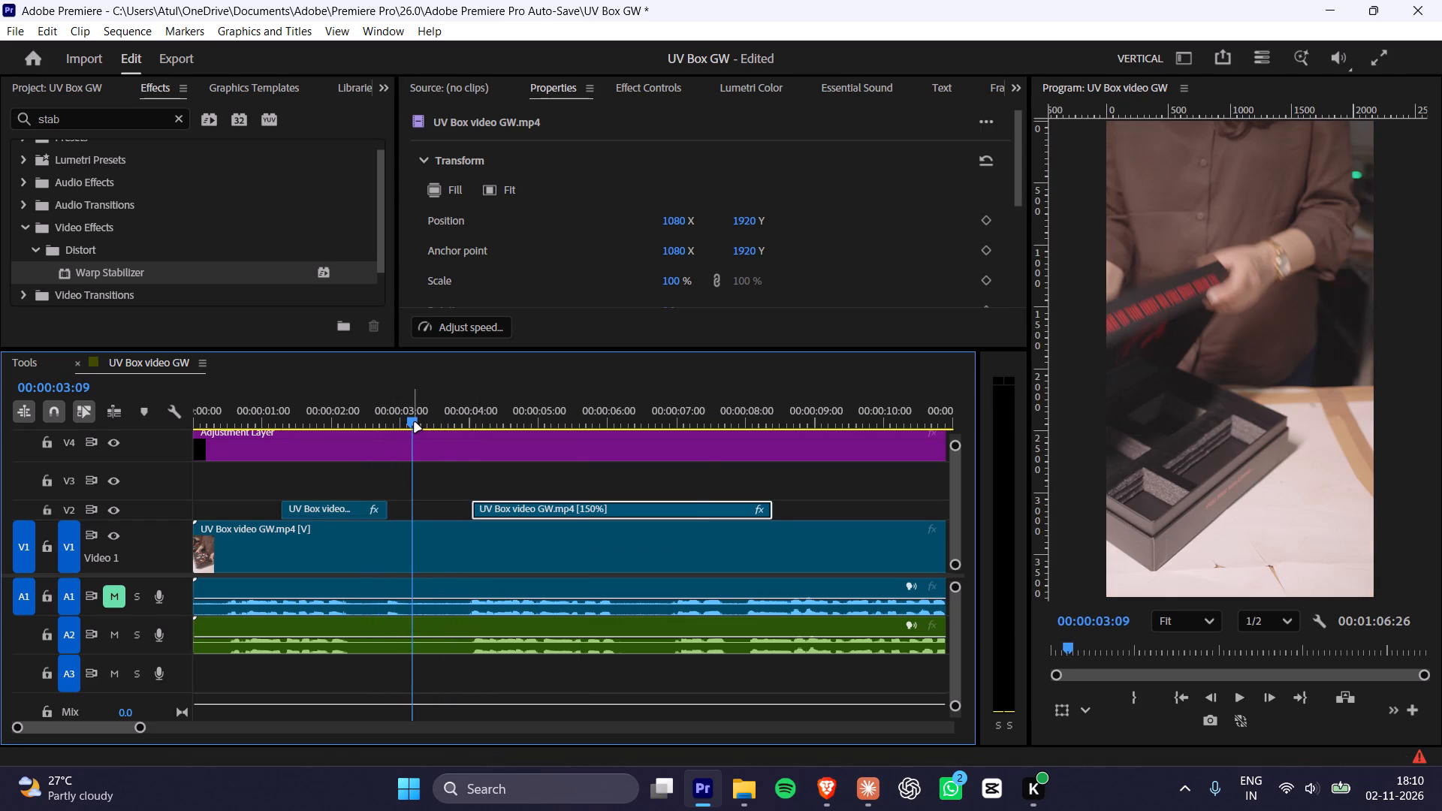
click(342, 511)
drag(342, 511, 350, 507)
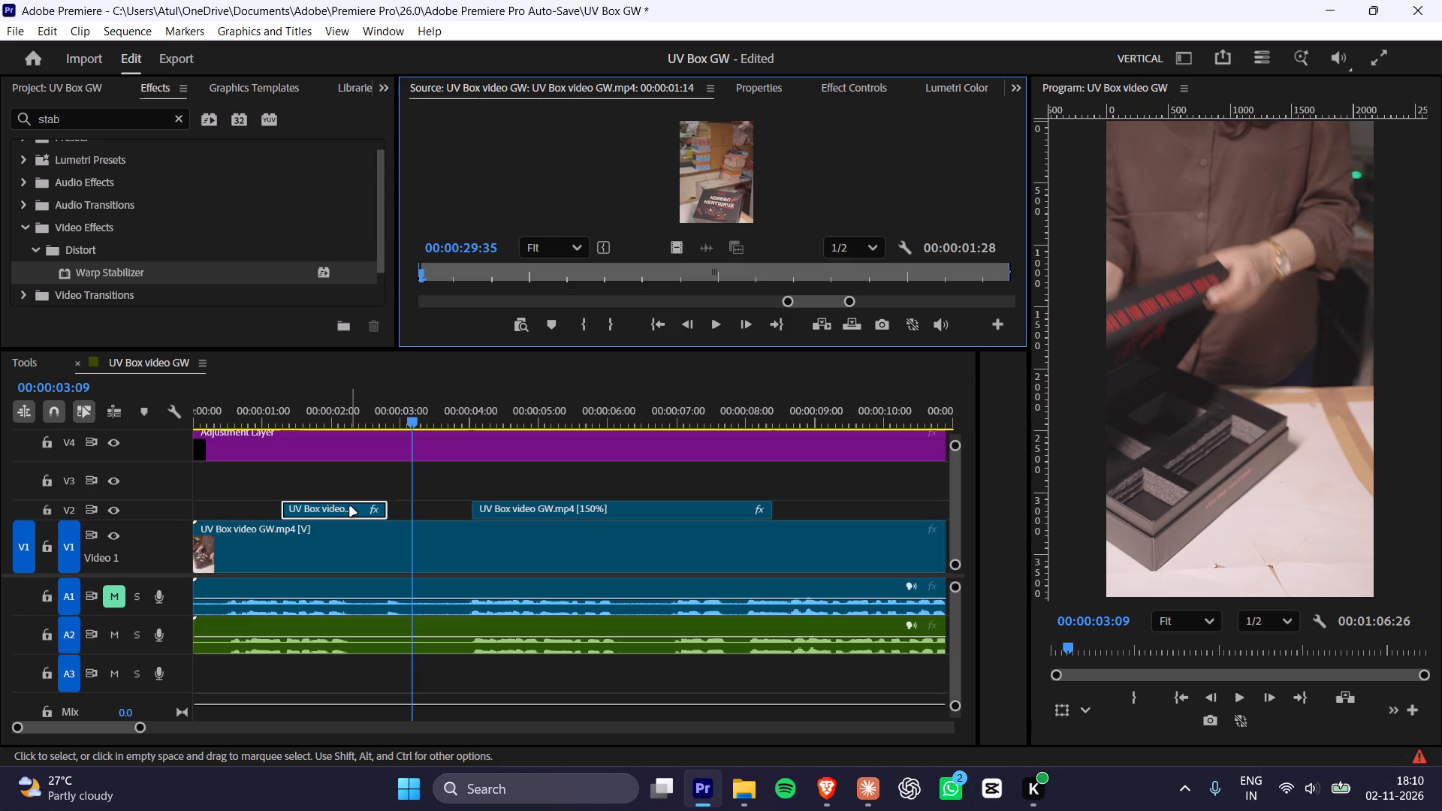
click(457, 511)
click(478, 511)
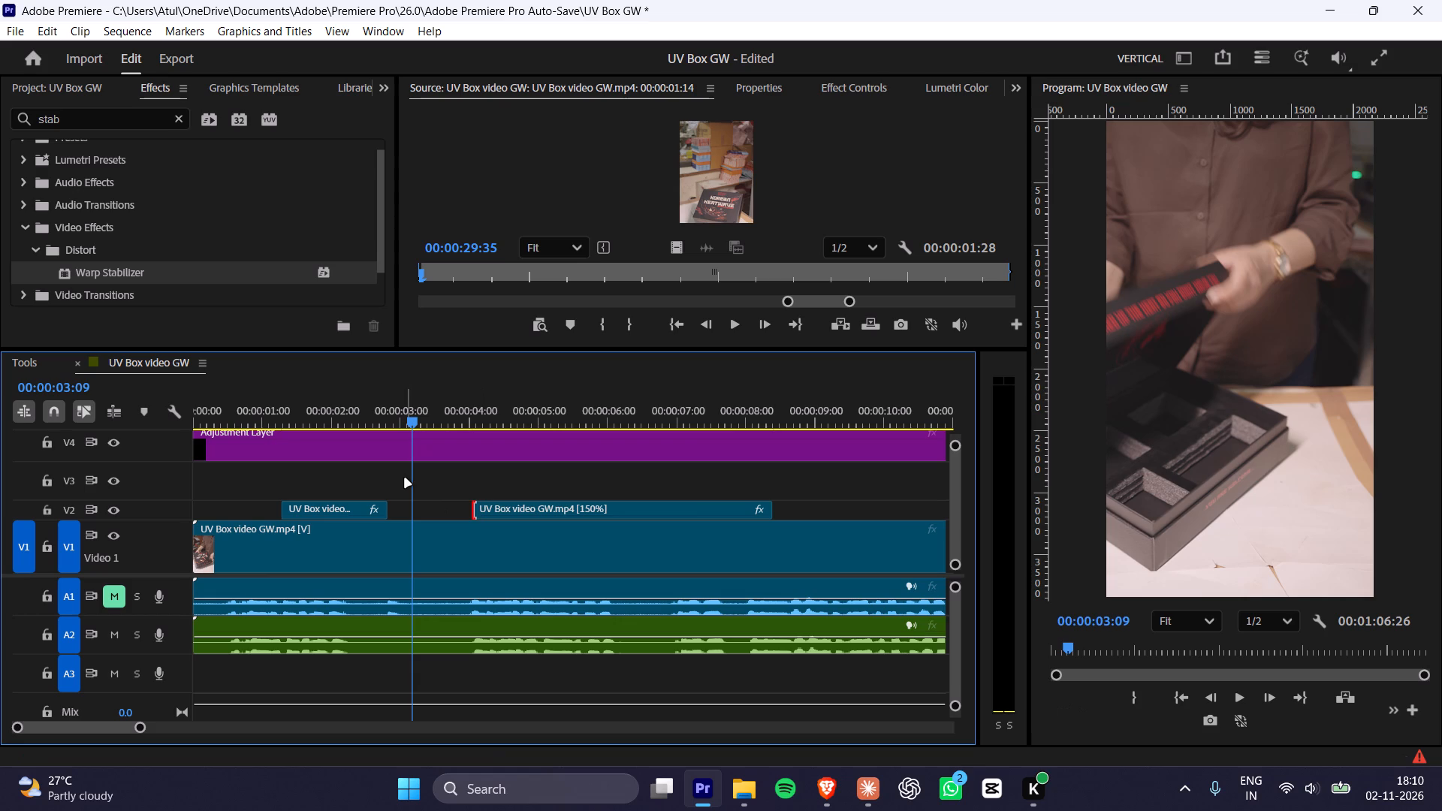
Play back the sections around both V2 clips to check their timing against the main video.
click(282, 411)
key(space)
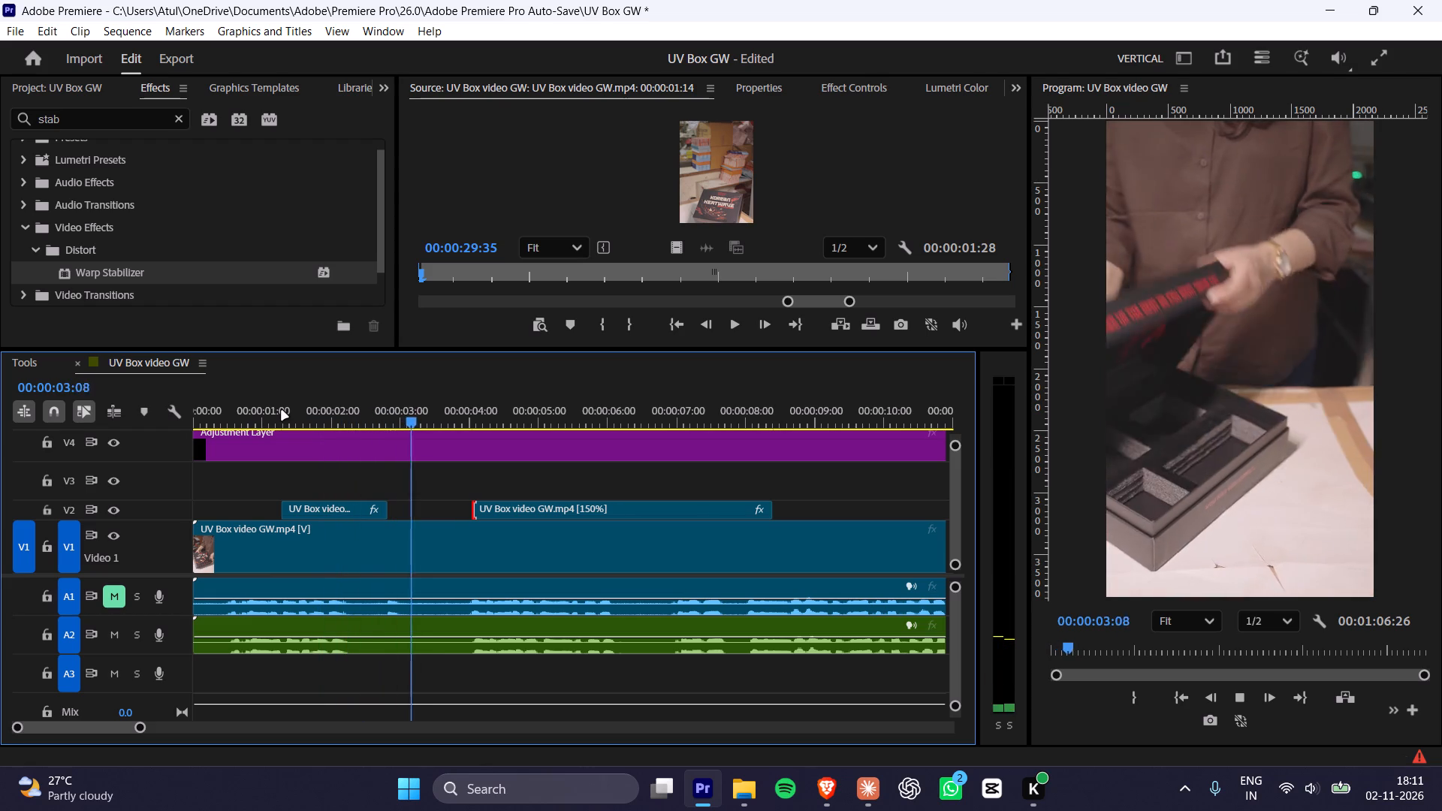
key(space)
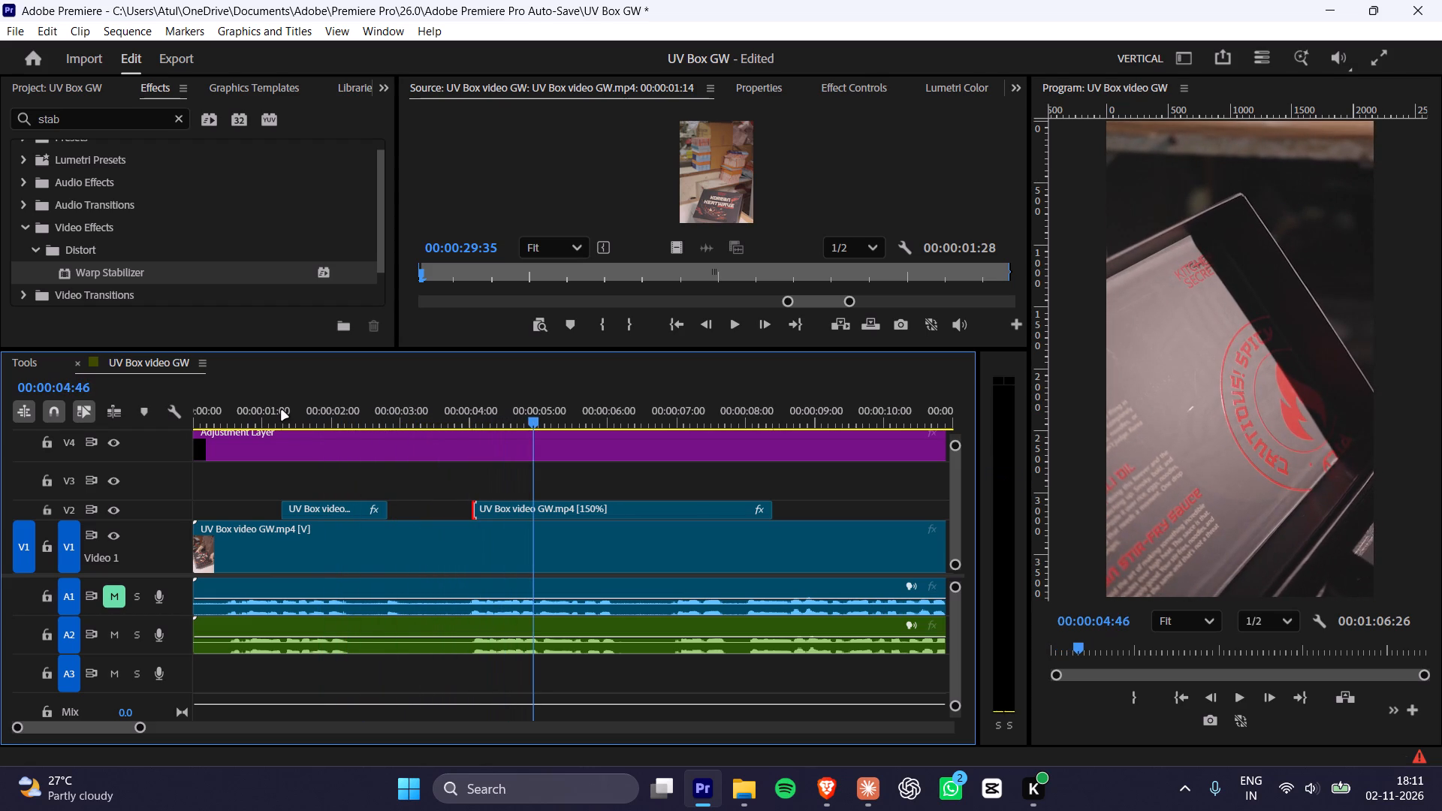
drag(333, 409, 311, 406)
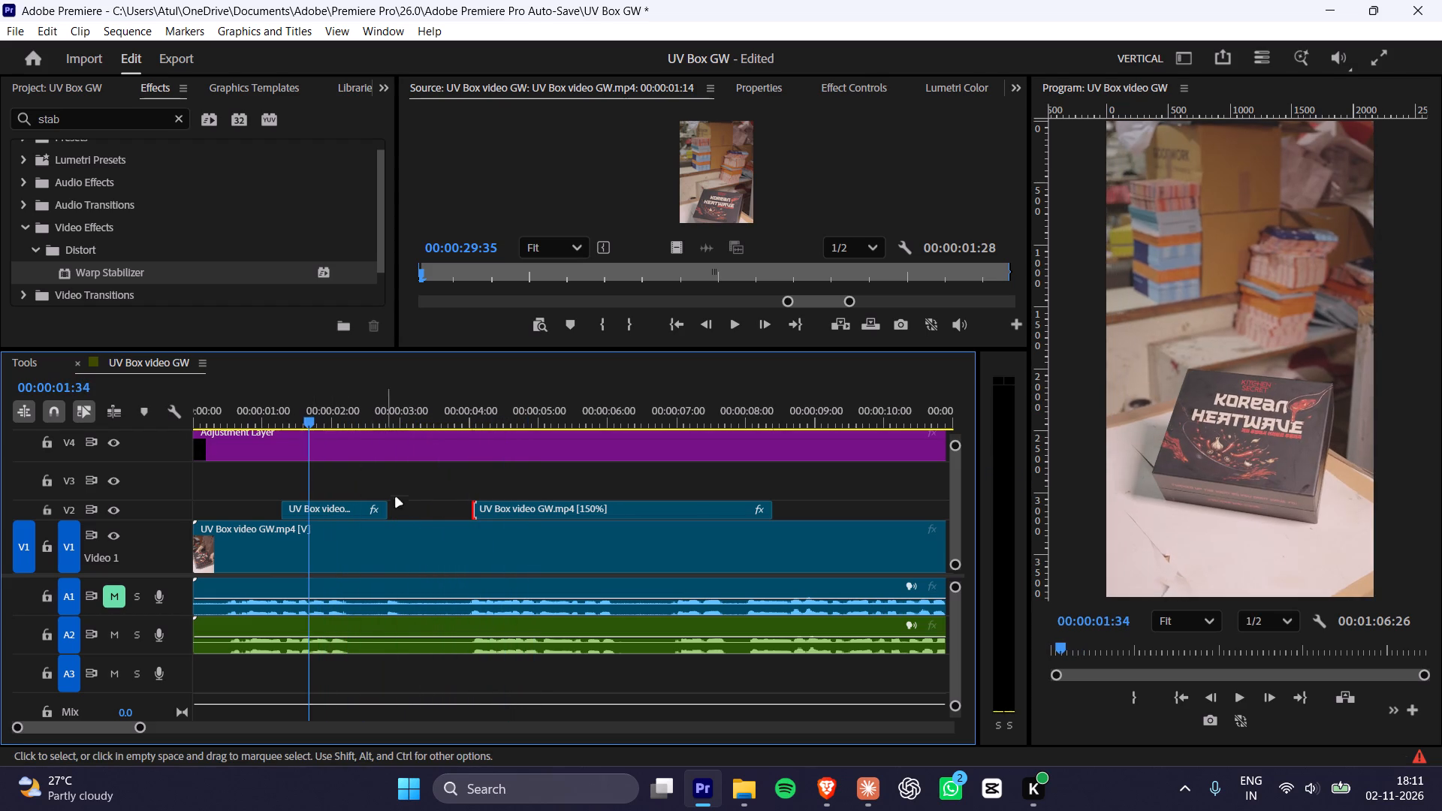
key(space)
key(space)
Cut the main V1 video, its A1 audio and the enhanced A2 audio at 00:00:02:23.
click(421, 611)
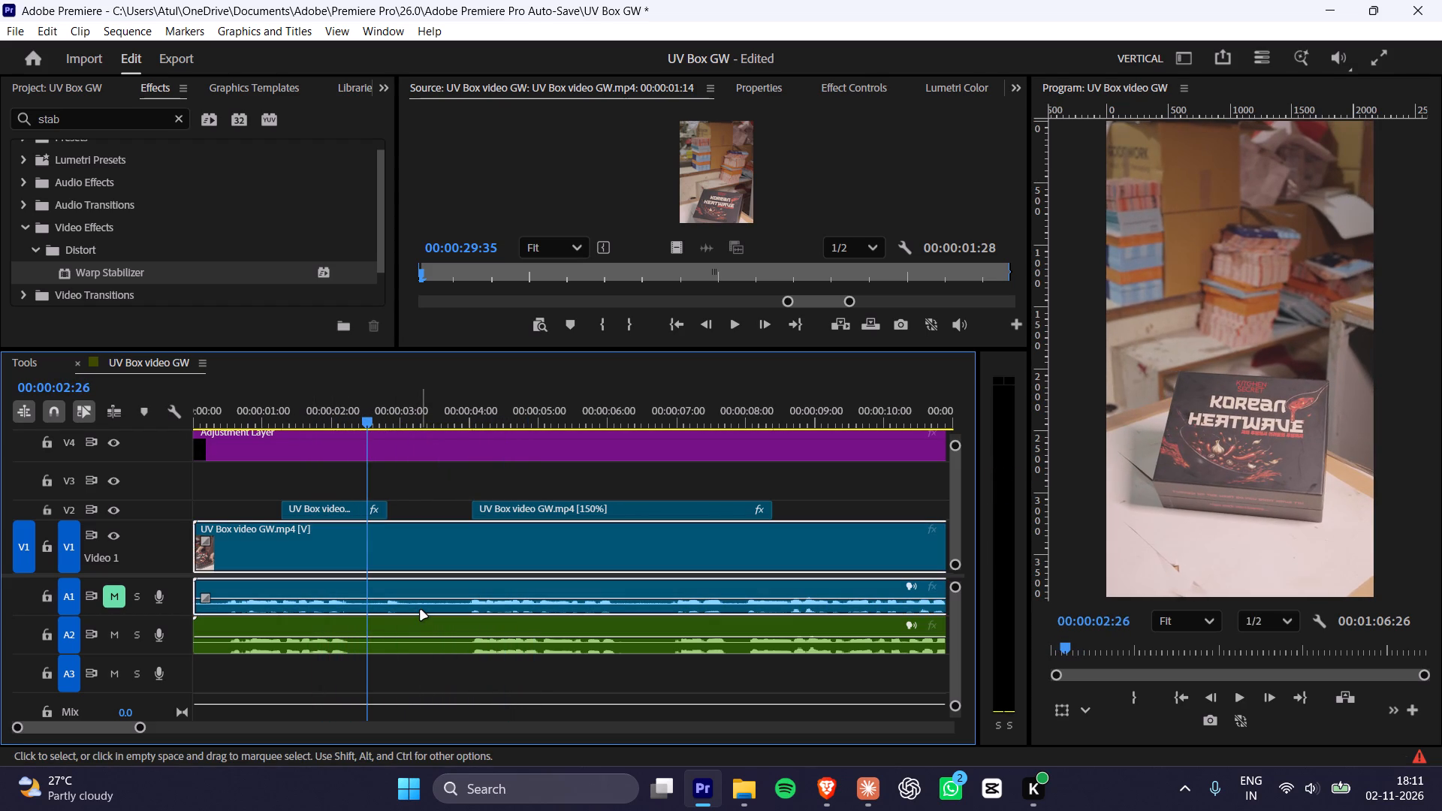
key(Left)
key(Left)
key(Left)
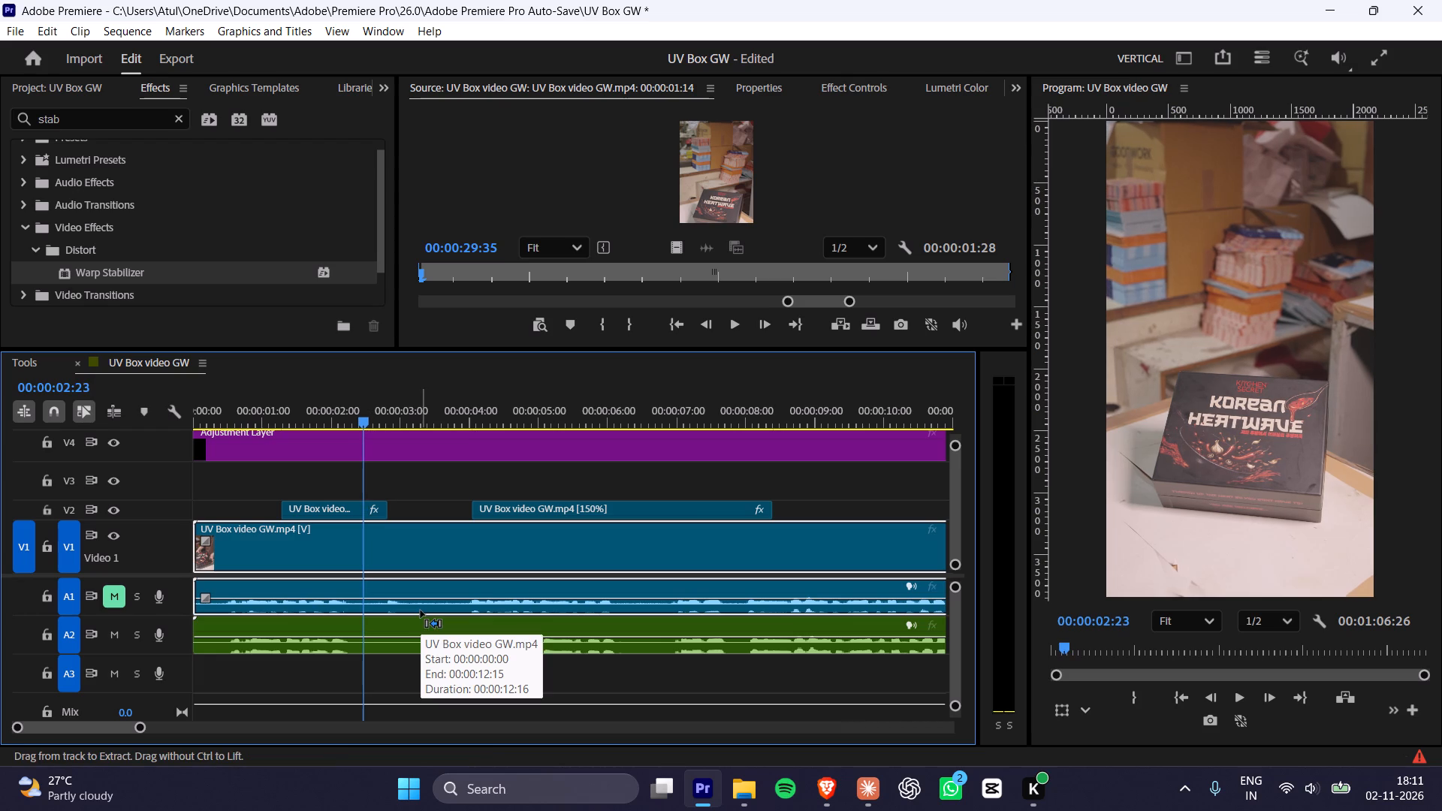
key(ctrl+b)
click(419, 626)
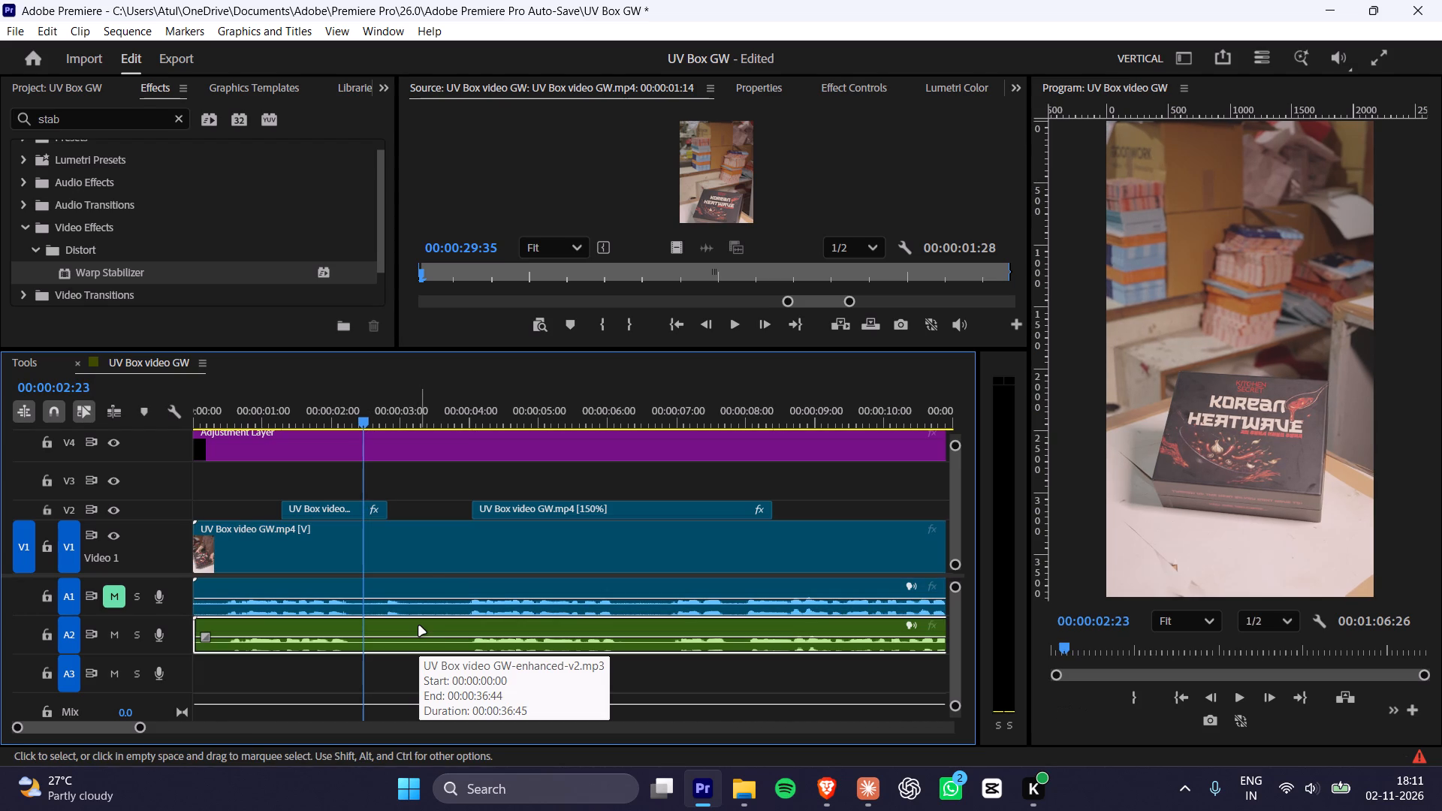
alt+click(404, 553)
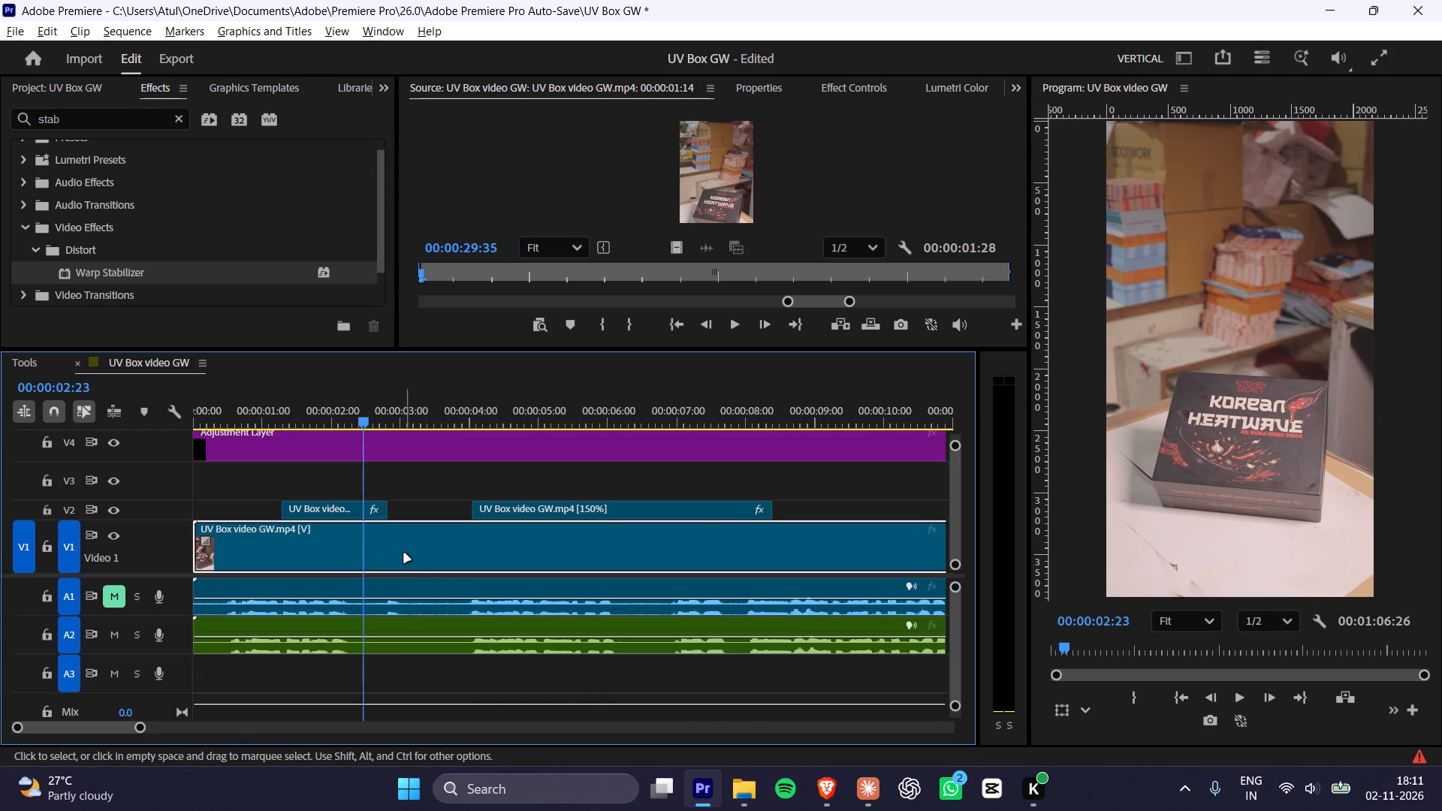
shift+click(389, 653)
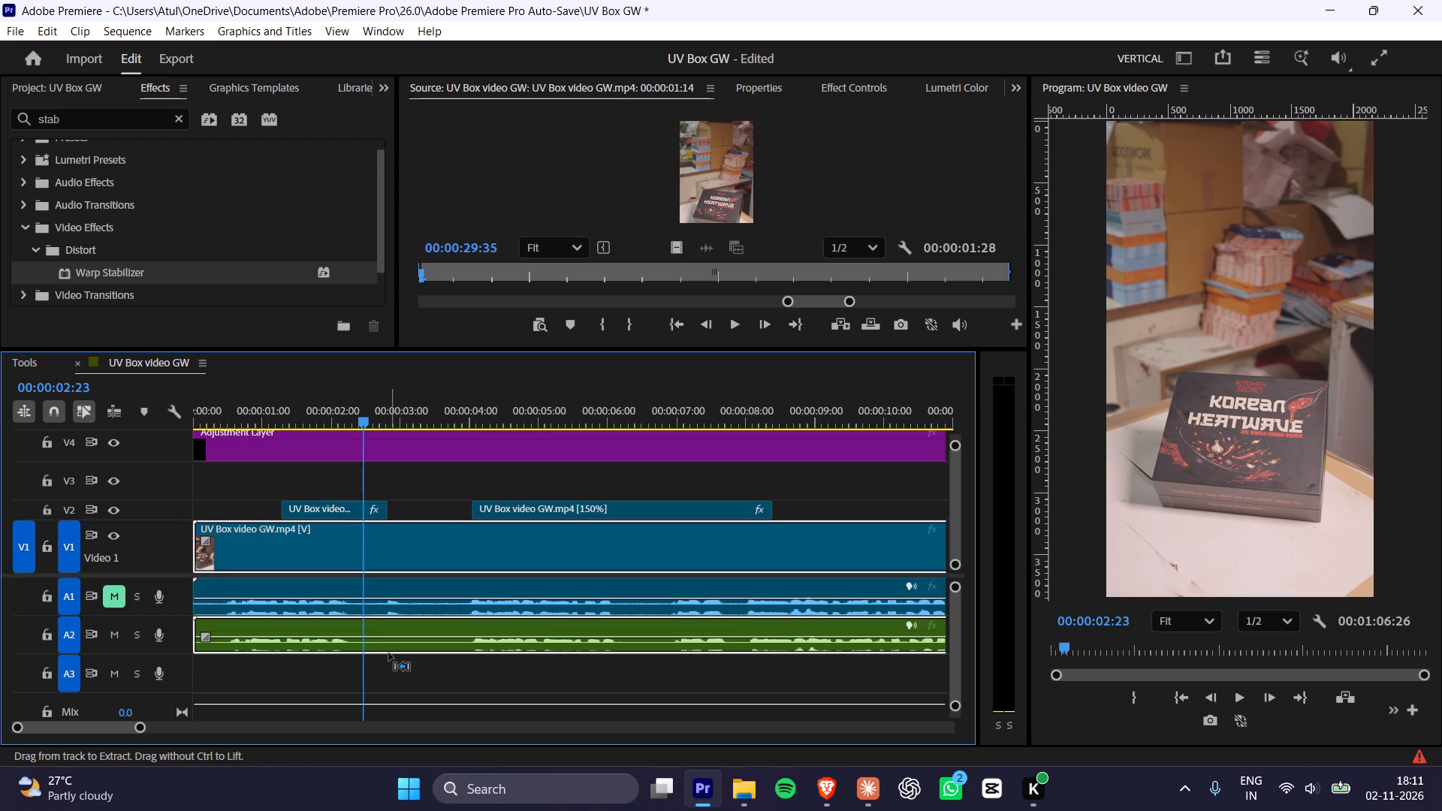
key(ctrl+k)
click(397, 598)
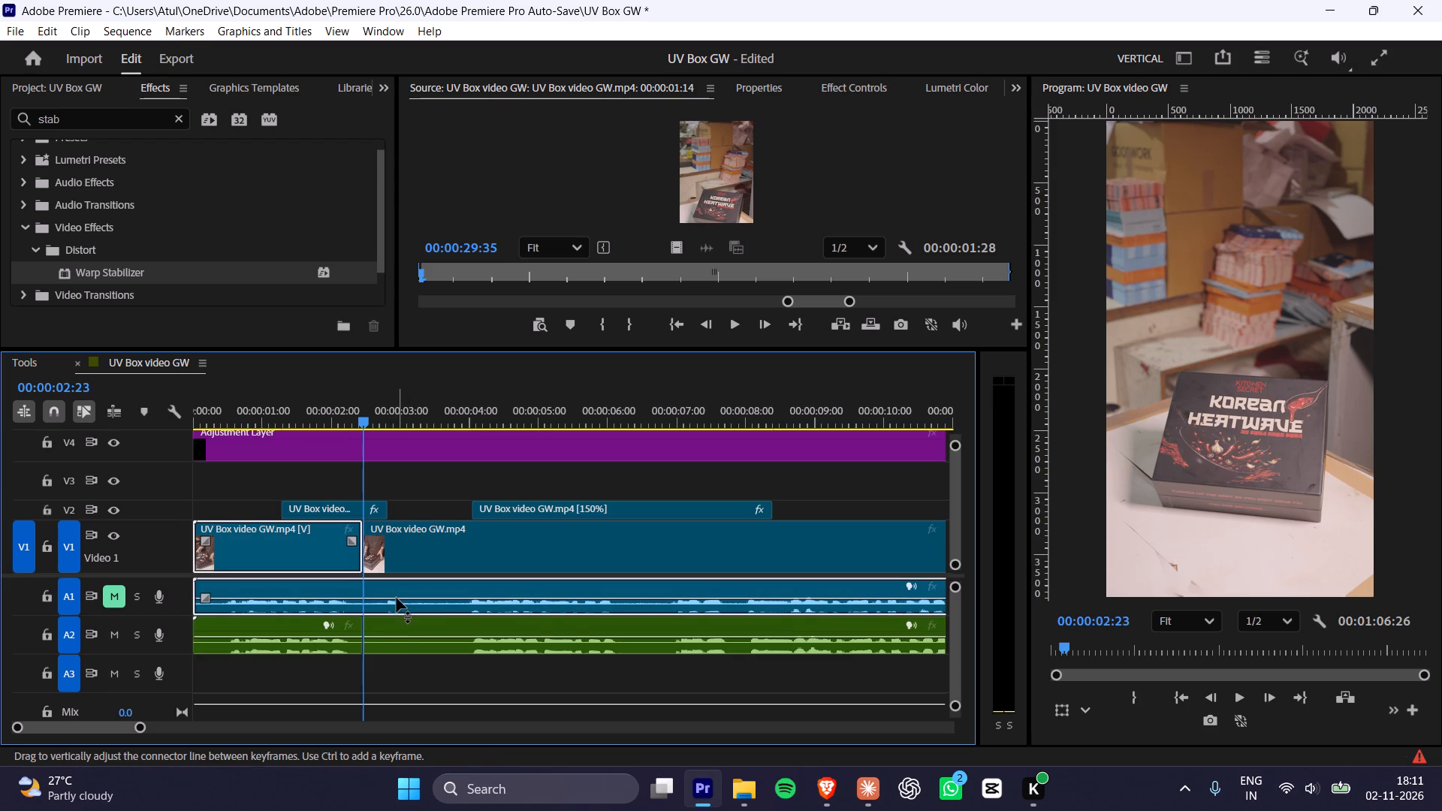
key(ctrl+k)
Cut the V1, A1 and A2 clips at 00:00:03:40, delete the section from 00:00:02:23 to there, and ripple delete the gap.
drag(389, 422, 394, 421)
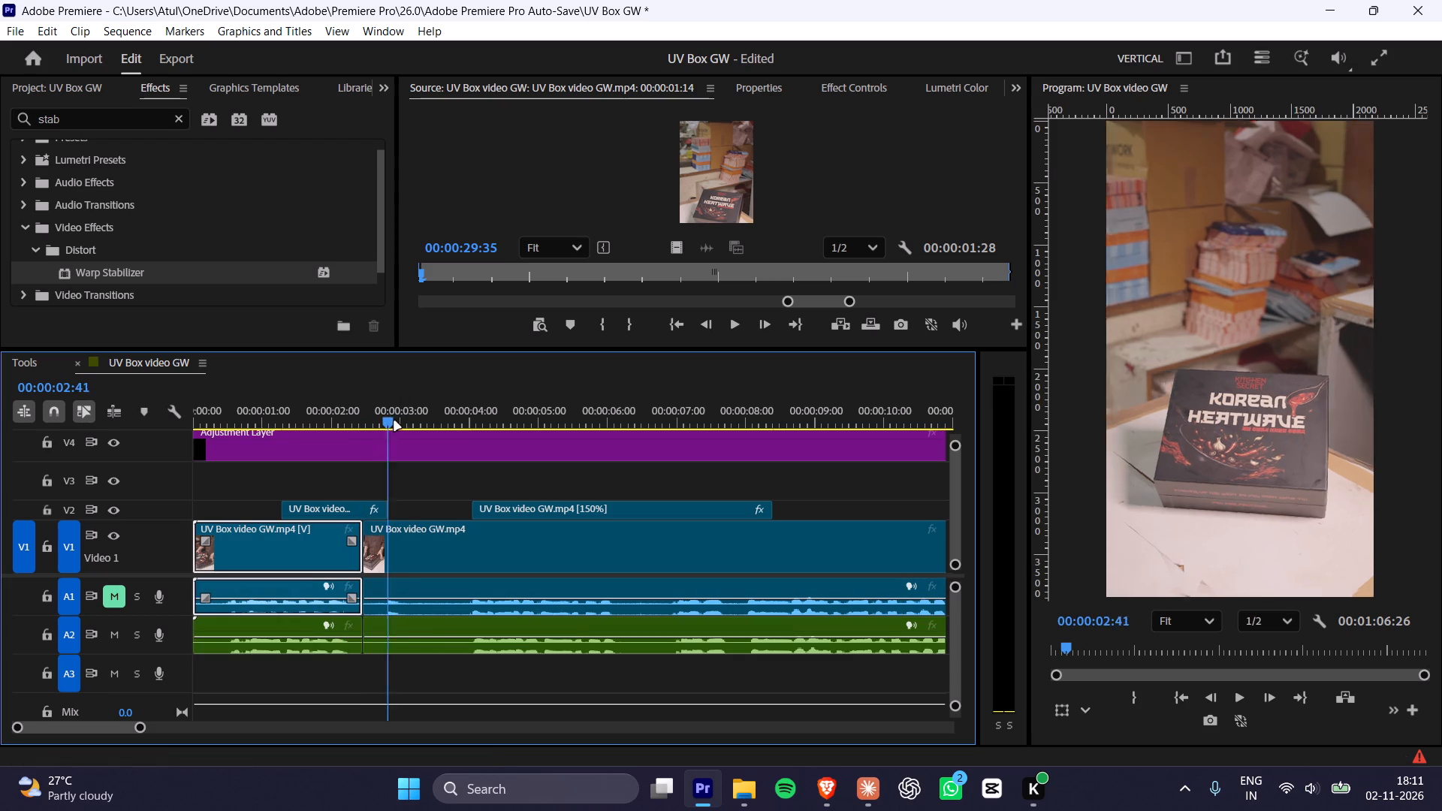
drag(394, 421, 457, 428)
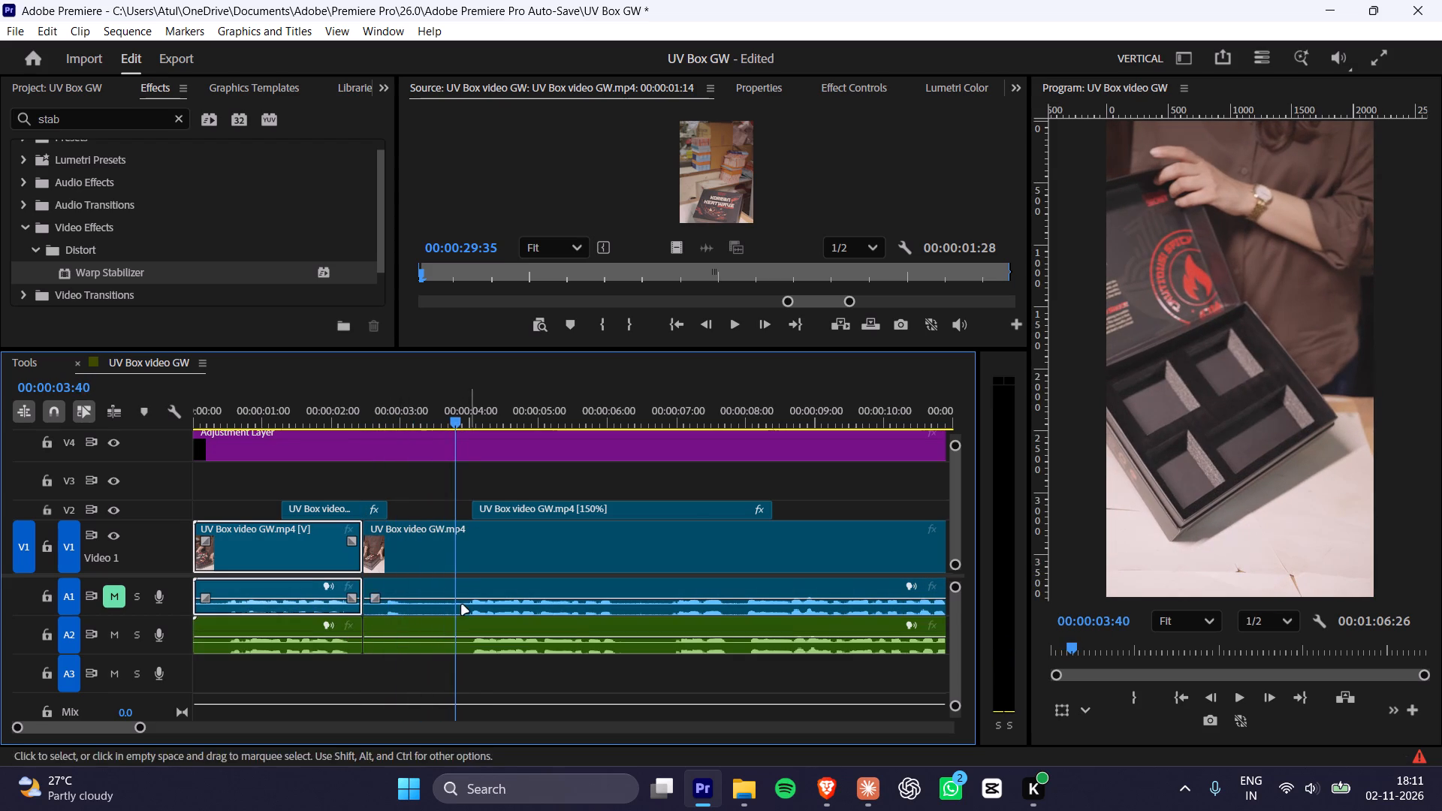
drag(447, 695, 489, 553)
key(ctrl+k)
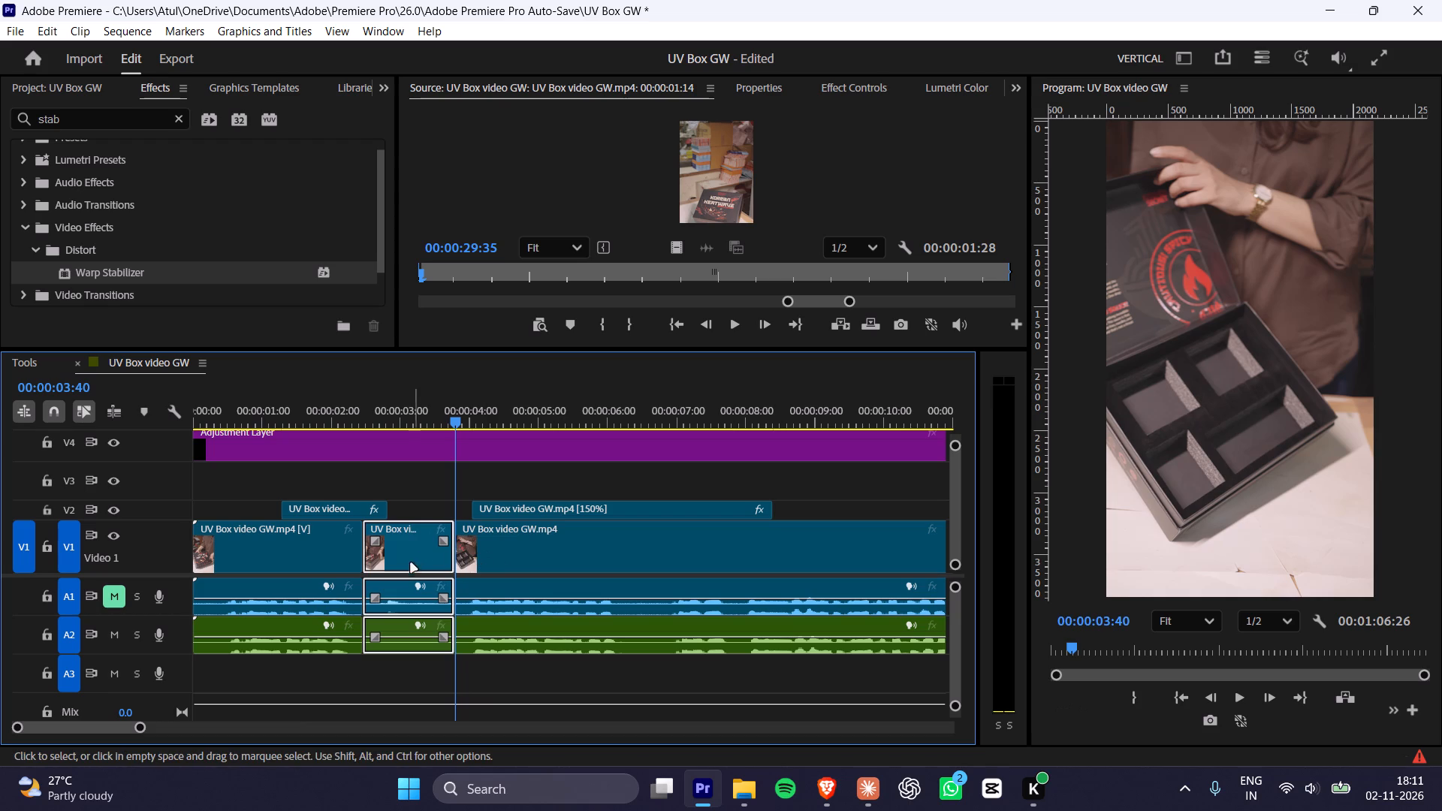
key(Delete)
right_click(410, 558)
click(436, 571)
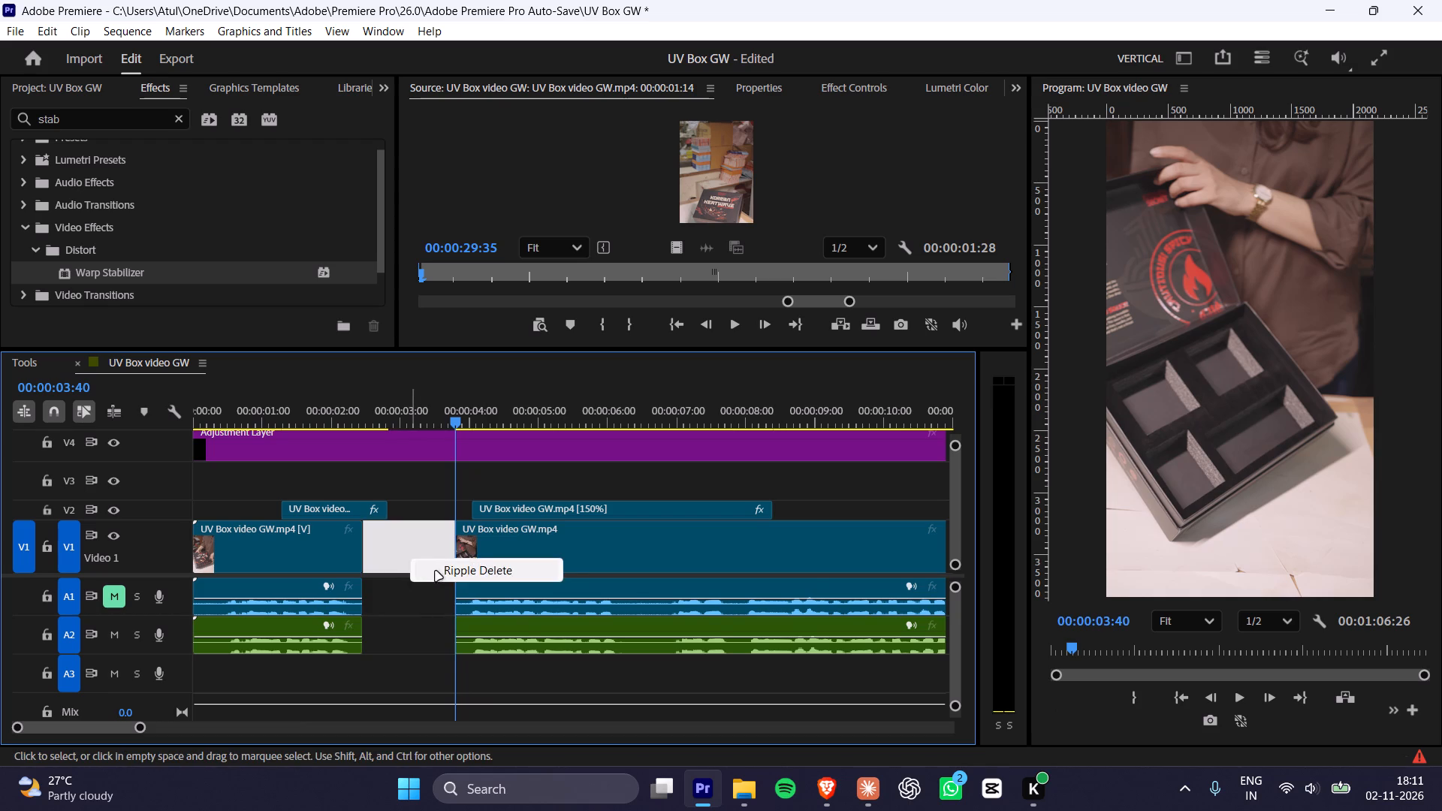
Move the first V2 clip about 12 frames earlier.
drag(343, 511, 330, 511)
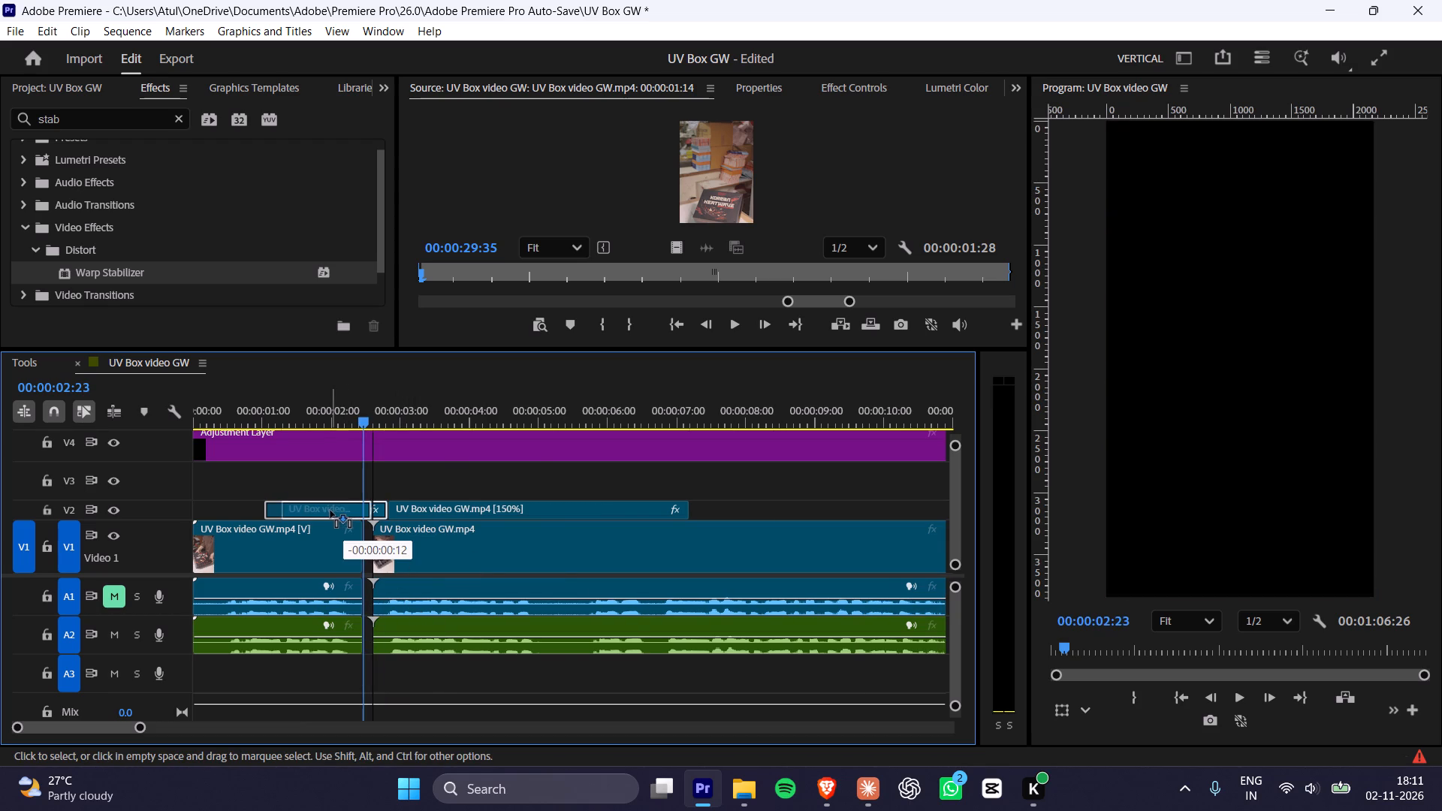
drag(330, 511, 324, 513)
Shift the V1, A1 and A2 pieces after the cut earlier so they meet the preceding pieces at 00:00:02:23.
drag(439, 541, 430, 544)
drag(442, 592, 419, 590)
click(419, 590)
key(ctrl+z)
drag(430, 587, 421, 589)
drag(439, 626, 420, 630)
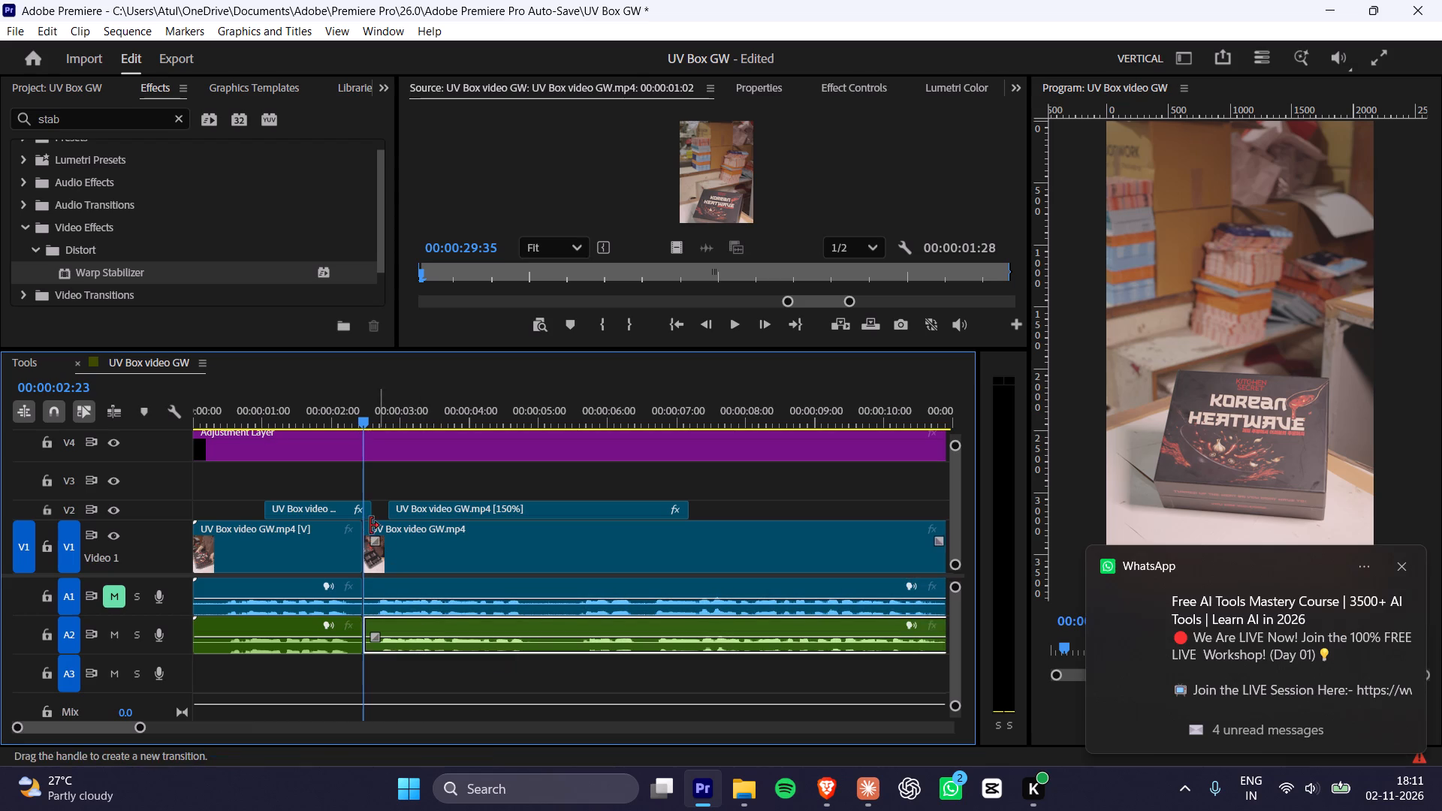
Move the longer 150% clip on V2 earlier to meet the end of the first V2 clip, checking the playback around it.
click(303, 421)
key(space)
key(space)
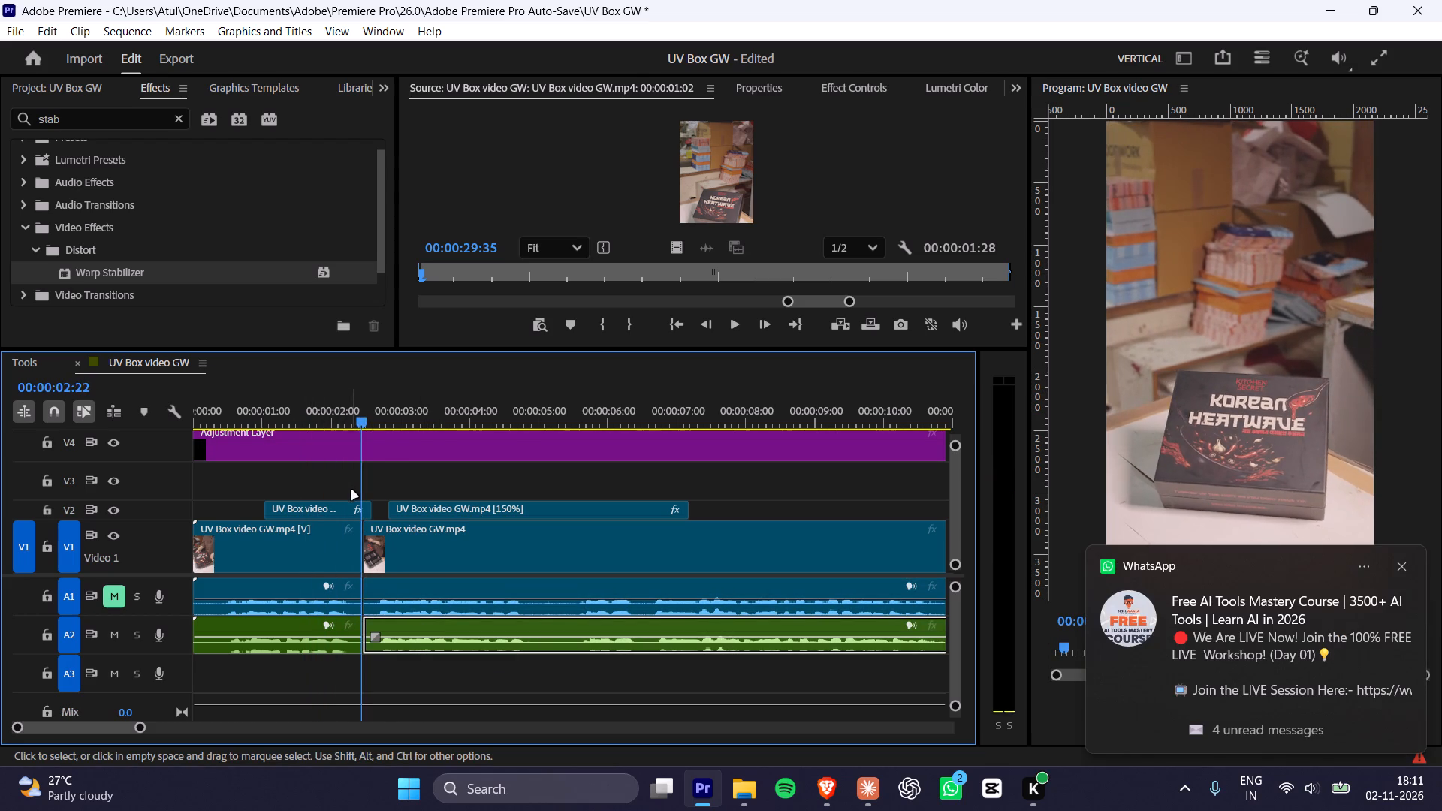
key(space)
key(space)
drag(493, 508, 481, 508)
click(357, 404)
key(space)
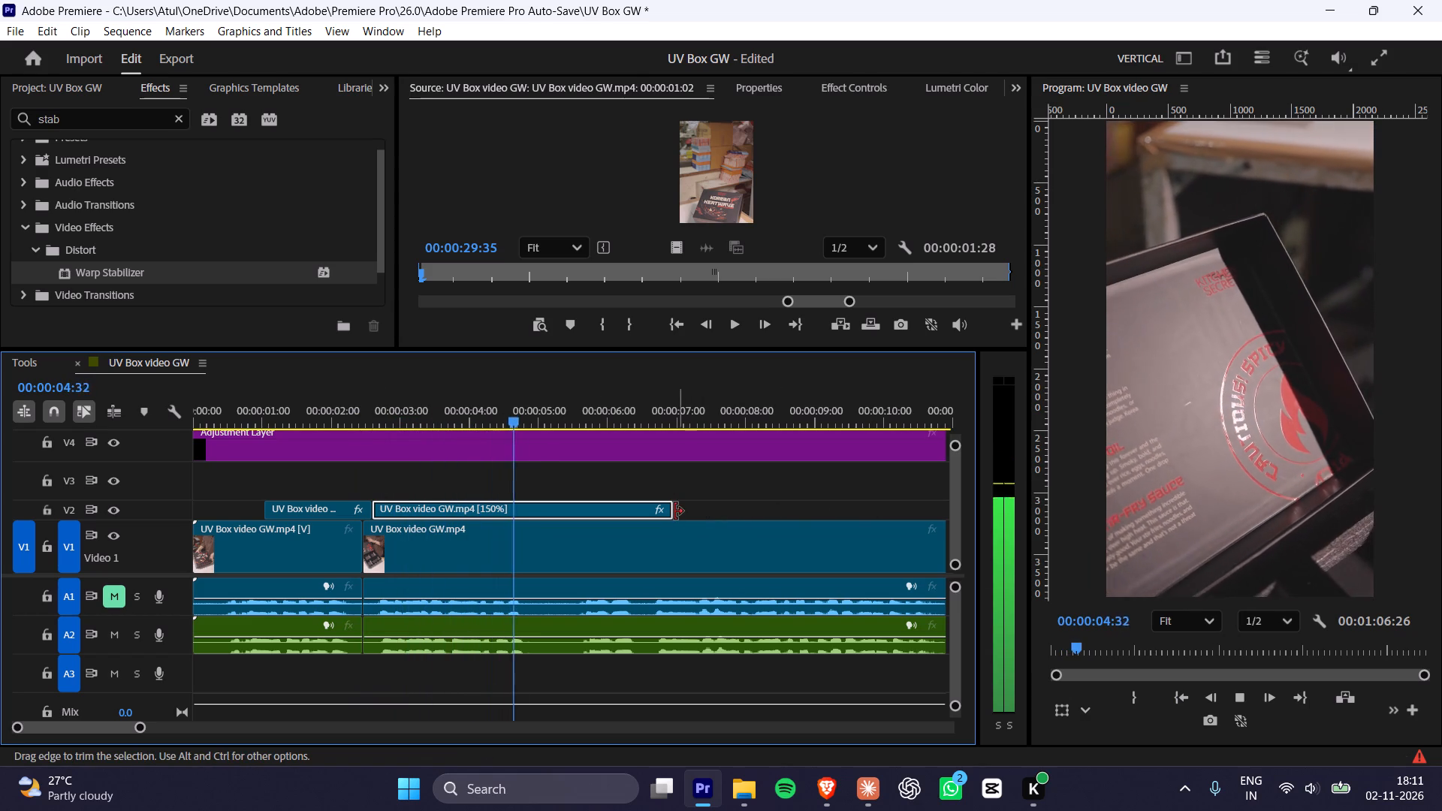
key(space)
key(space)
key(space)
Trim the end of the longer 150% clip on V2 to about 00:00:05:05 and play back the section past it.
drag(668, 511, 555, 502)
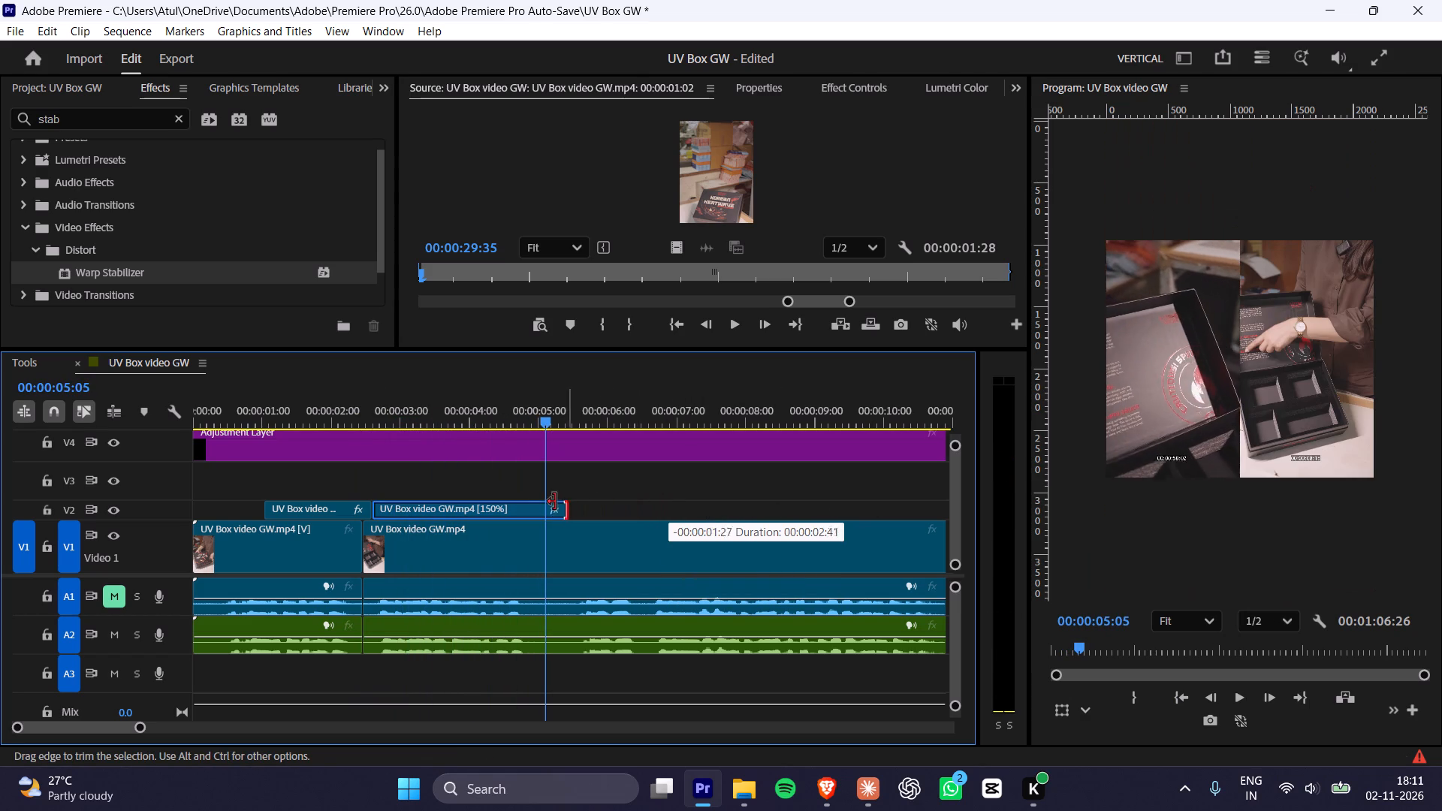
drag(555, 502, 546, 502)
click(409, 417)
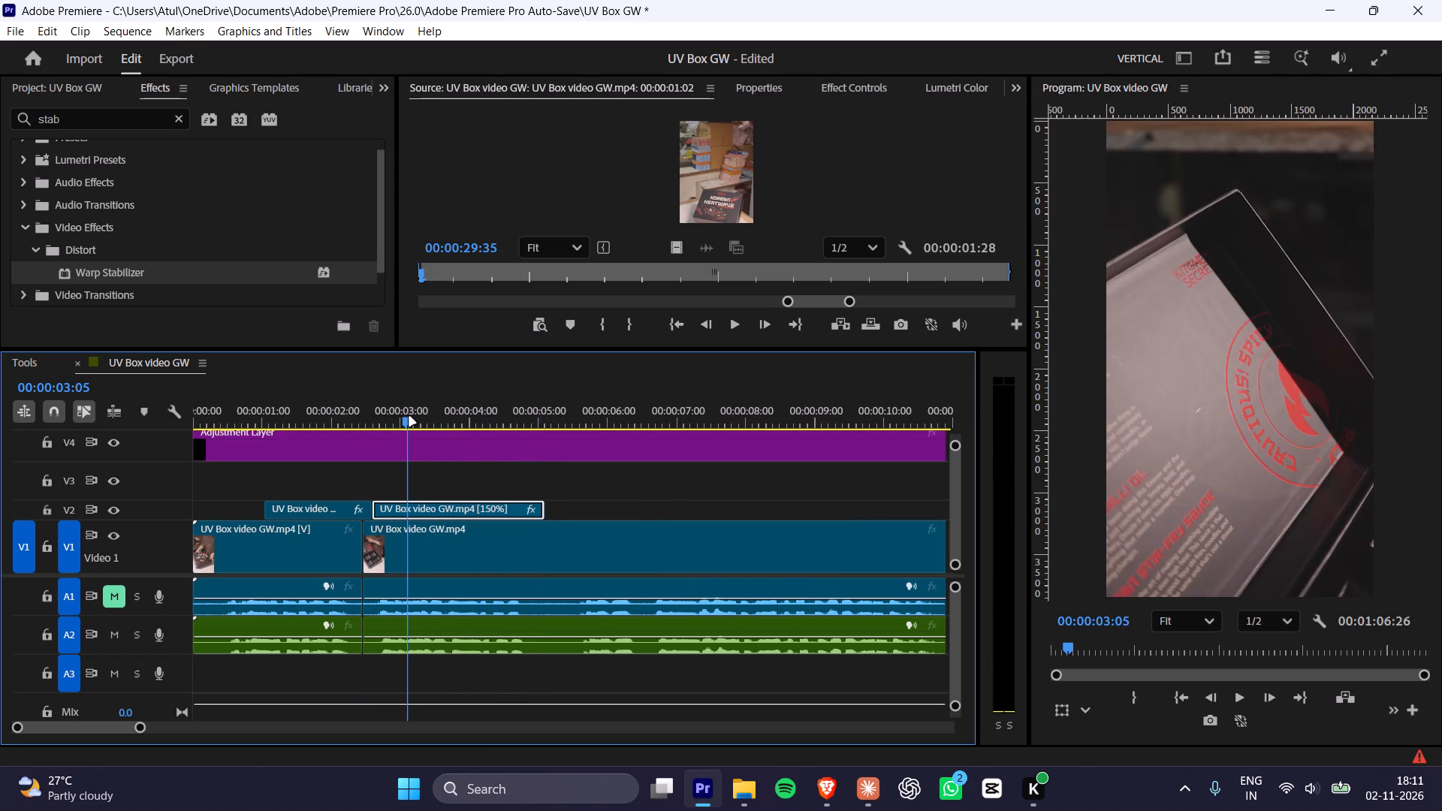
key(space)
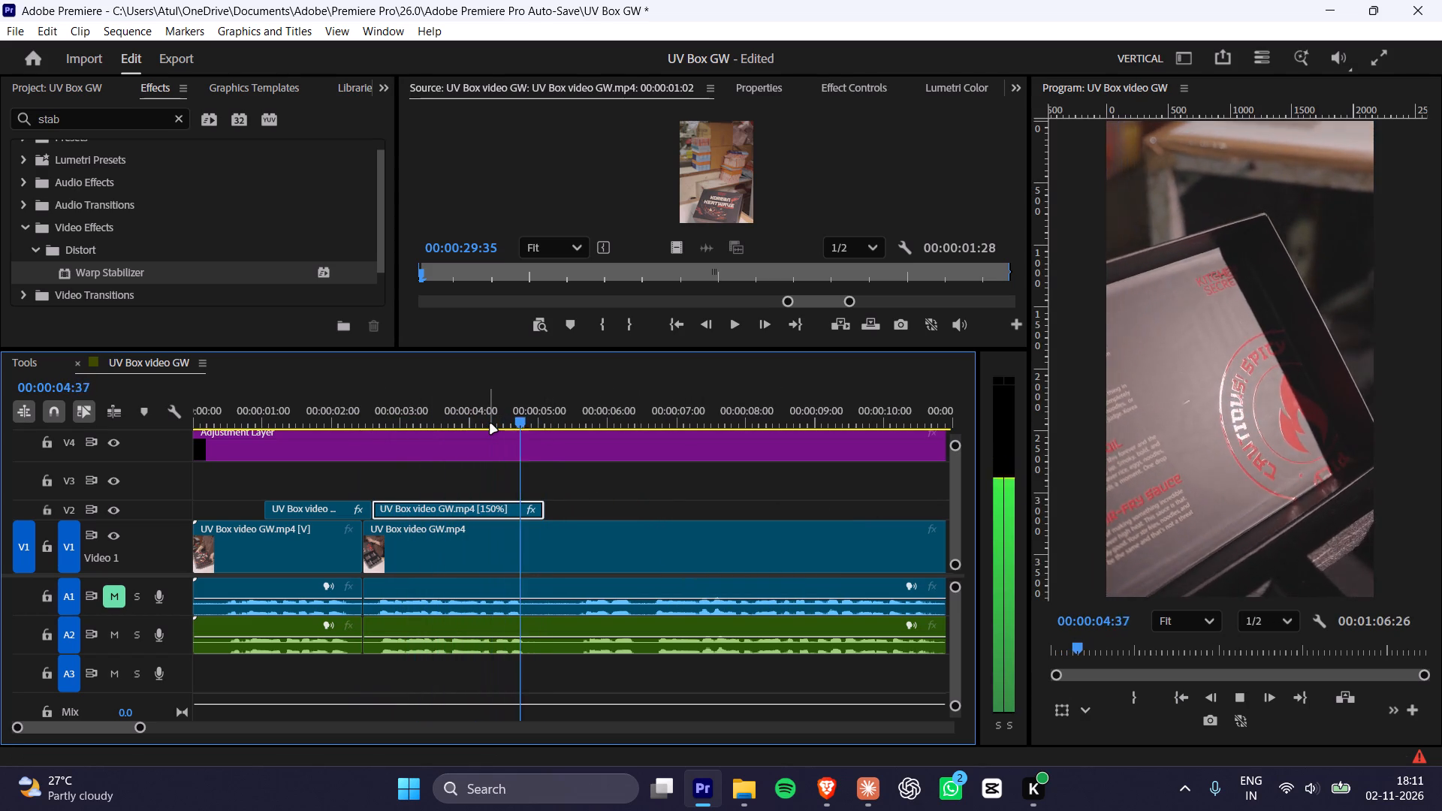
key(space)
key(space)
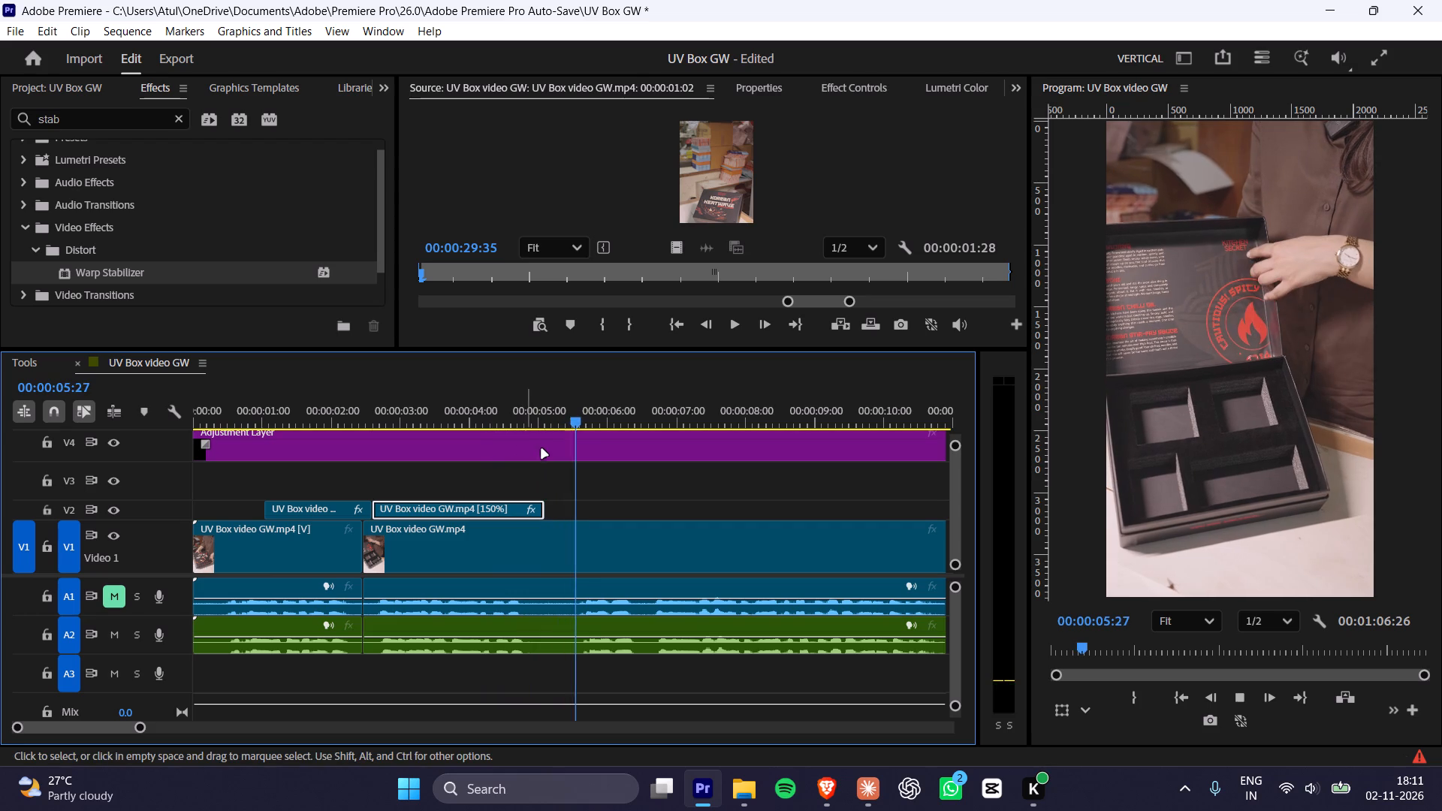
key(space)
Cut the main V1 video and the A1 and A2 audio at 00:00:04:42.
drag(545, 419, 529, 421)
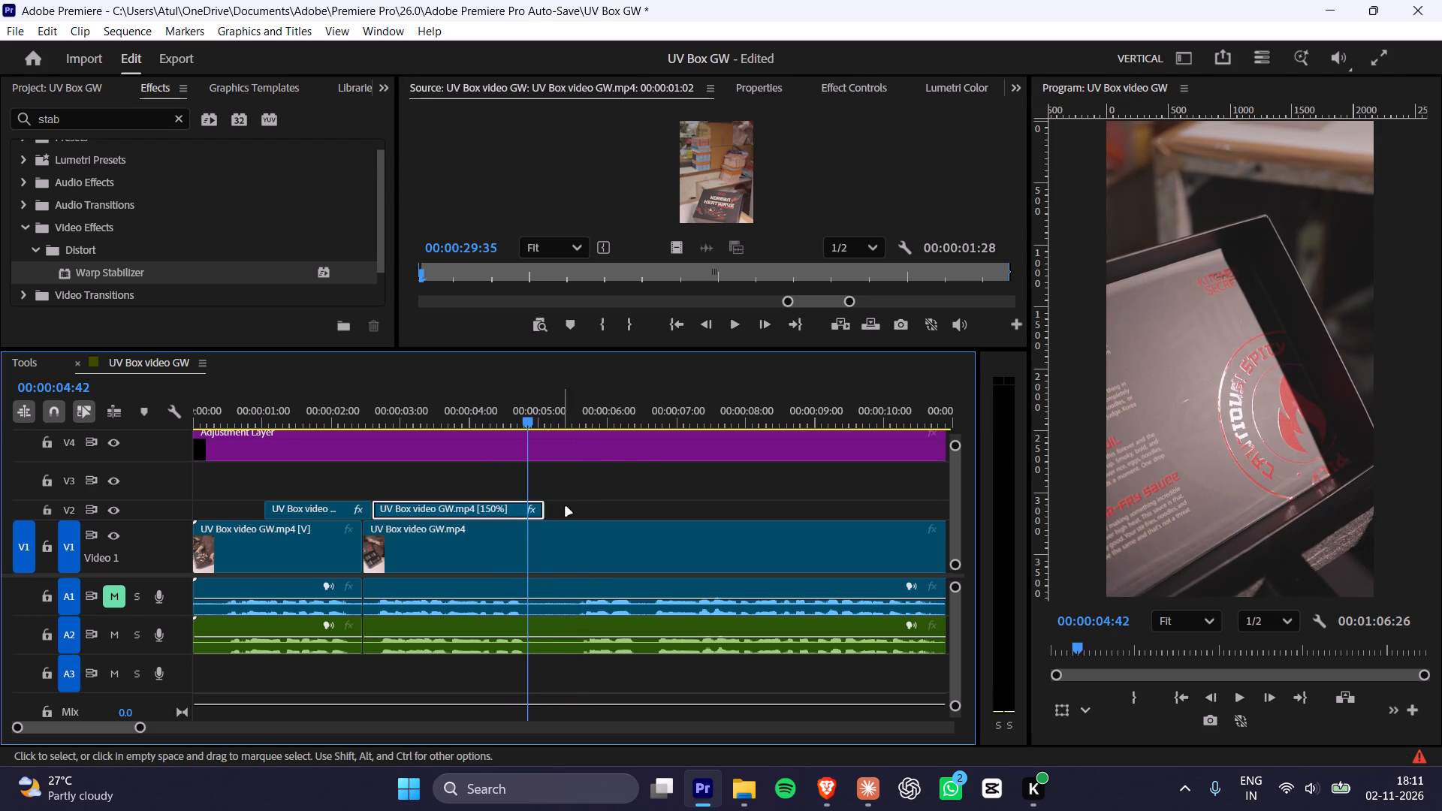
click(578, 604)
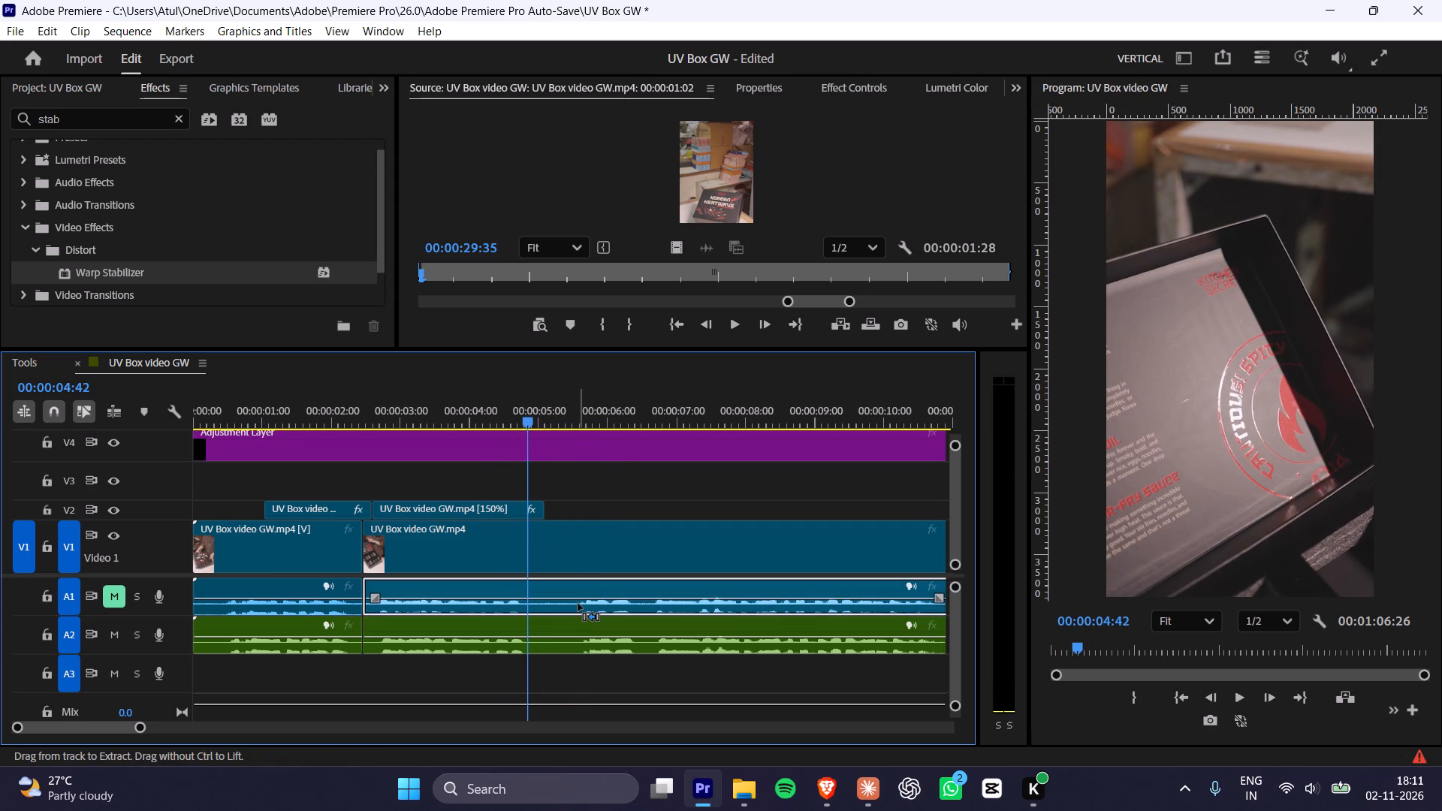
drag(558, 683, 584, 564)
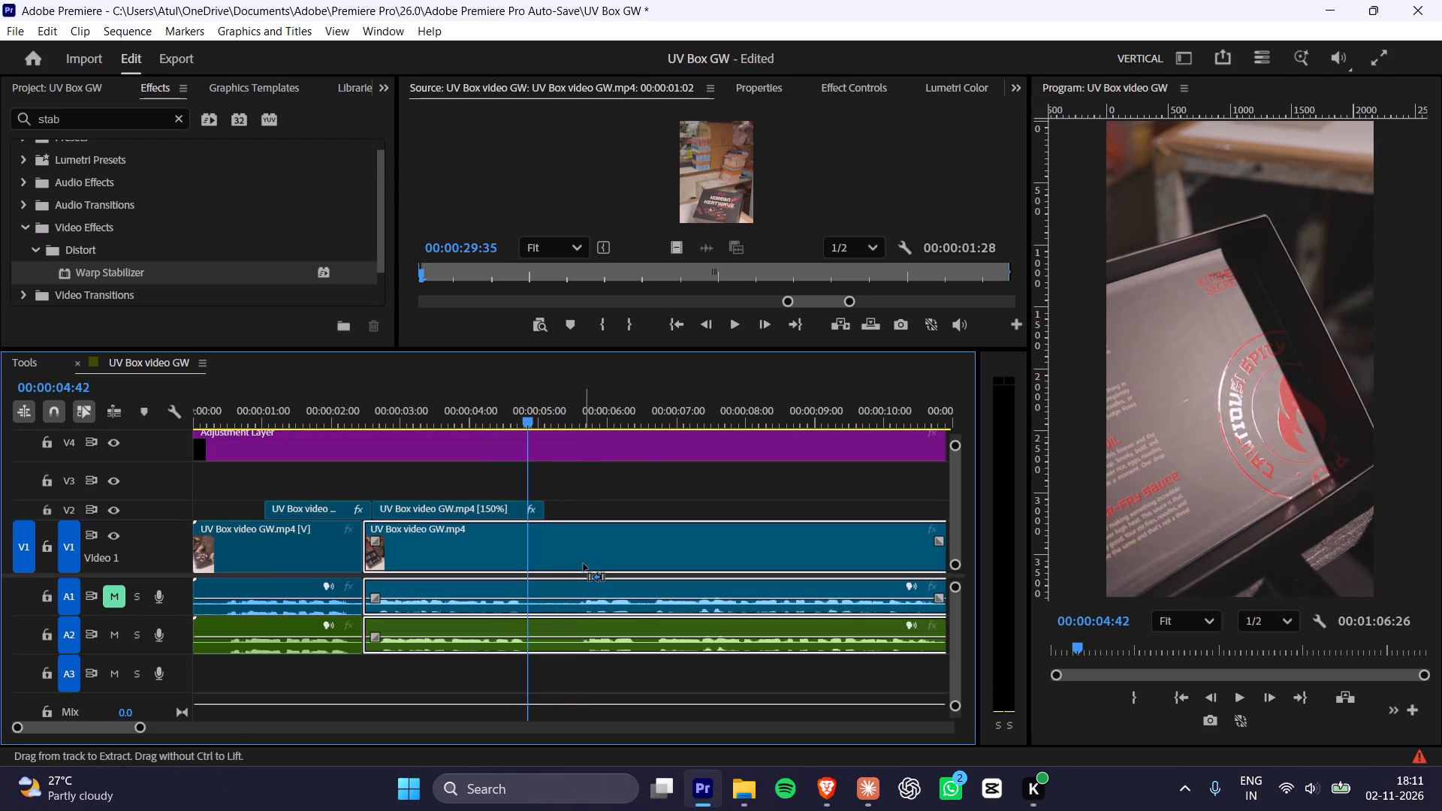
key(ctrl+k)
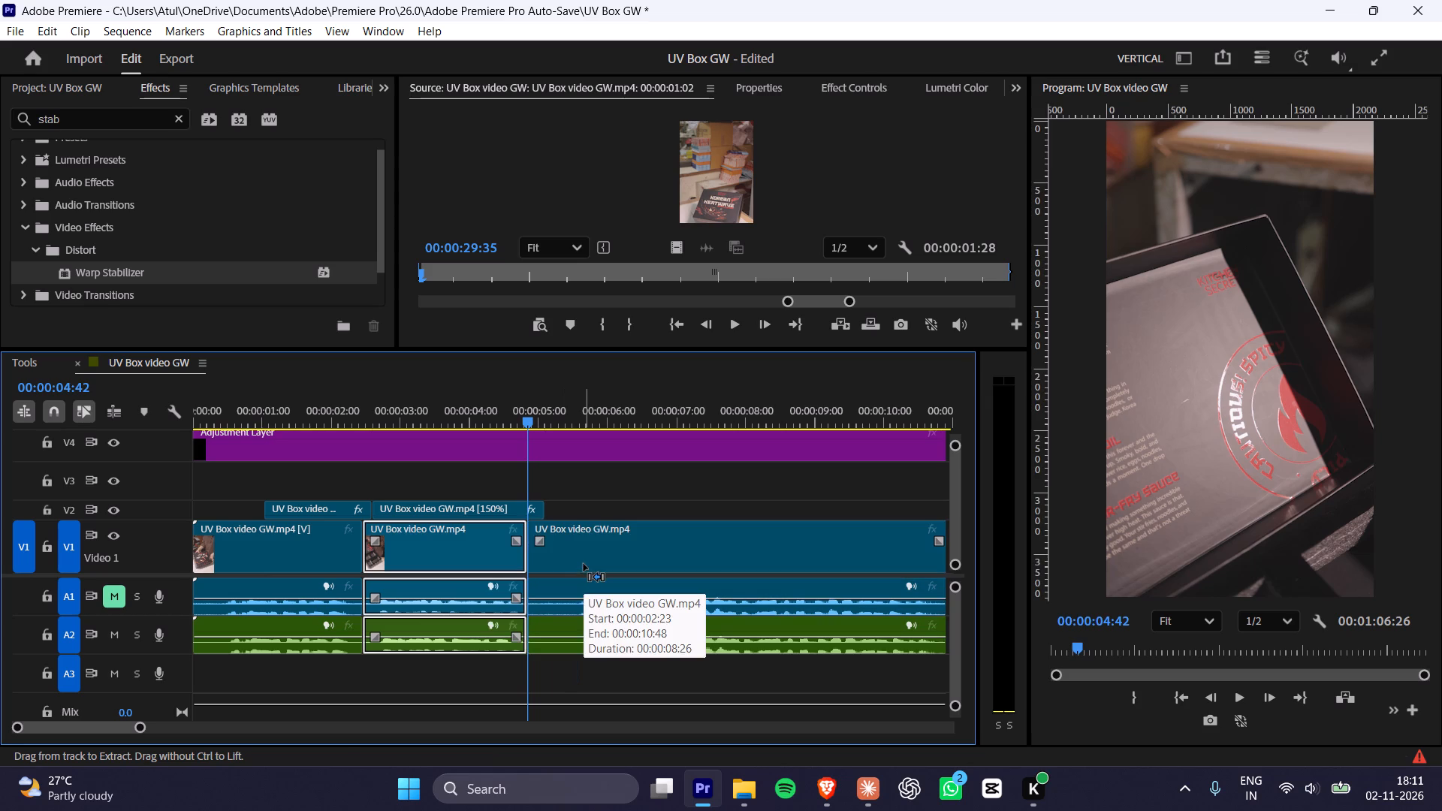
Cut the V1, A1 and A2 clips at 00:00:05:27, delete the section from 00:00:04:42 to there, and ripple delete the gap.
drag(566, 418, 578, 420)
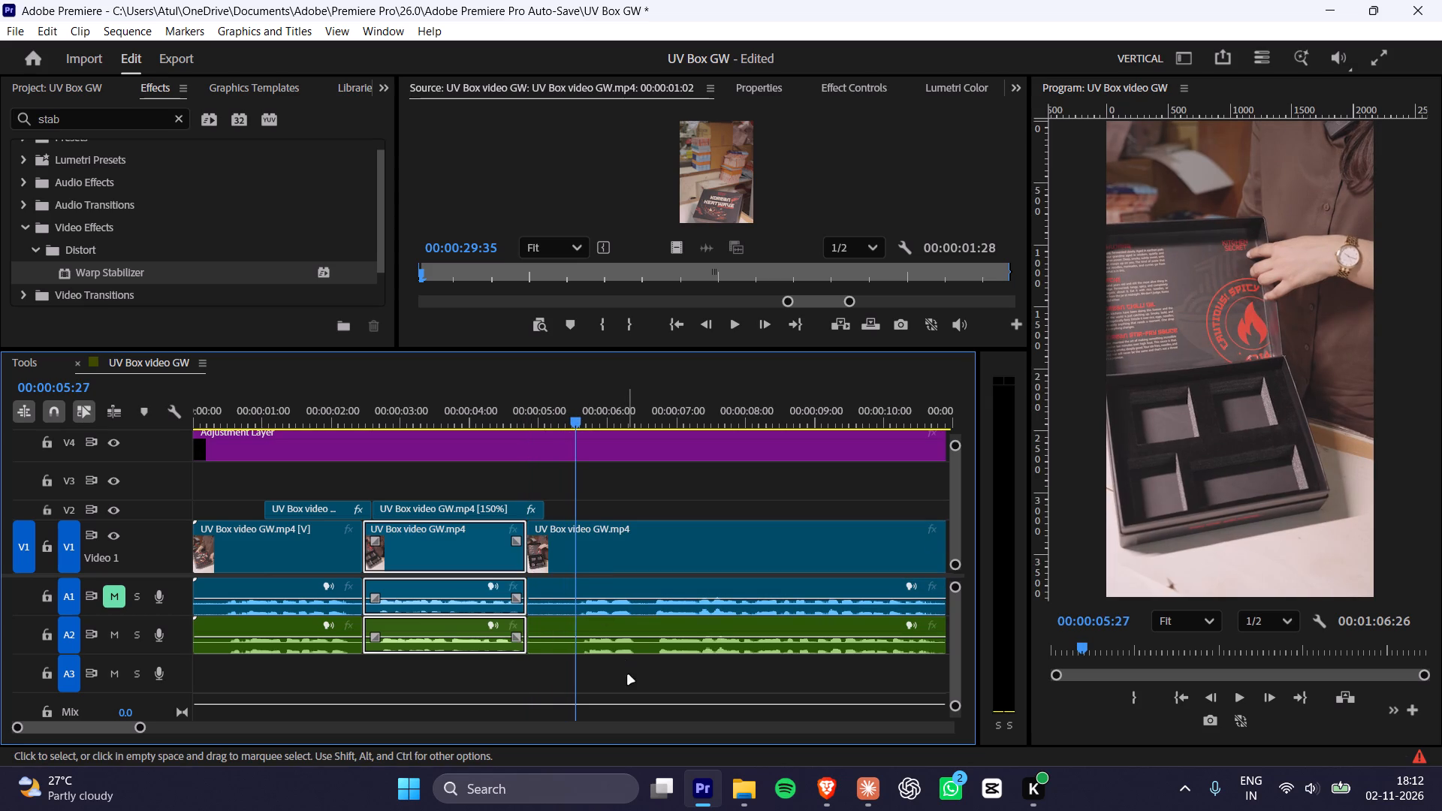
drag(628, 676, 646, 548)
key(ctrl+k)
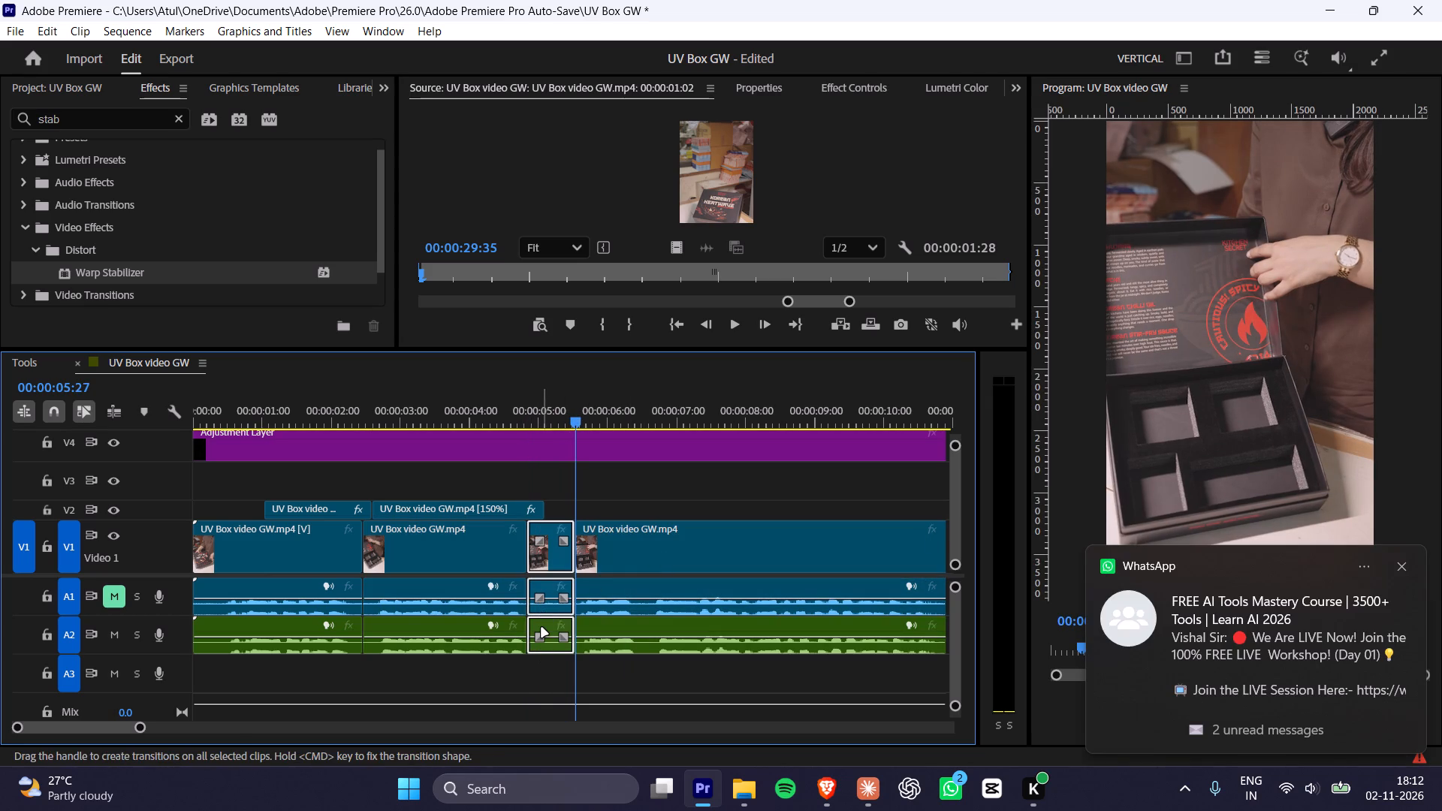
key(Delete)
right_click(546, 562)
click(577, 588)
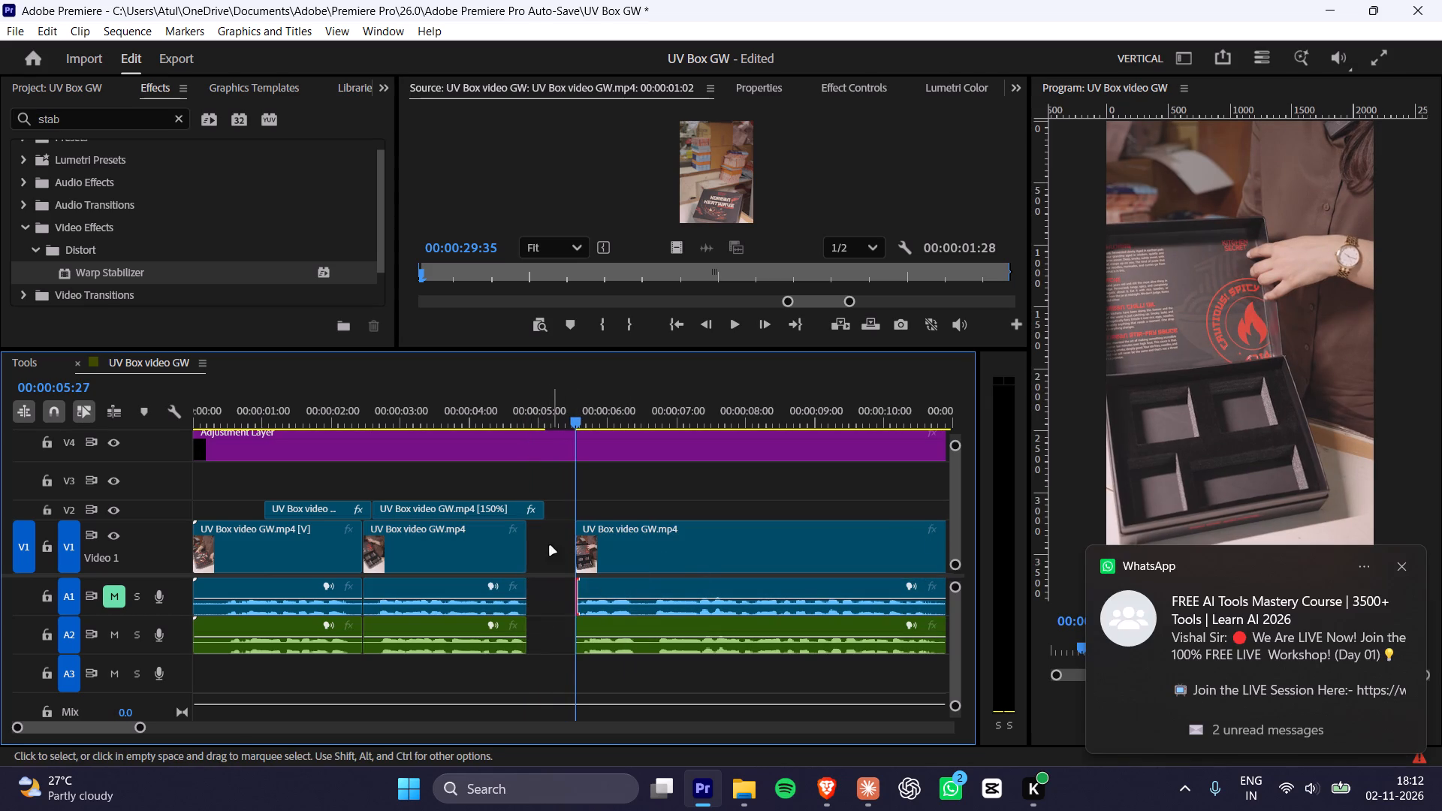
right_click(550, 546)
click(588, 562)
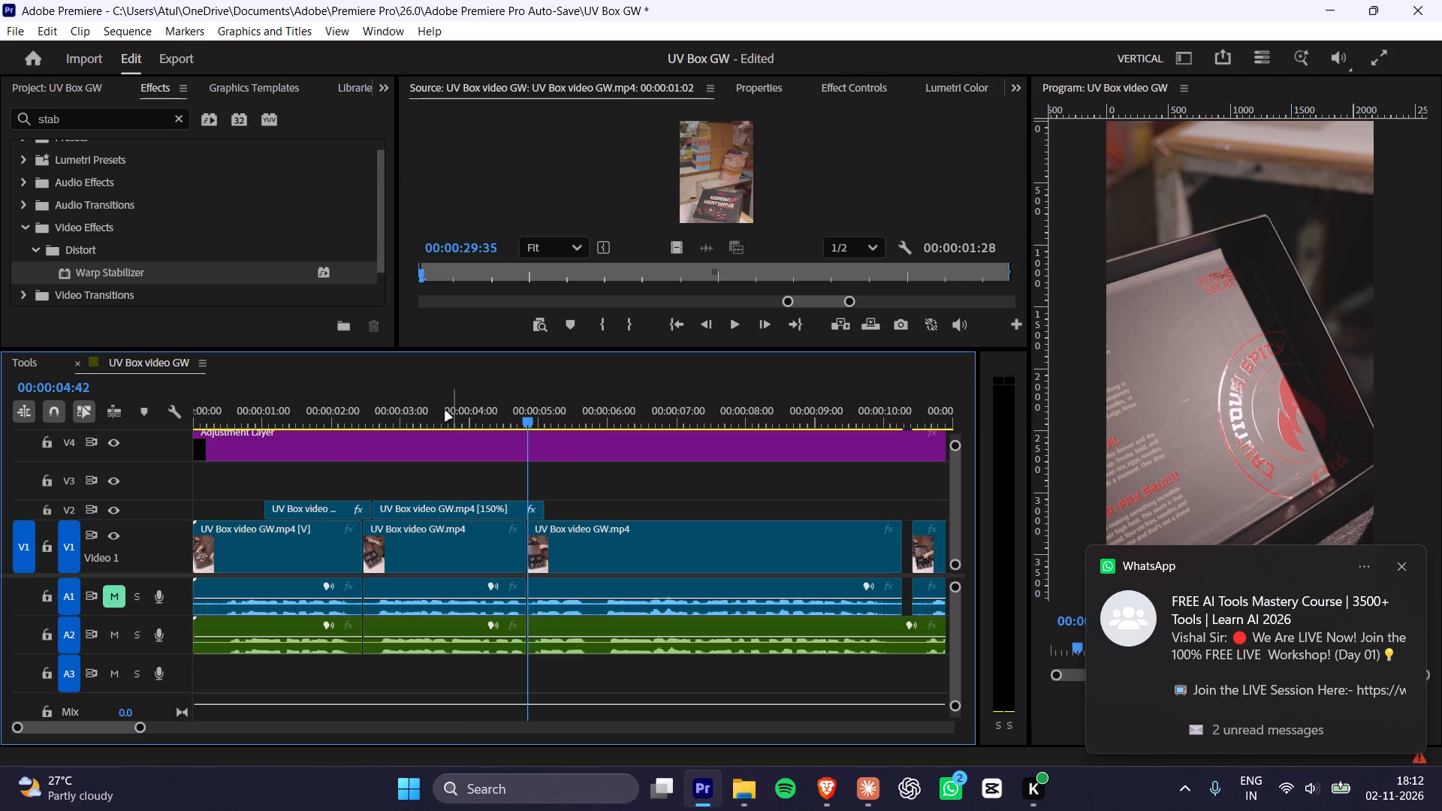
Play back the sequence from the start to about 10 seconds to check the cuts and V2 clips.
drag(400, 412, 107, 418)
key(space)
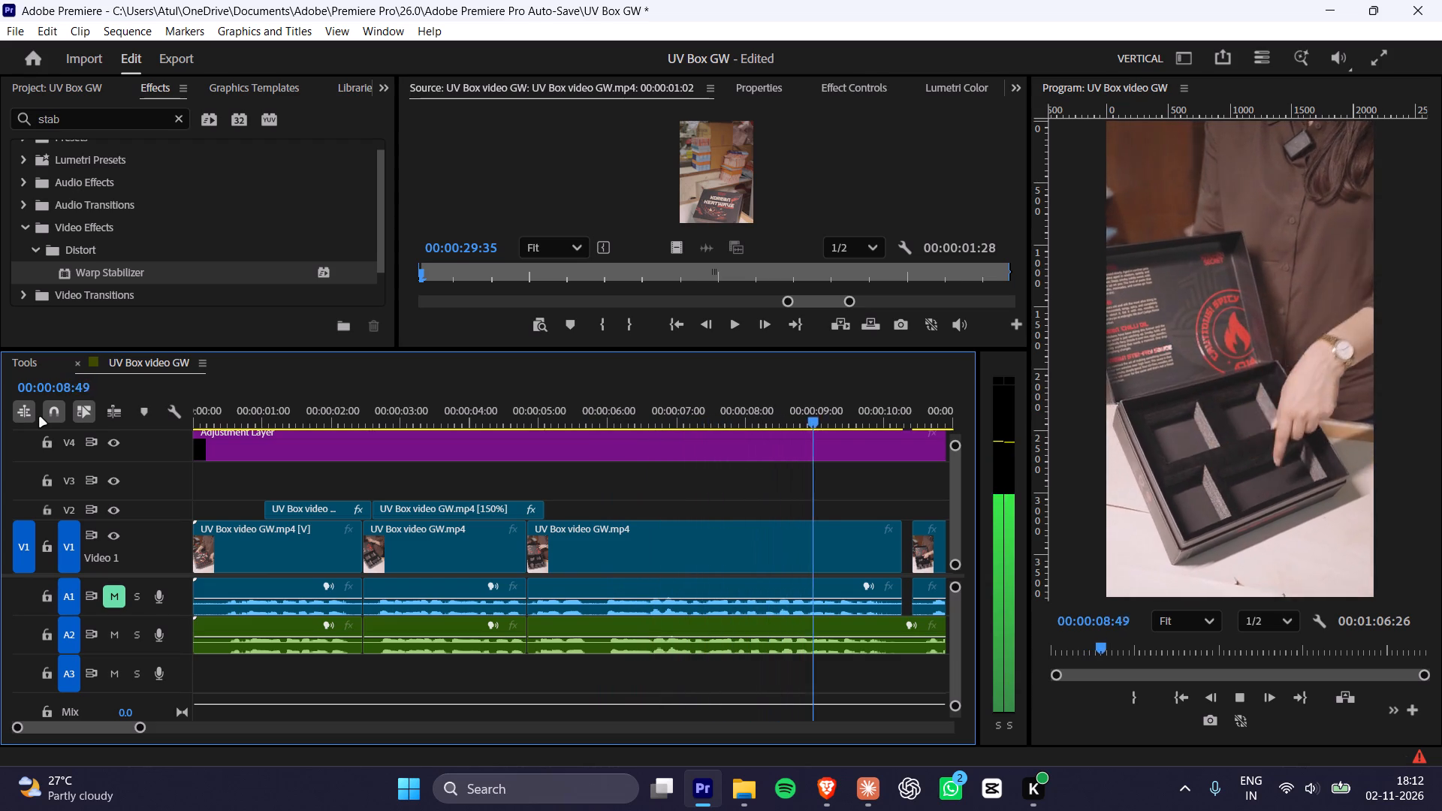
key(space)
key(space)
key(space)
key(space)
key(space)
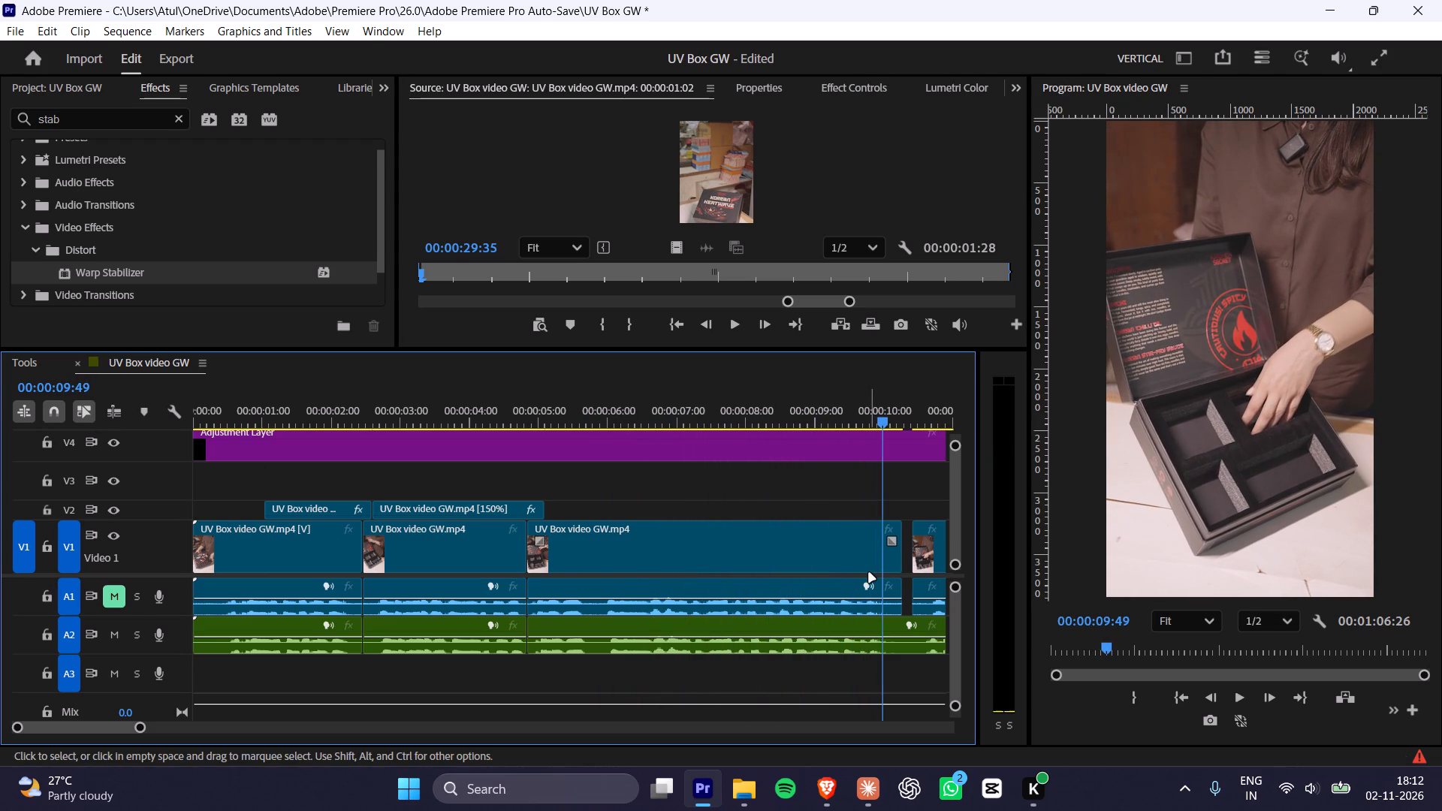
Move the V1 and A1 clips after the gap just past 10 seconds earlier to close it.
alt+scroll(945, 567, down, 2)
alt+scroll(873, 570, down, 2)
drag(689, 492, 776, 541)
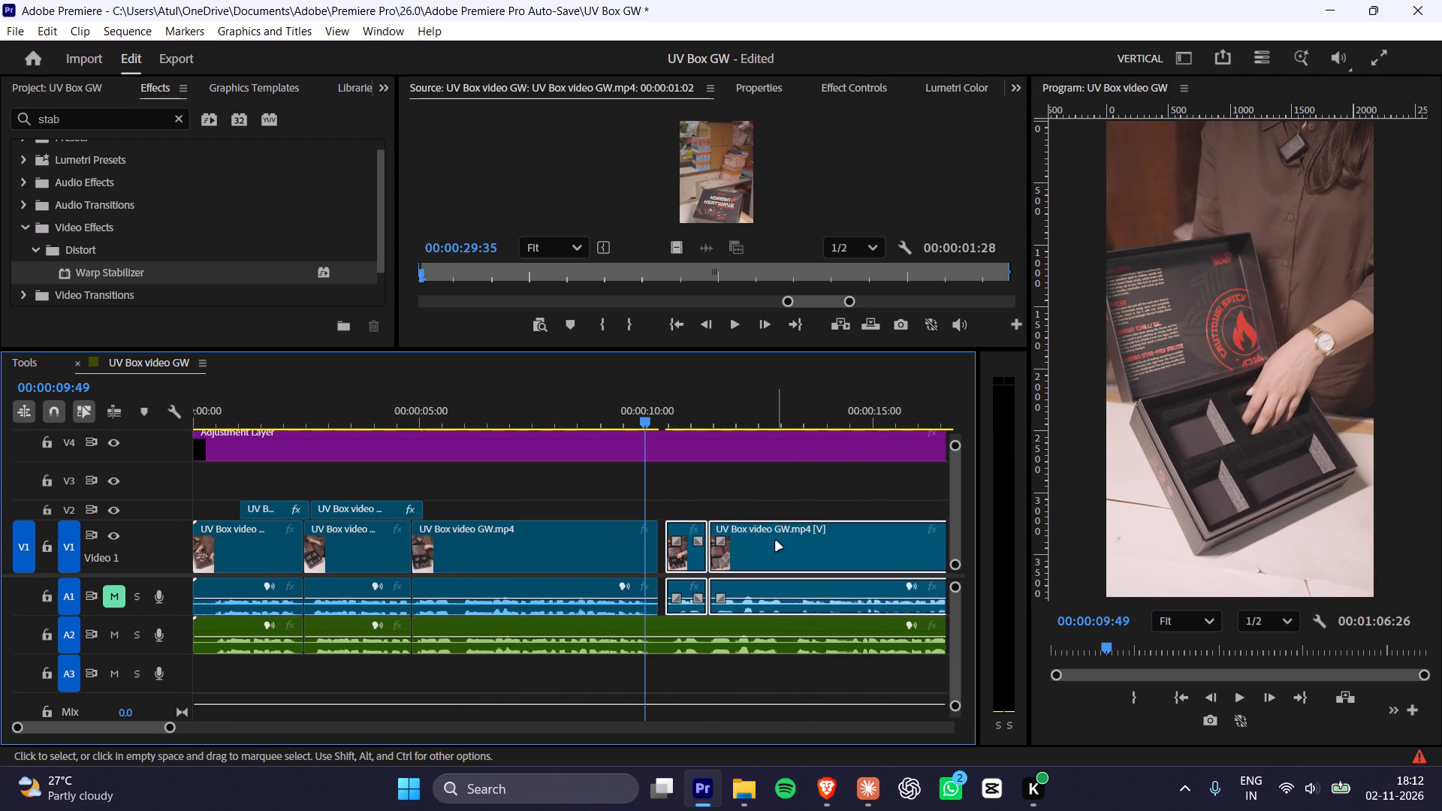
drag(774, 535, 767, 538)
Play back the section from about 10 to 13 seconds, replaying the part around 12 seconds where the tray is lifted out.
key(space)
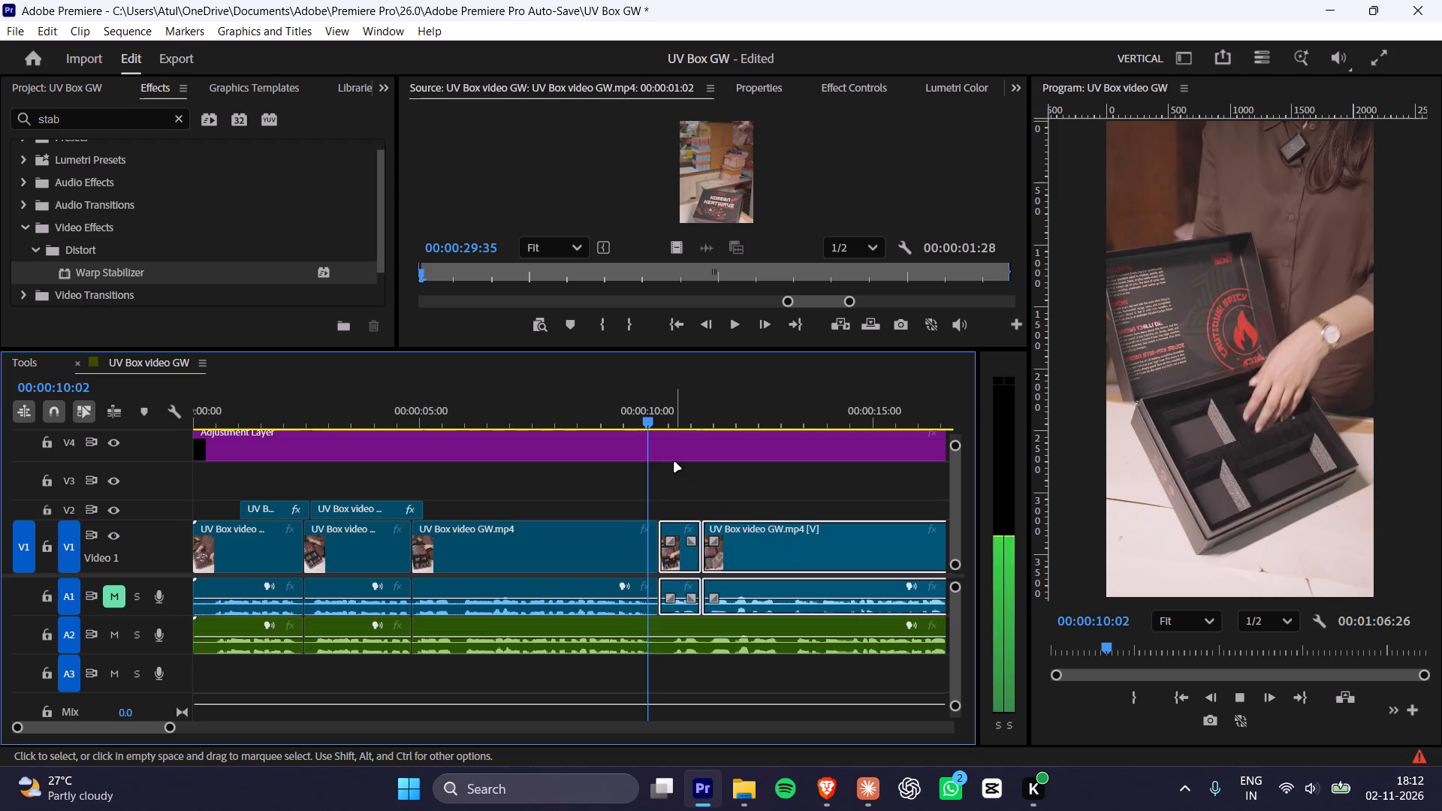
key(space)
key(space)
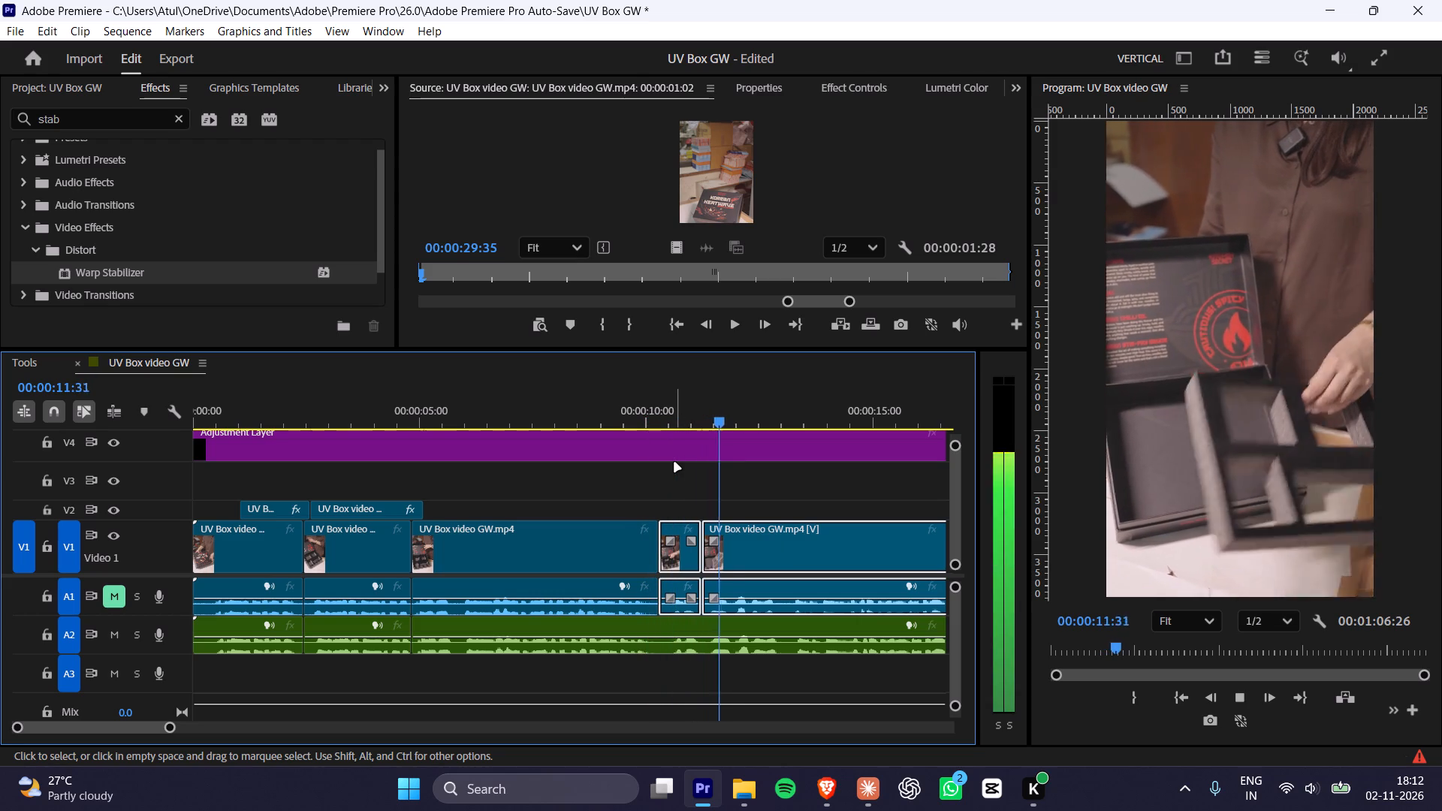
key(space)
key(space)
key(space)
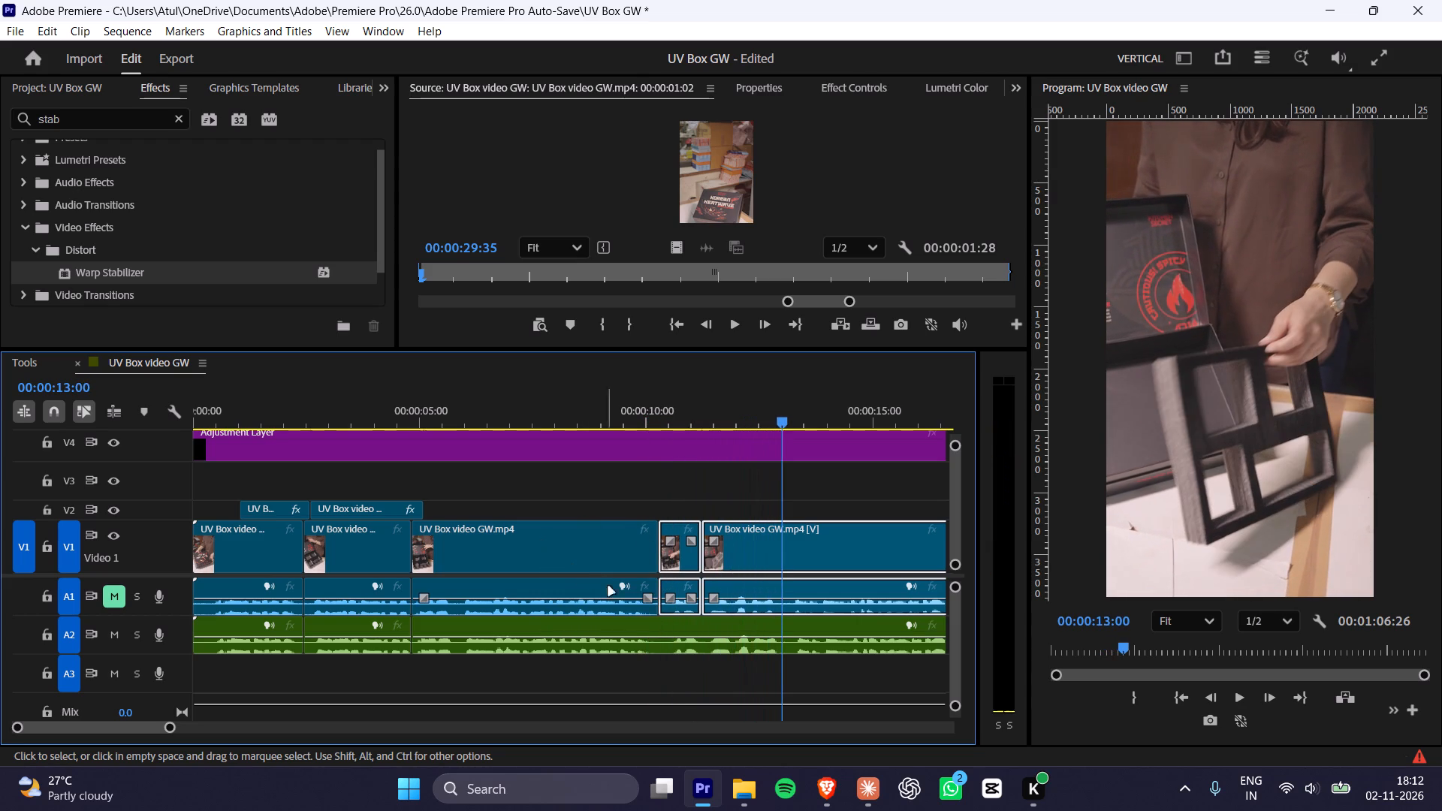
drag(753, 414, 744, 413)
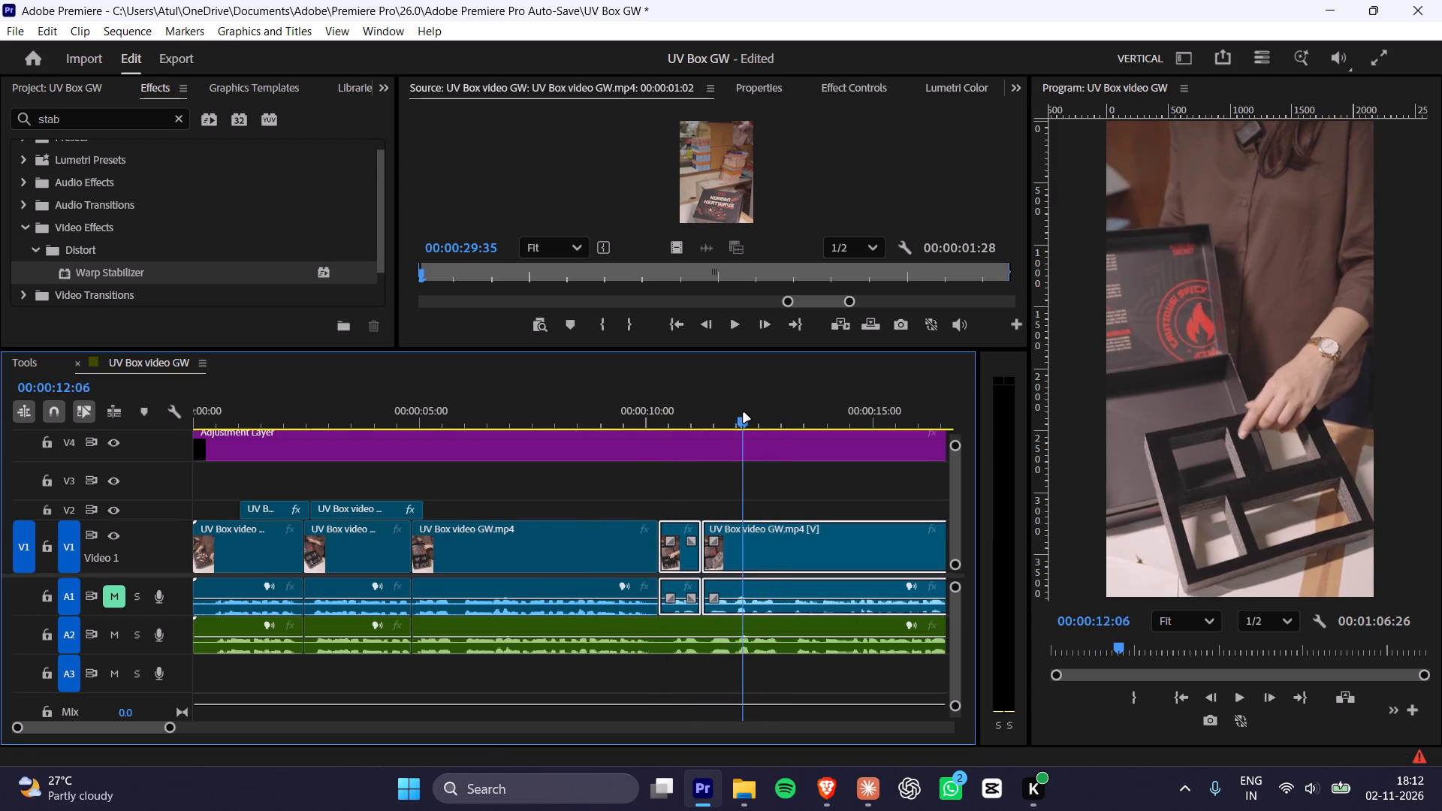
drag(744, 413, 738, 413)
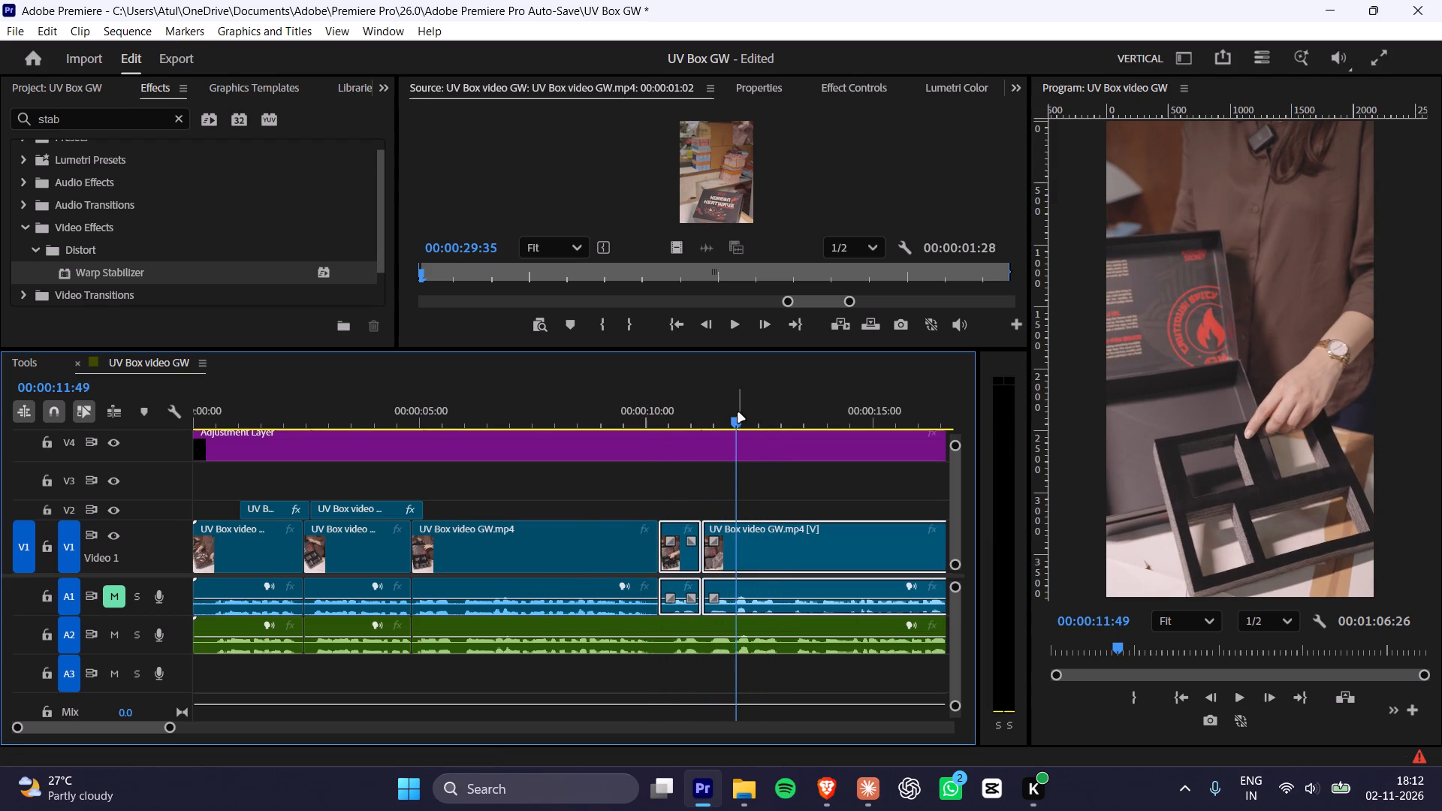
key(space)
key(space)
key(space)
key(space)
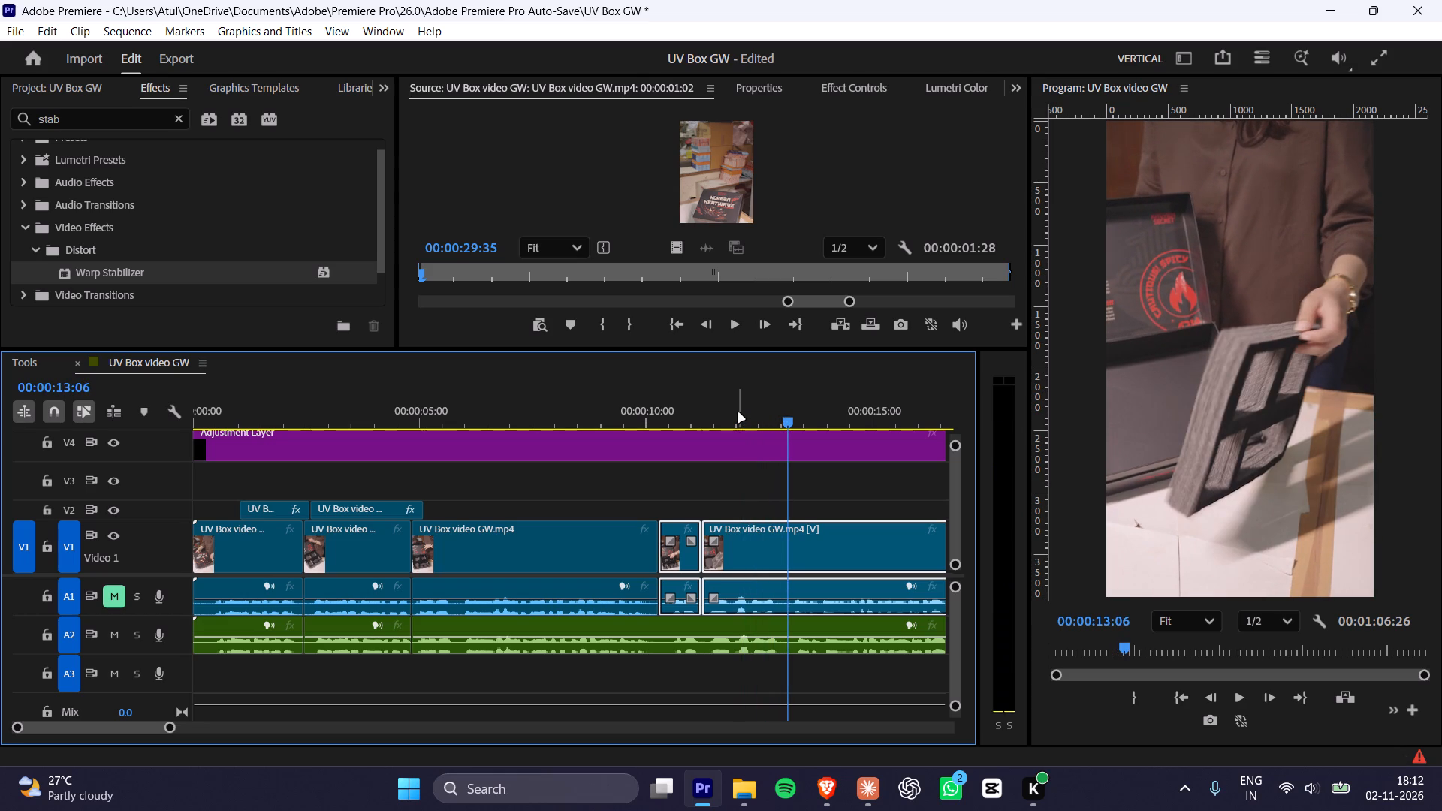
Replay the section from about 9 to 11 seconds where the tray is lifted out of the box.
drag(675, 399, 606, 401)
key(space)
key(space)
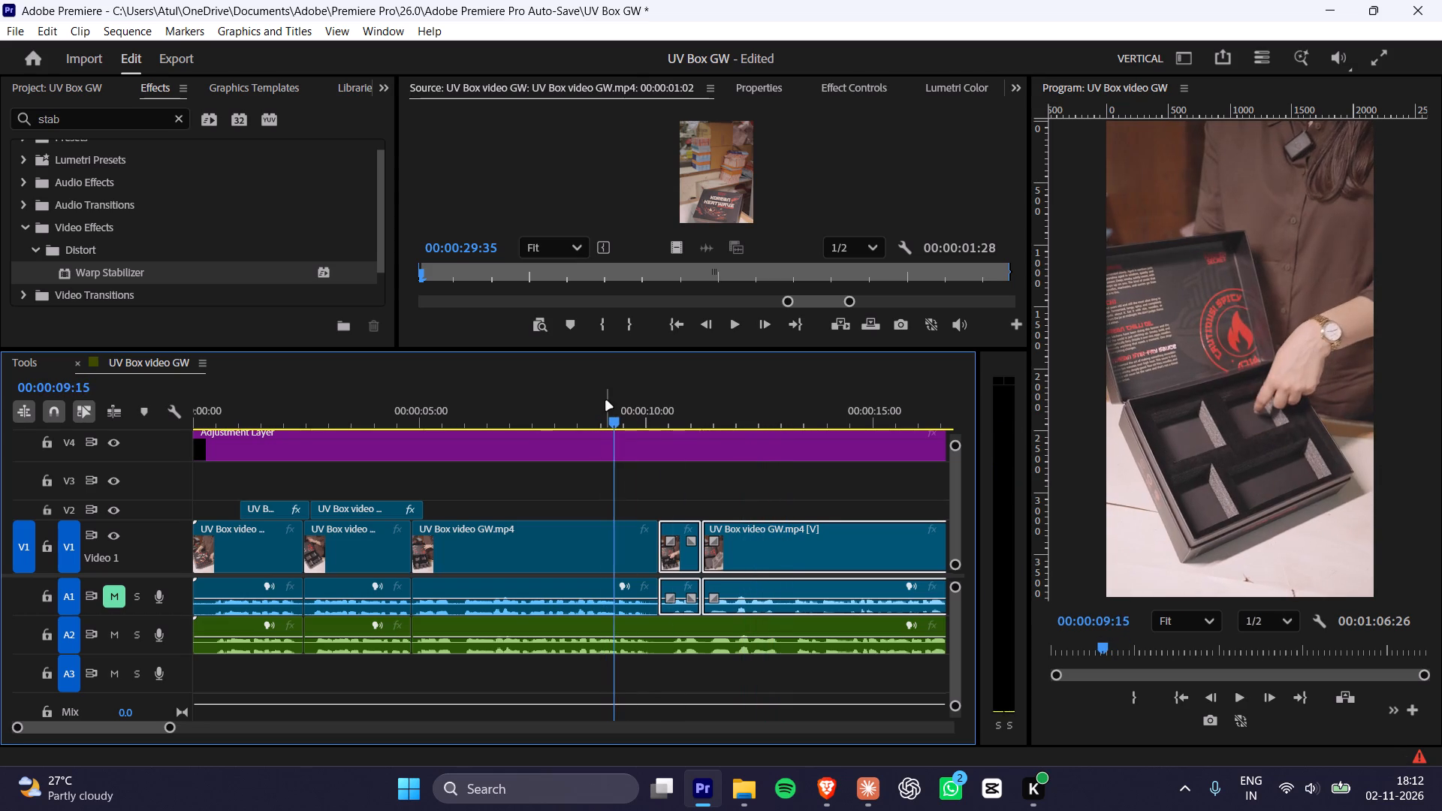
key(space)
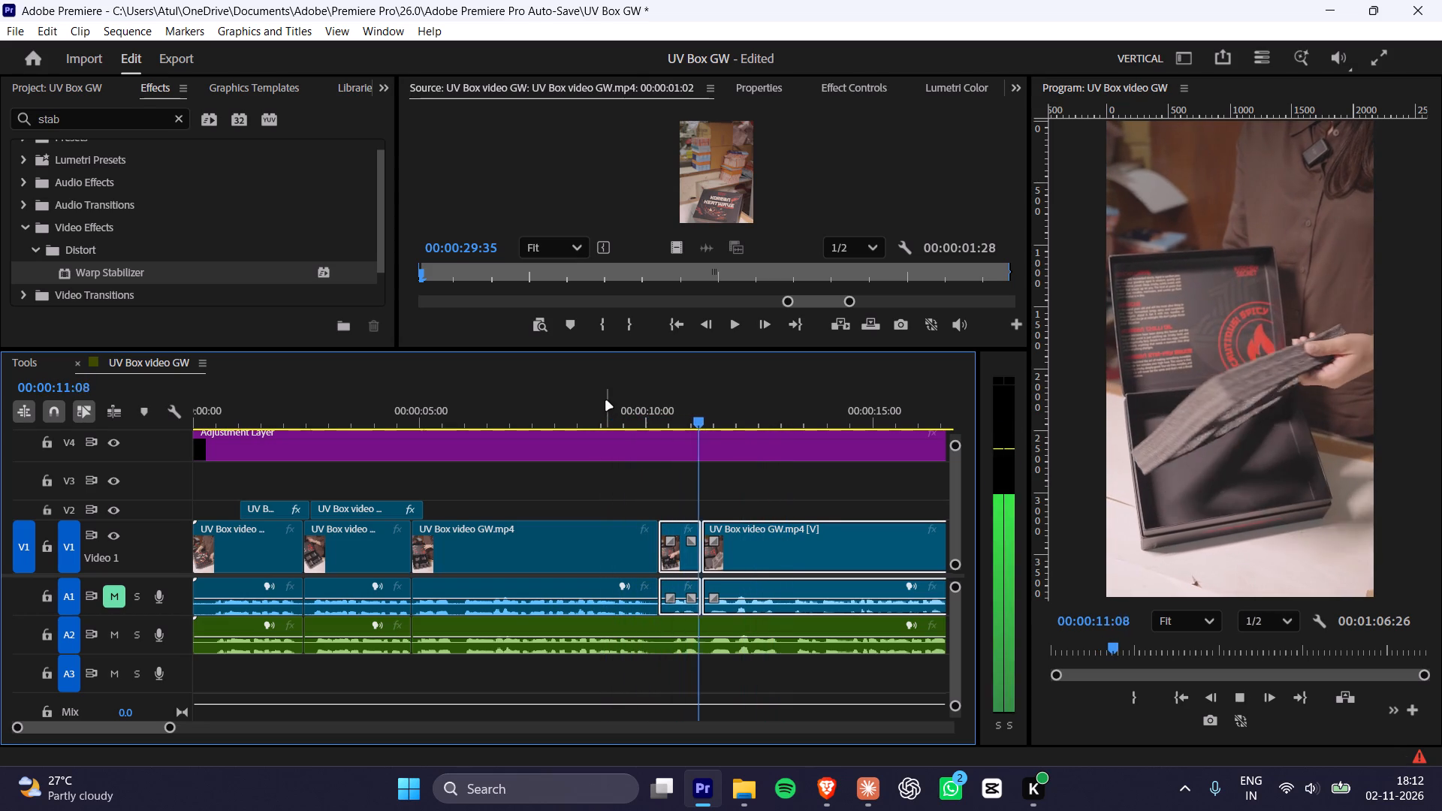
key(space)
click(670, 479)
click(648, 408)
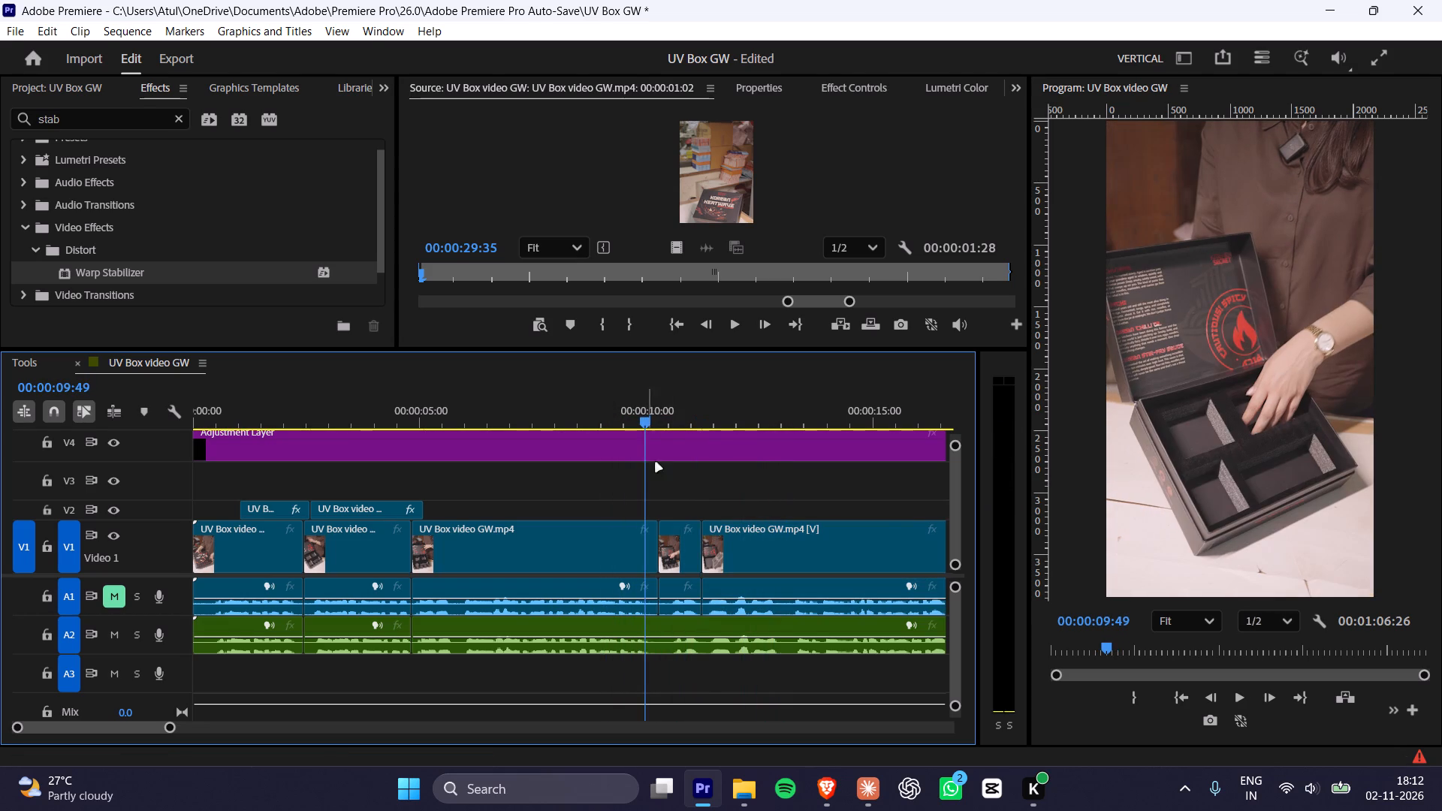
Scrub through the opening, and play the sequence from the start to about 10 seconds, pausing around the 7 to 10 second cuts.
alt+scroll(659, 507, down, 7)
drag(387, 422, 353, 424)
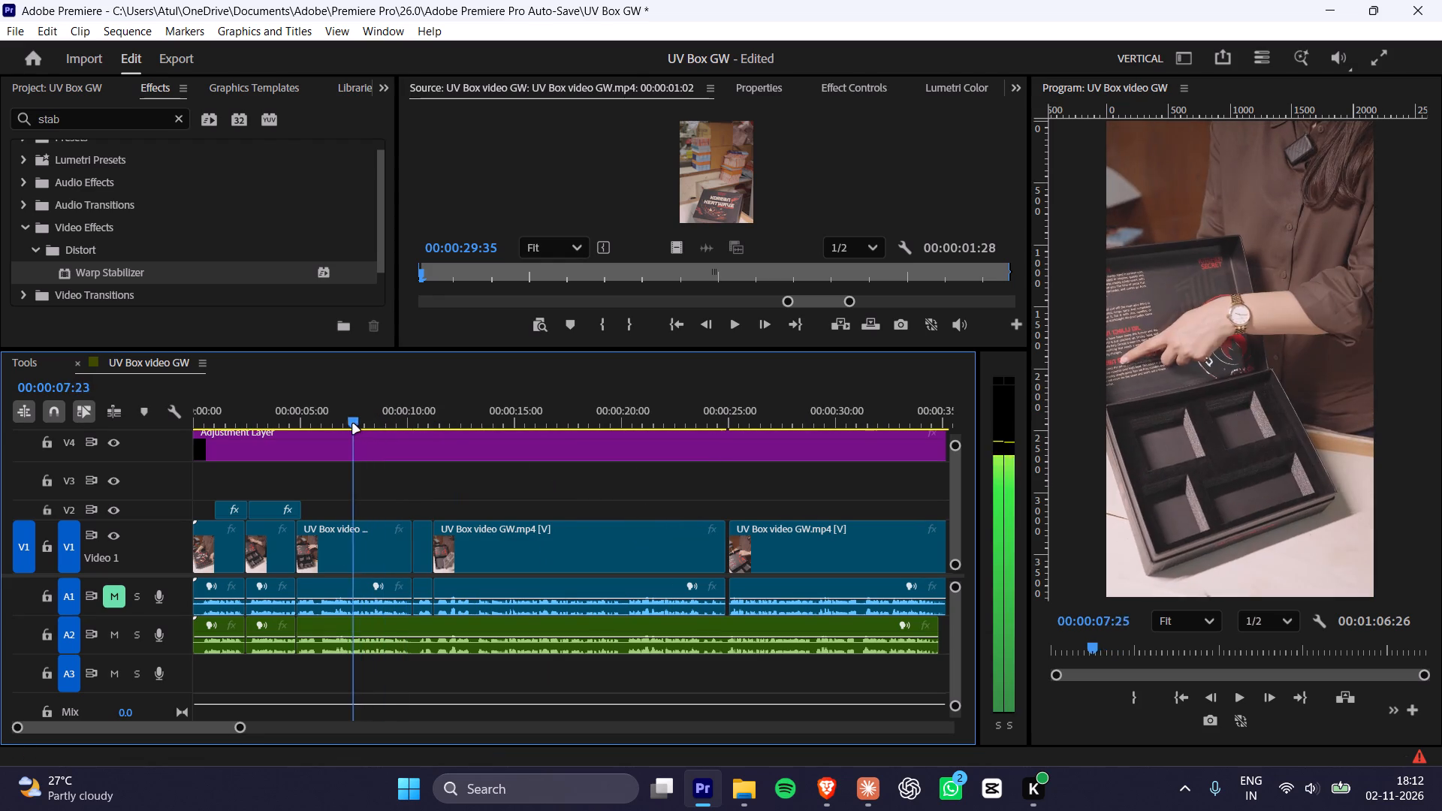
drag(353, 424, 302, 436)
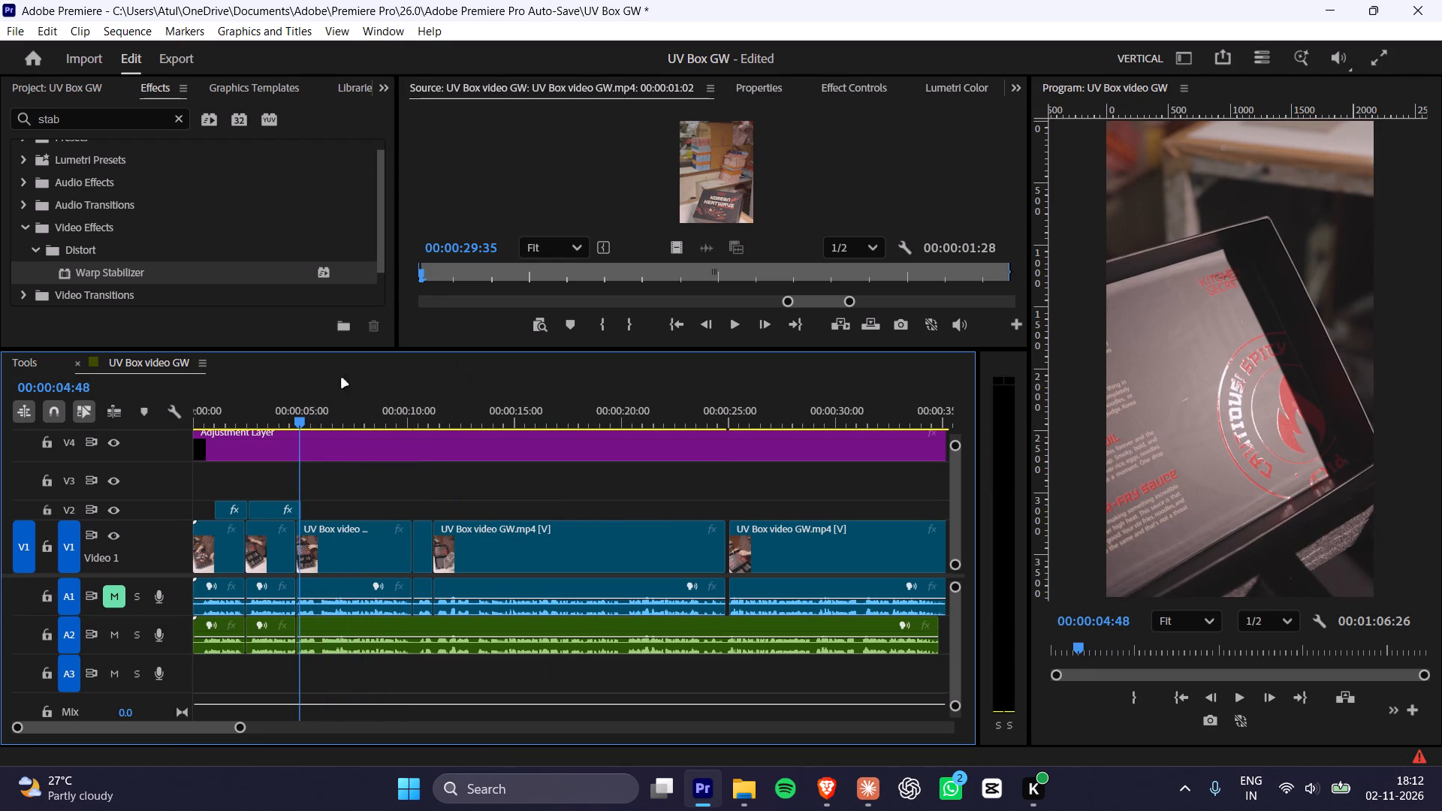
drag(322, 417, 395, 431)
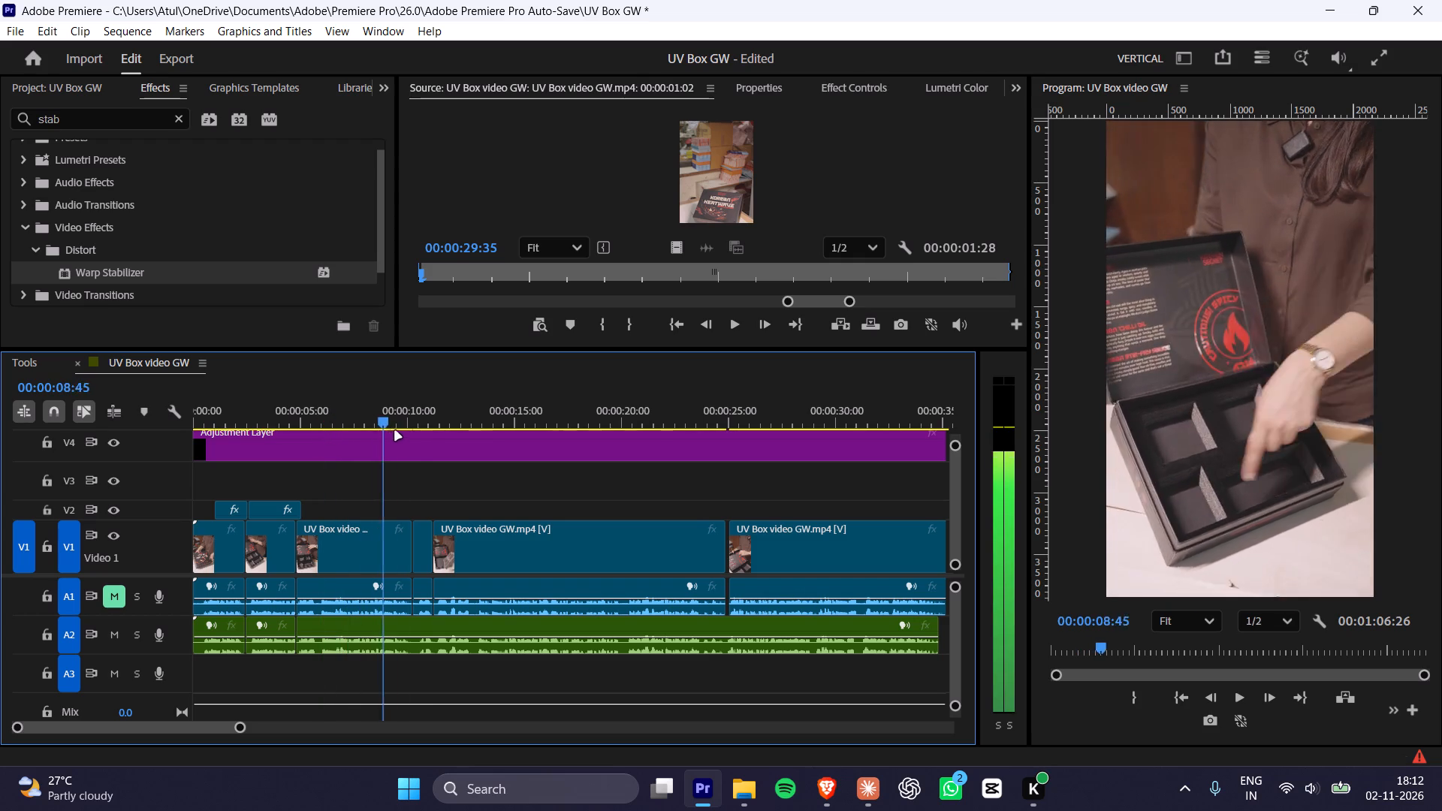
drag(395, 431, 333, 430)
drag(333, 430, 157, 430)
drag(228, 418, 0, 444)
key(space)
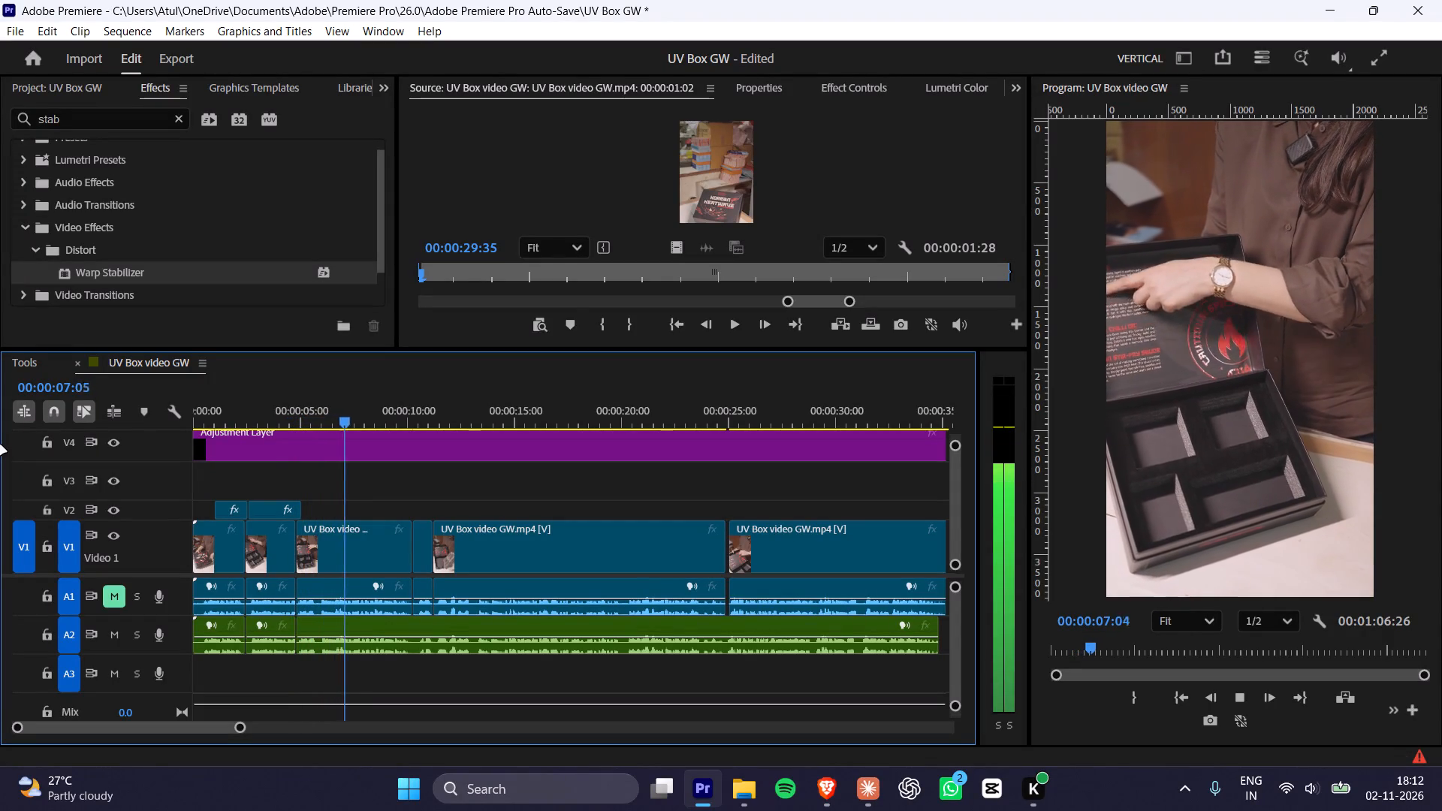
key(space)
key(space)
key(space)
key(space)
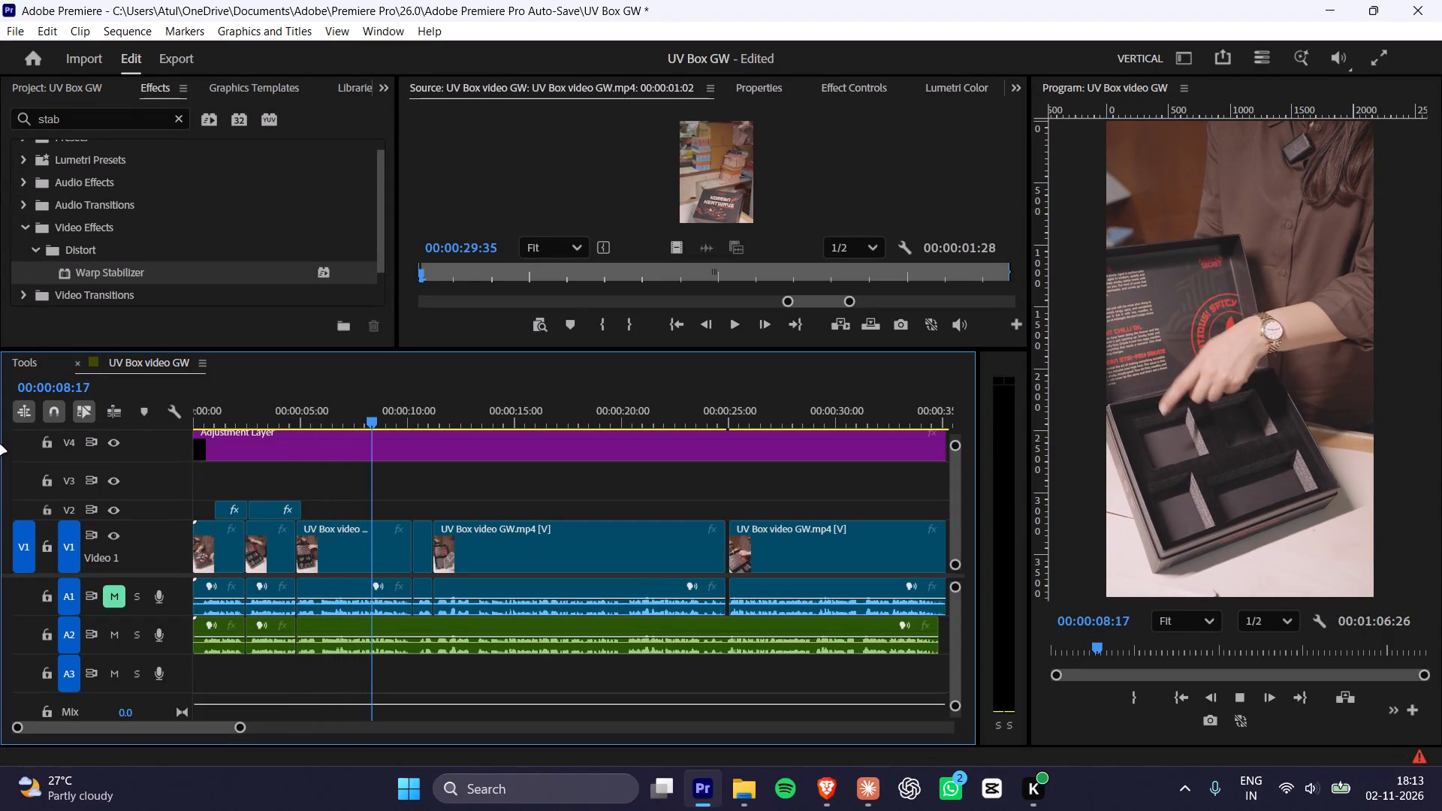
key(space)
key(space)
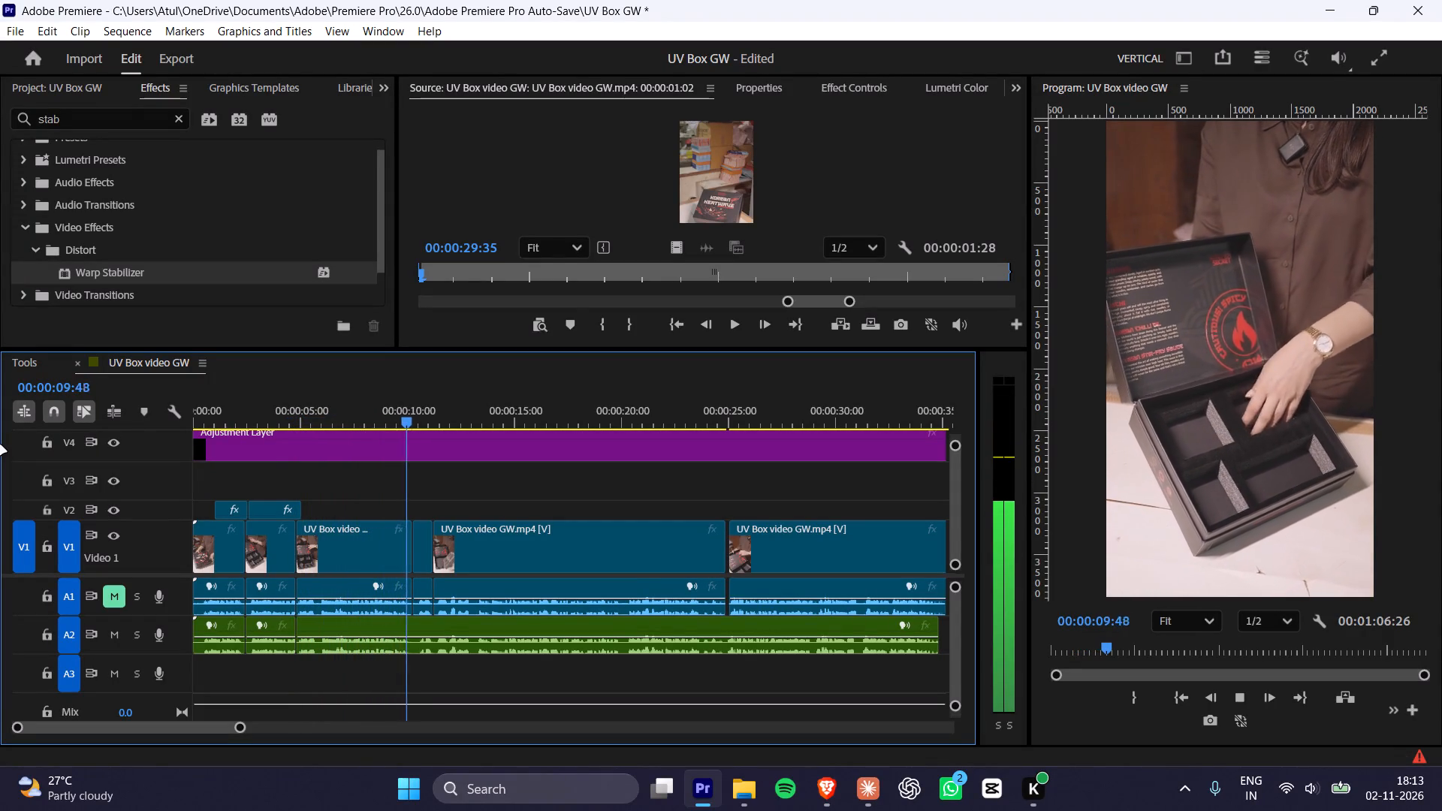
key(space)
key(space)
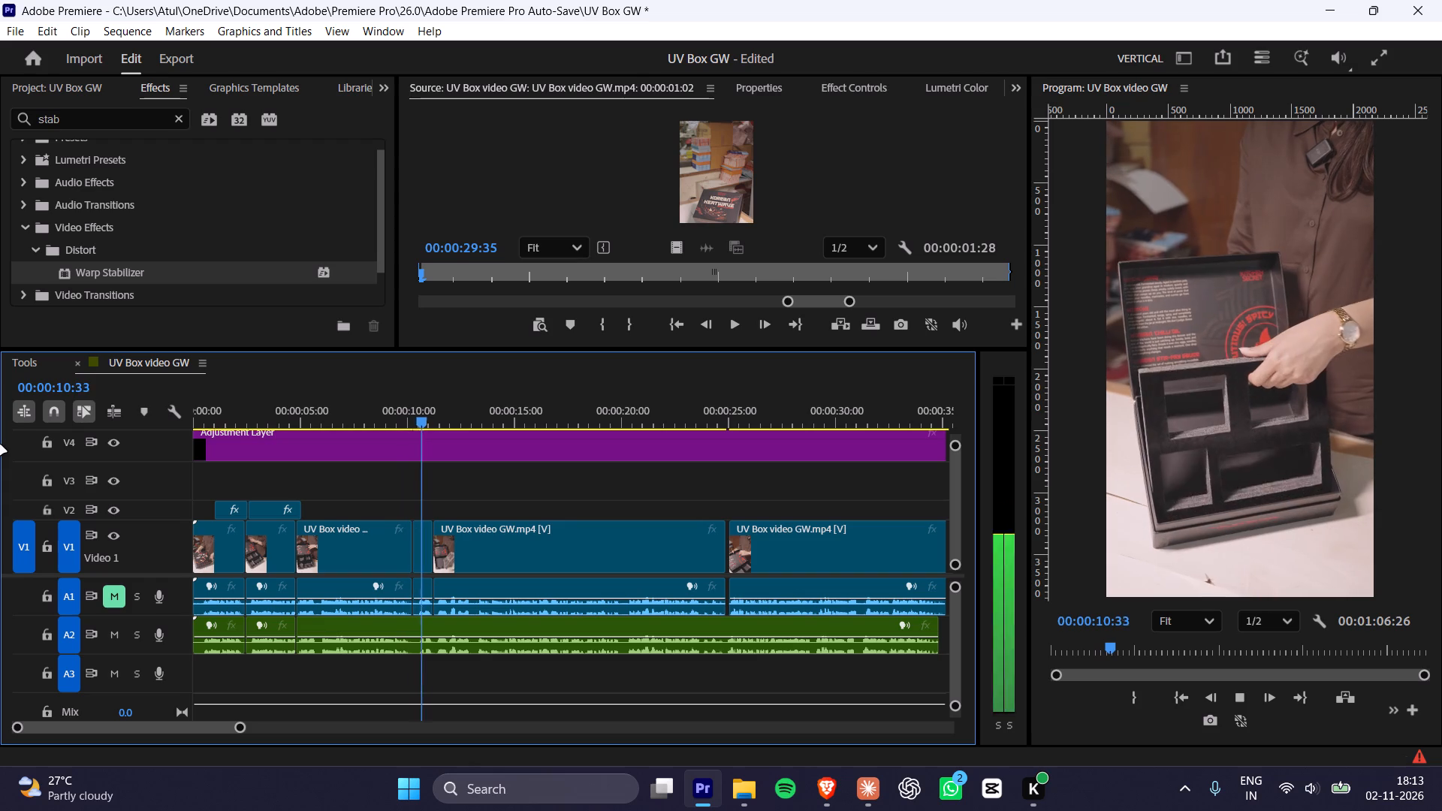
key(space)
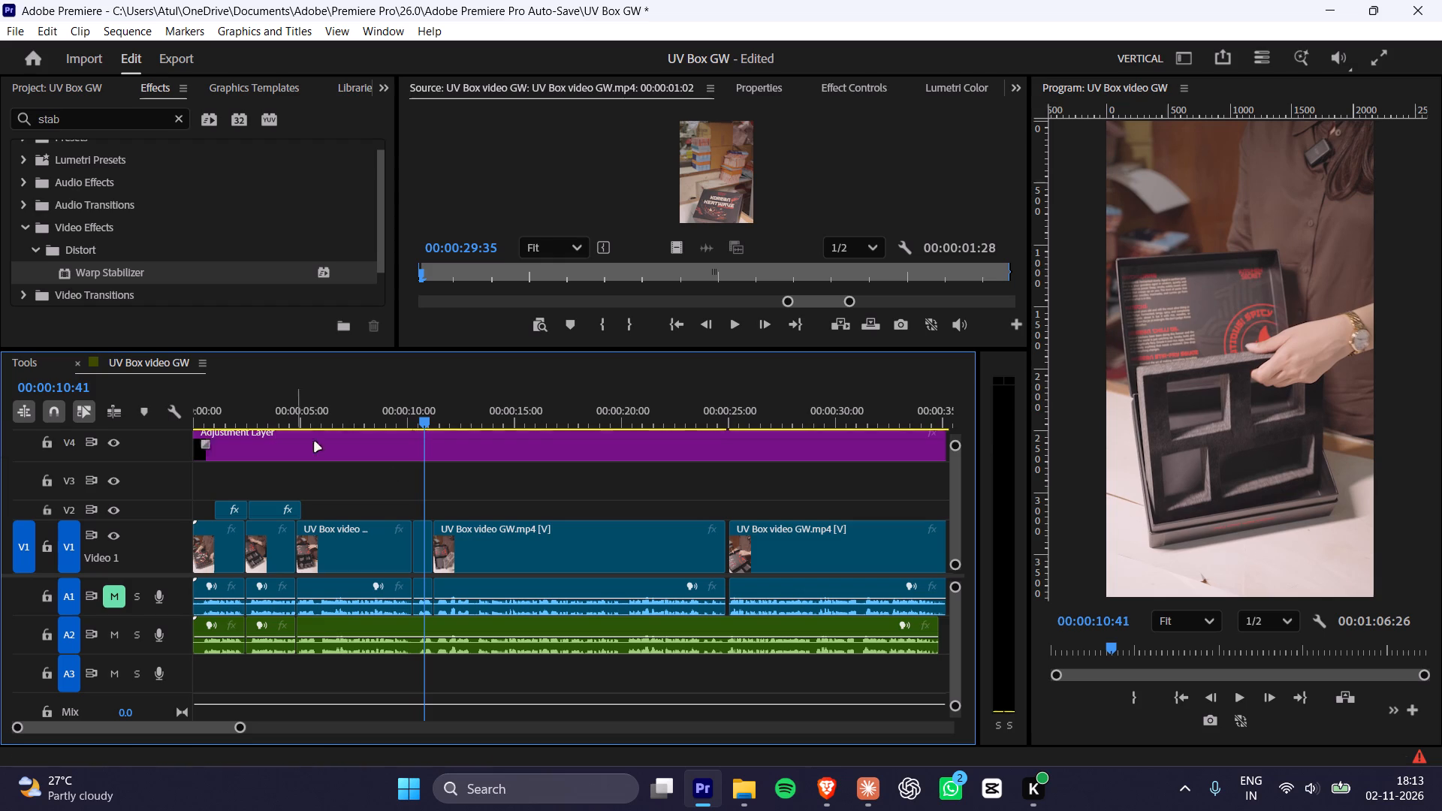
Move the last V1 and A1 clips slightly earlier to close the small gap near 25 seconds.
drag(805, 496, 828, 588)
click(804, 560)
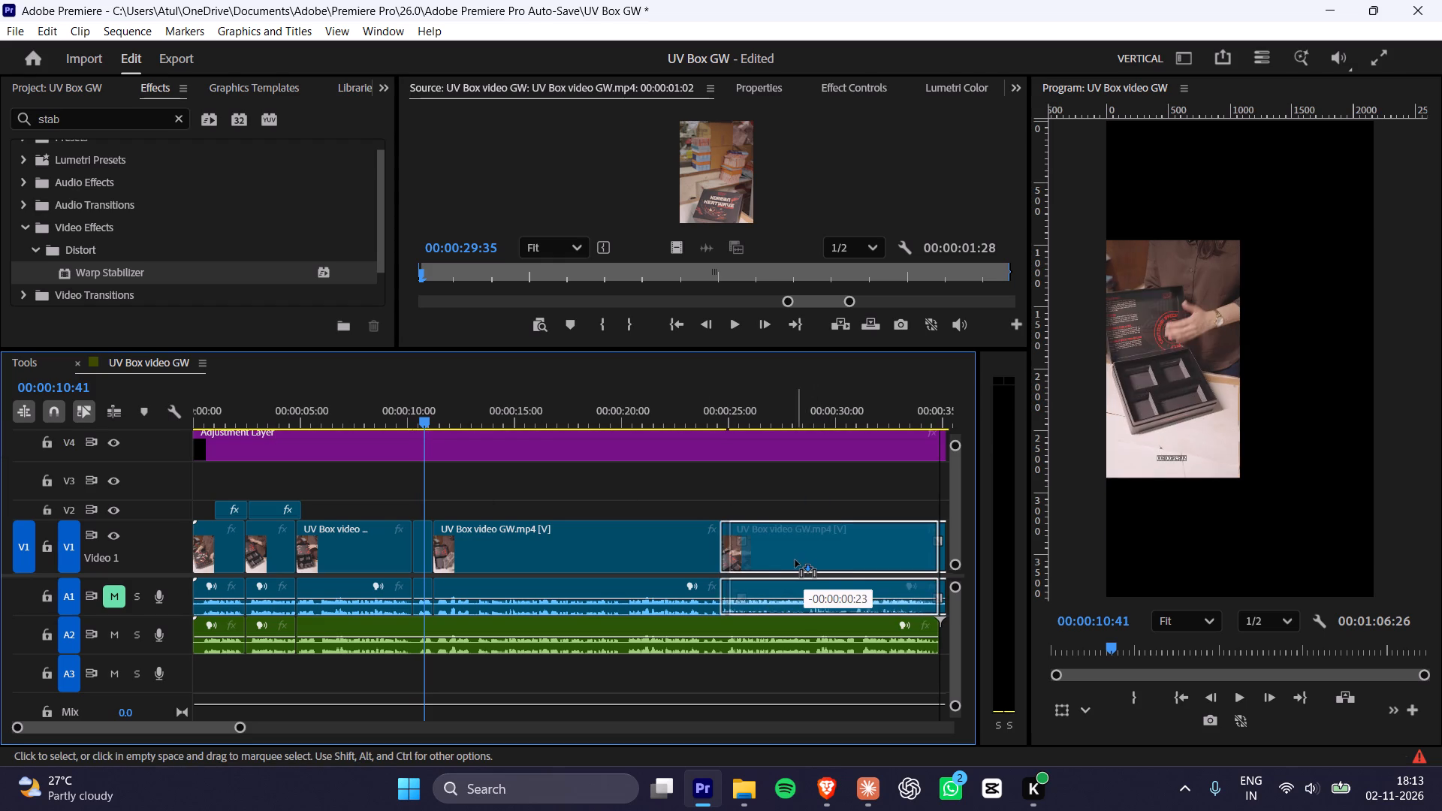
Play back the sequence from the start to about 20 seconds to review the cuts.
drag(678, 412, 6, 472)
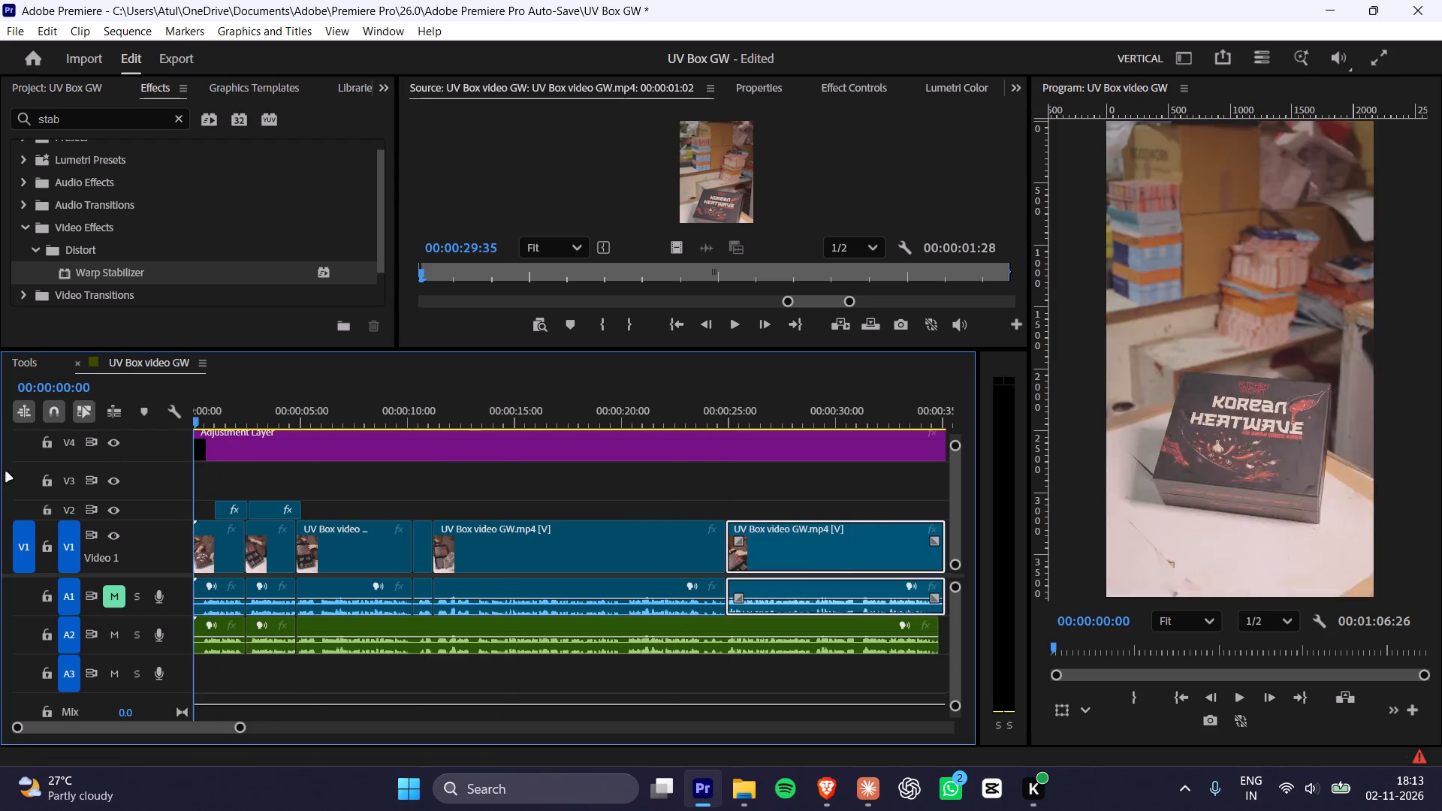
drag(6, 472, 19, 472)
key(space)
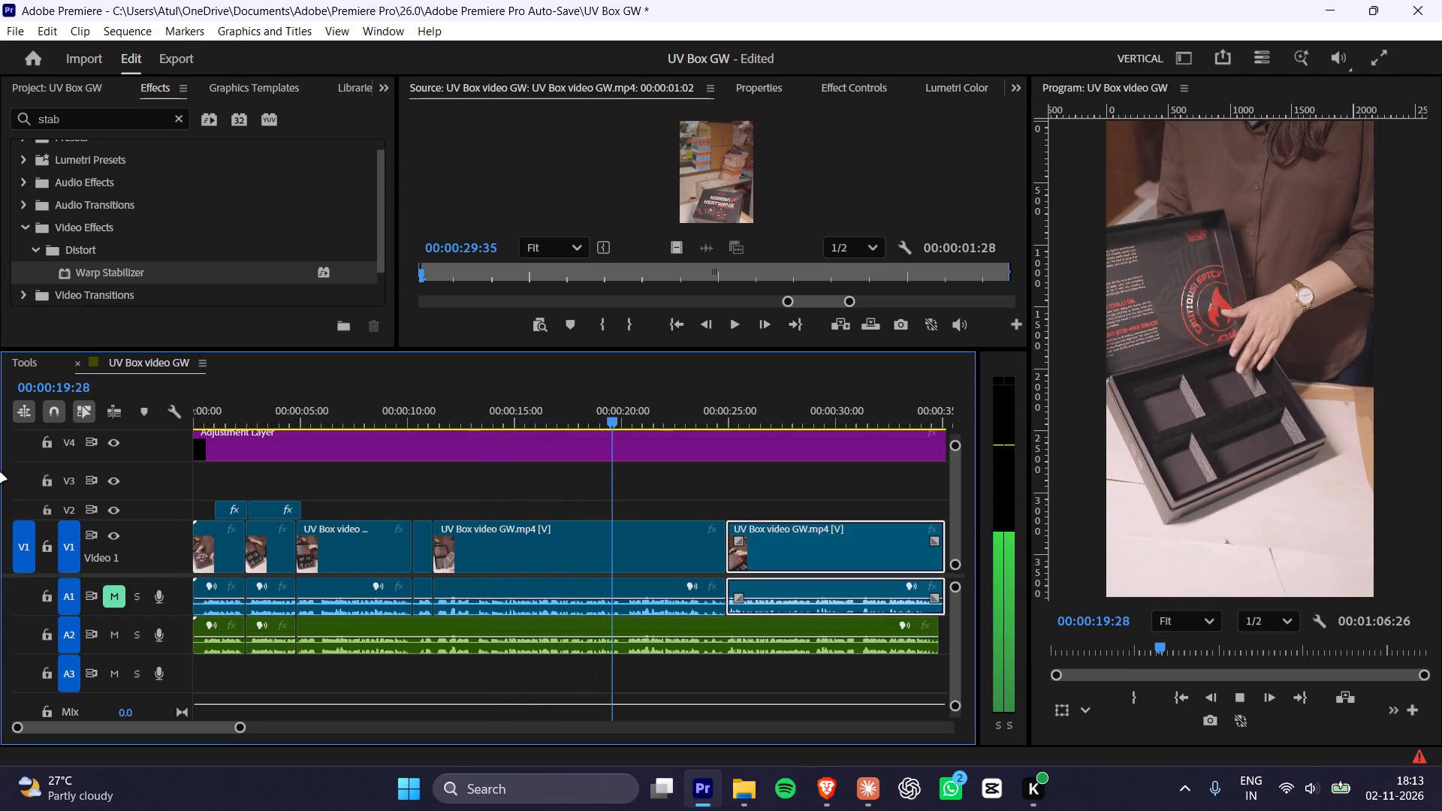
key(space)
key(F8)
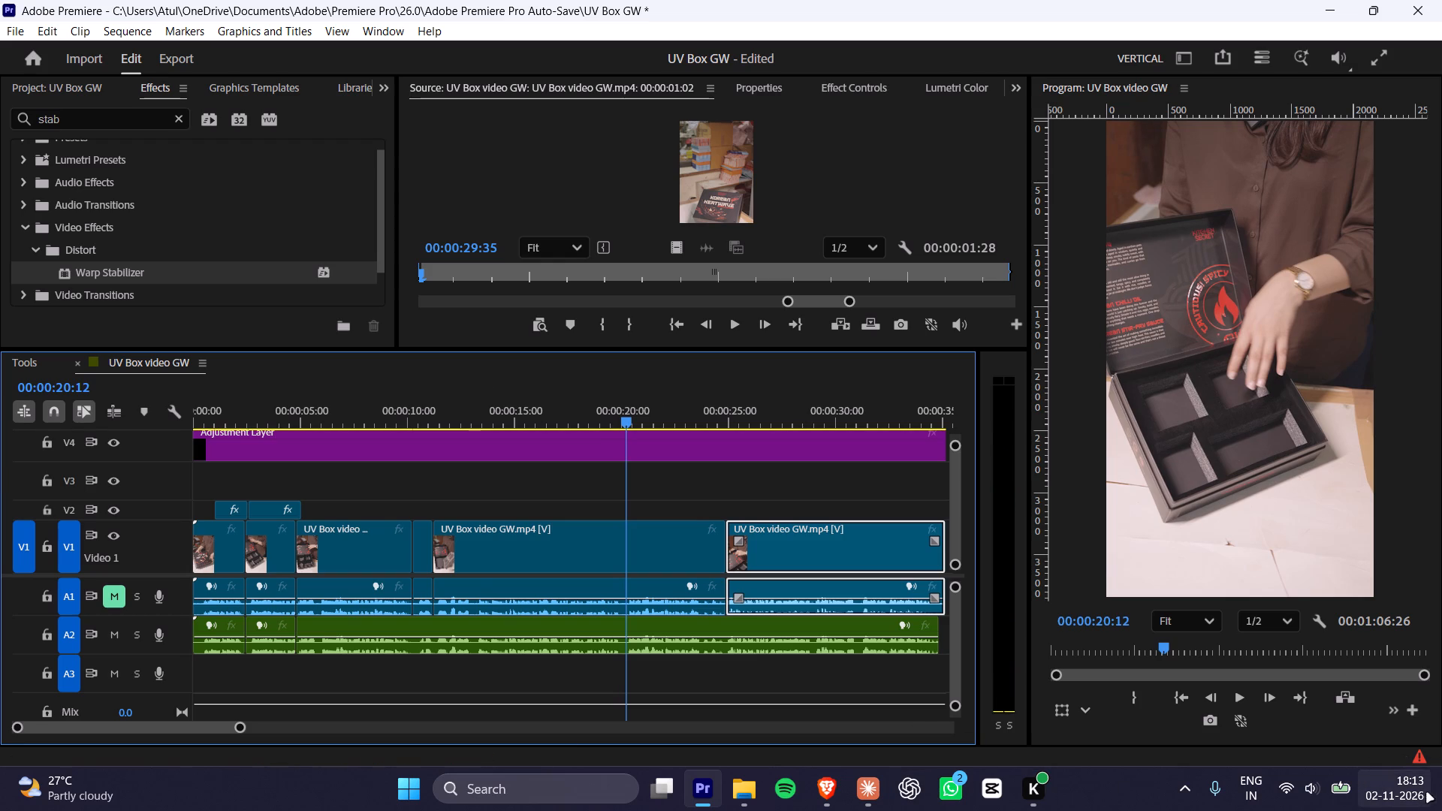
Open the Events log, inspect the Warp Stabilizer and Speed error entry, and try to delete it.
click(1100, 738)
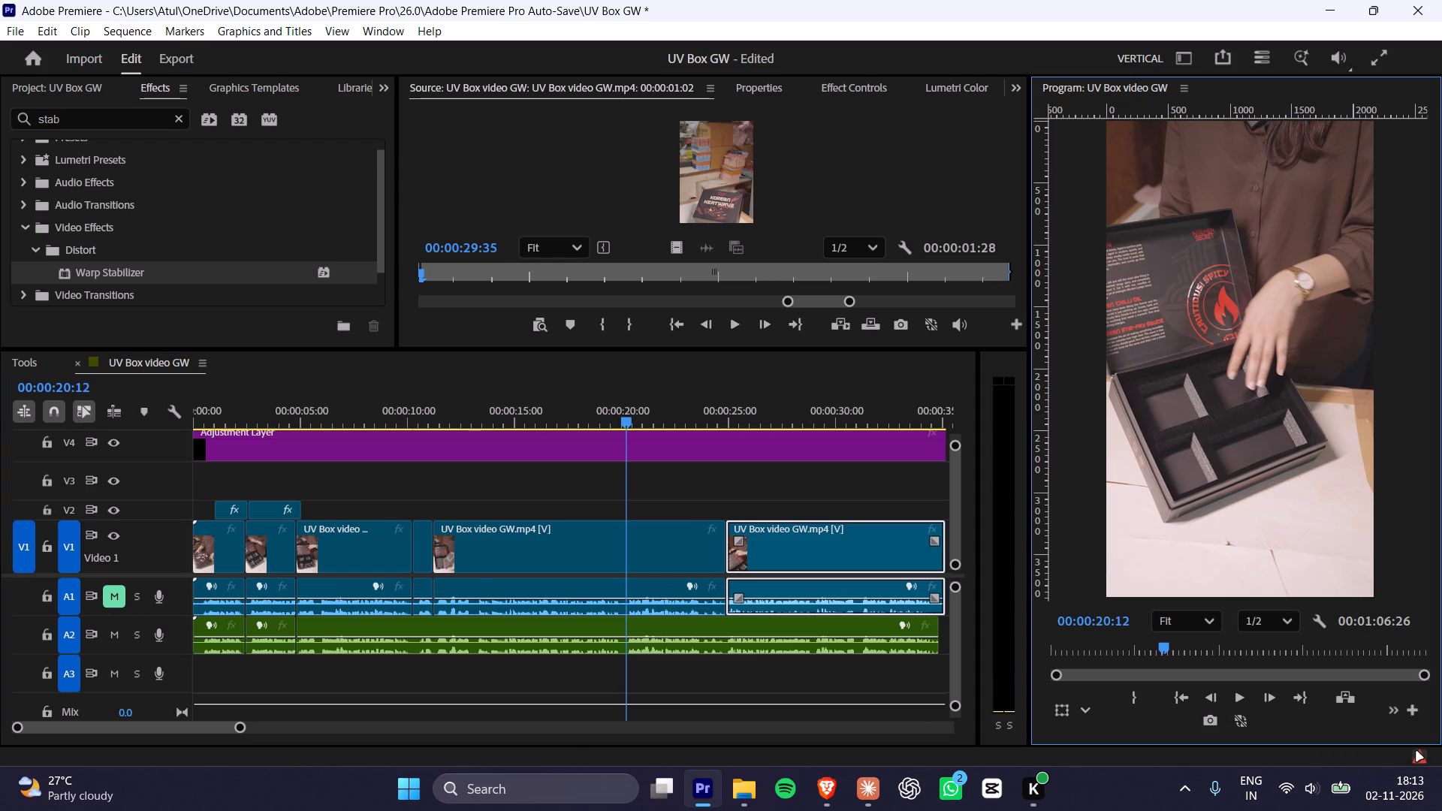
click(1419, 756)
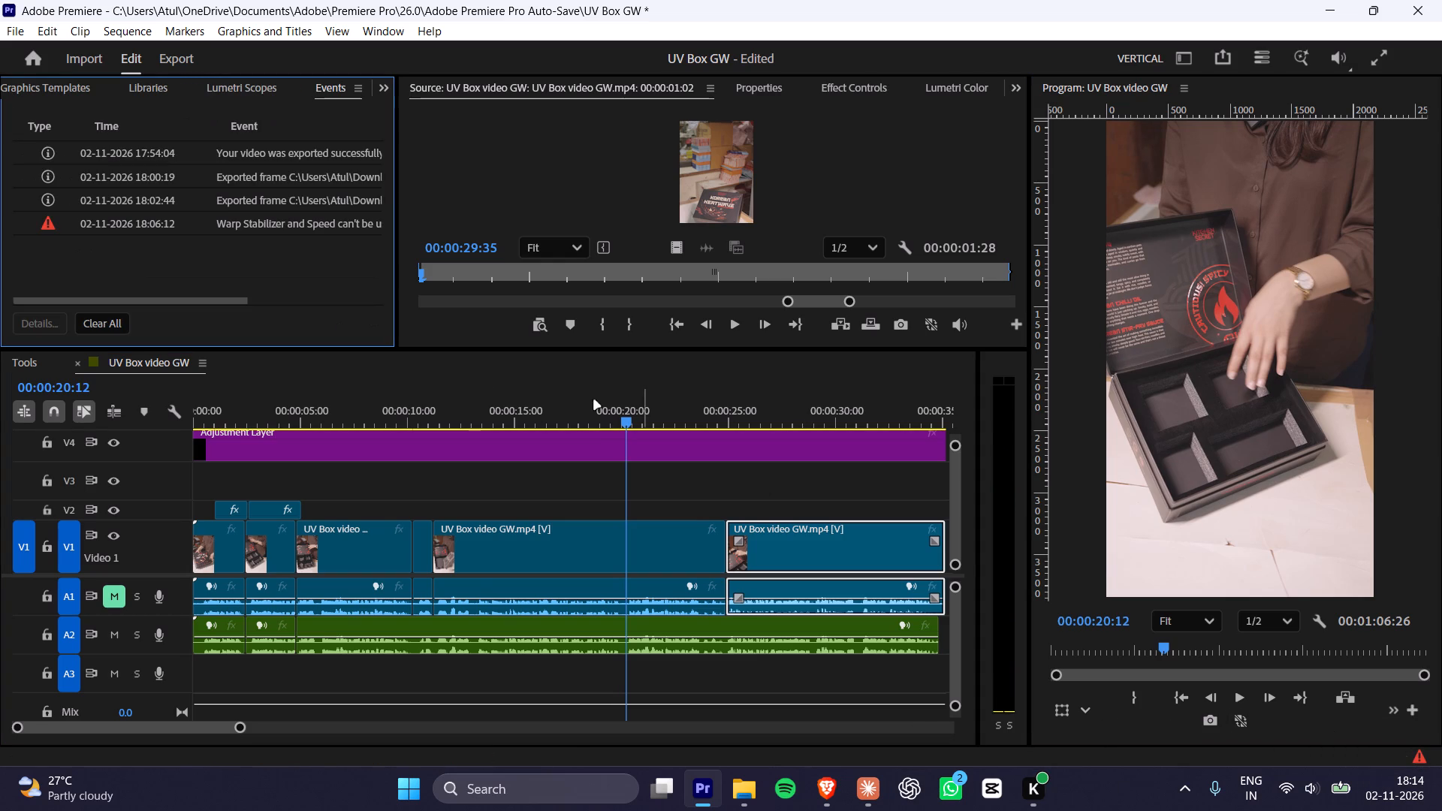
click(192, 222)
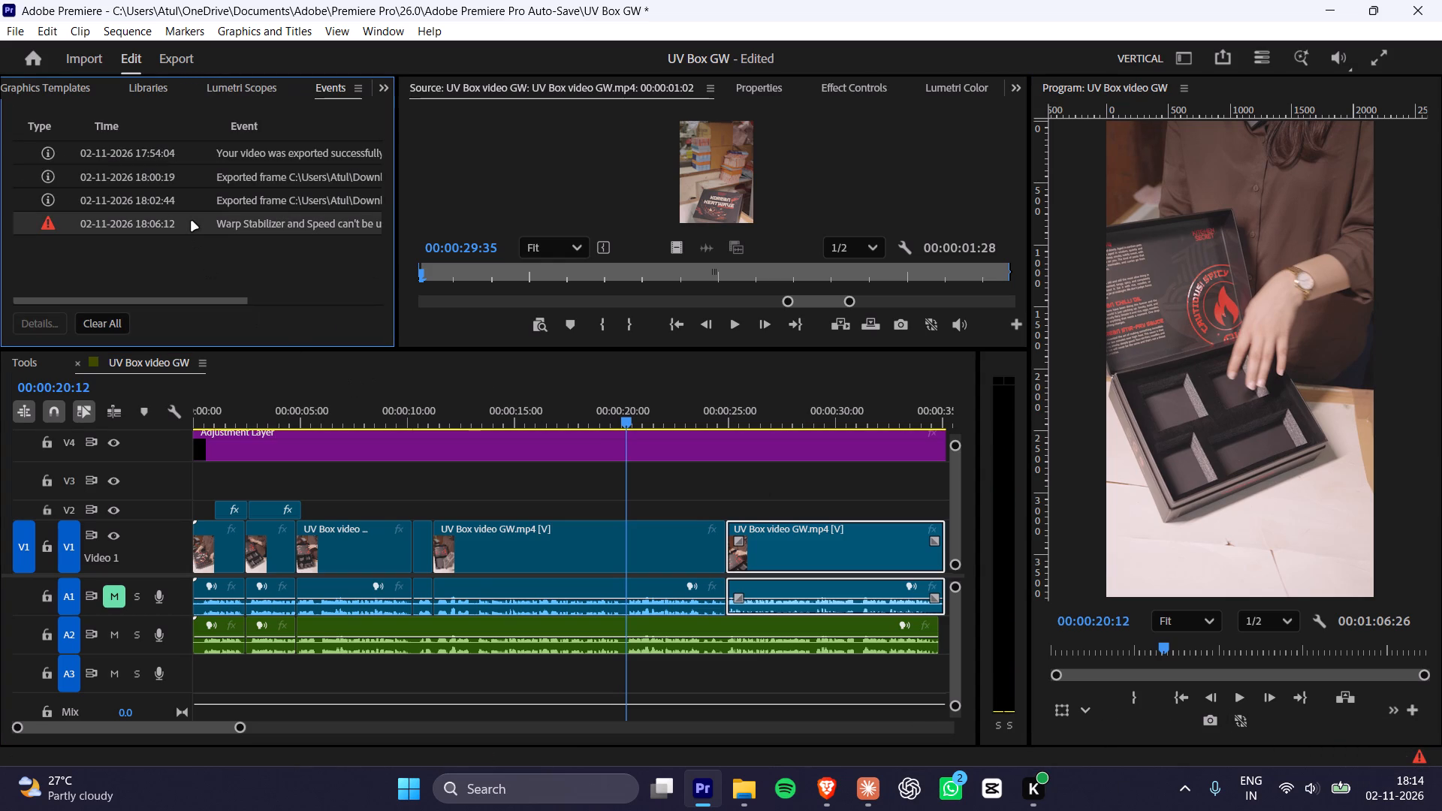
key(Delete)
click(192, 222)
double_click(192, 222)
click(249, 211)
click(47, 227)
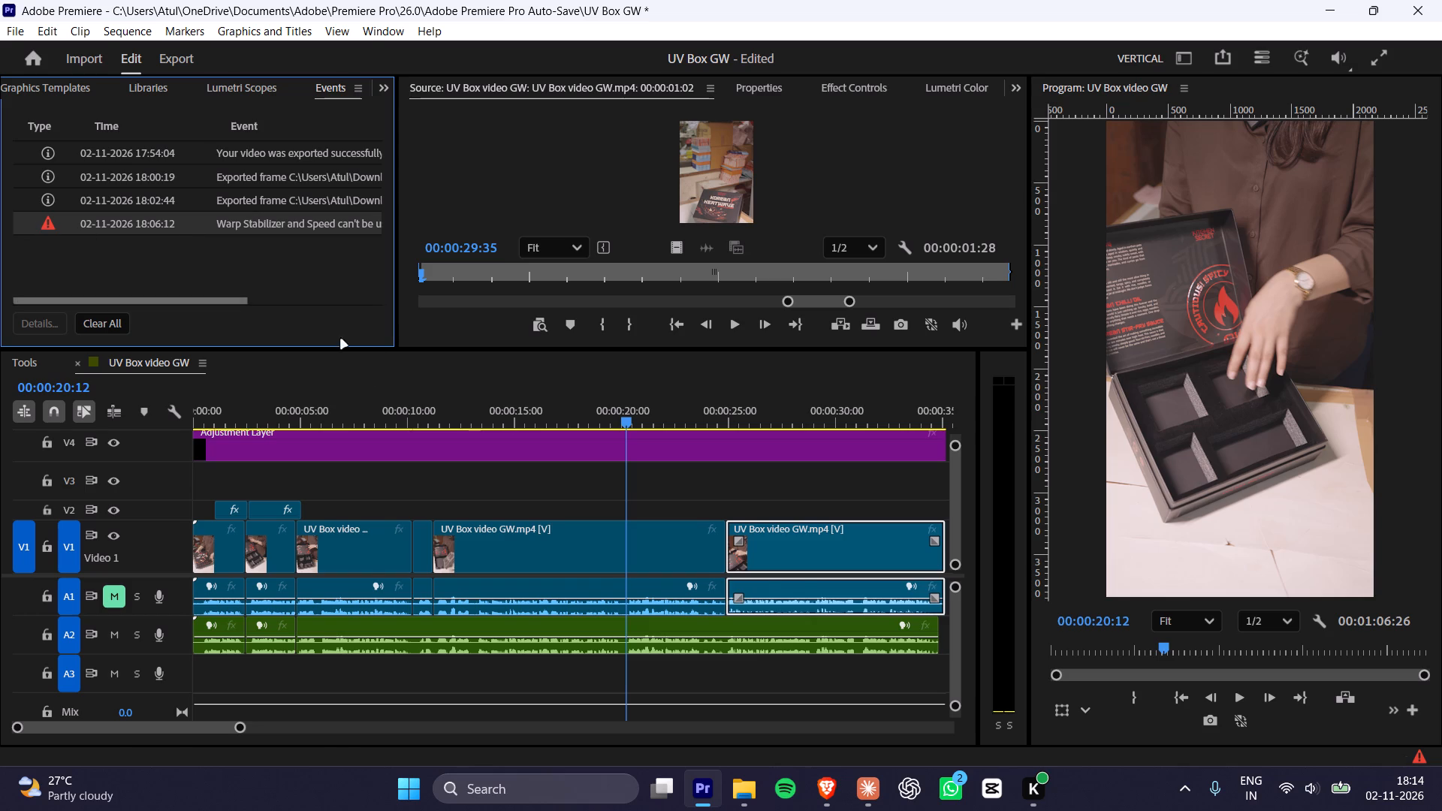
Move the closed-box B-roll clip from about 42 seconds on V1 to V2, starting at about 6 seconds.
alt+scroll(548, 454, down, 14)
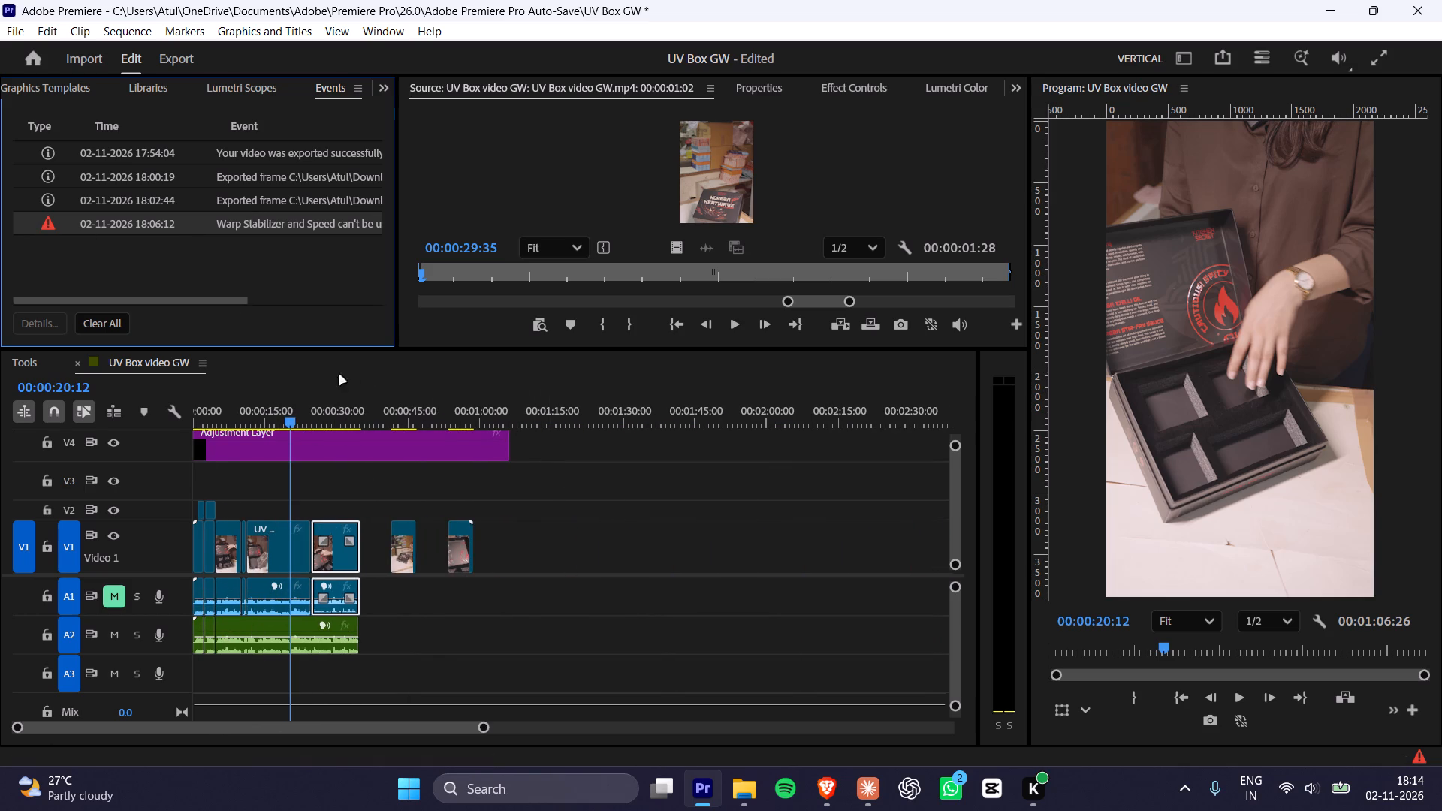
drag(322, 405, 406, 421)
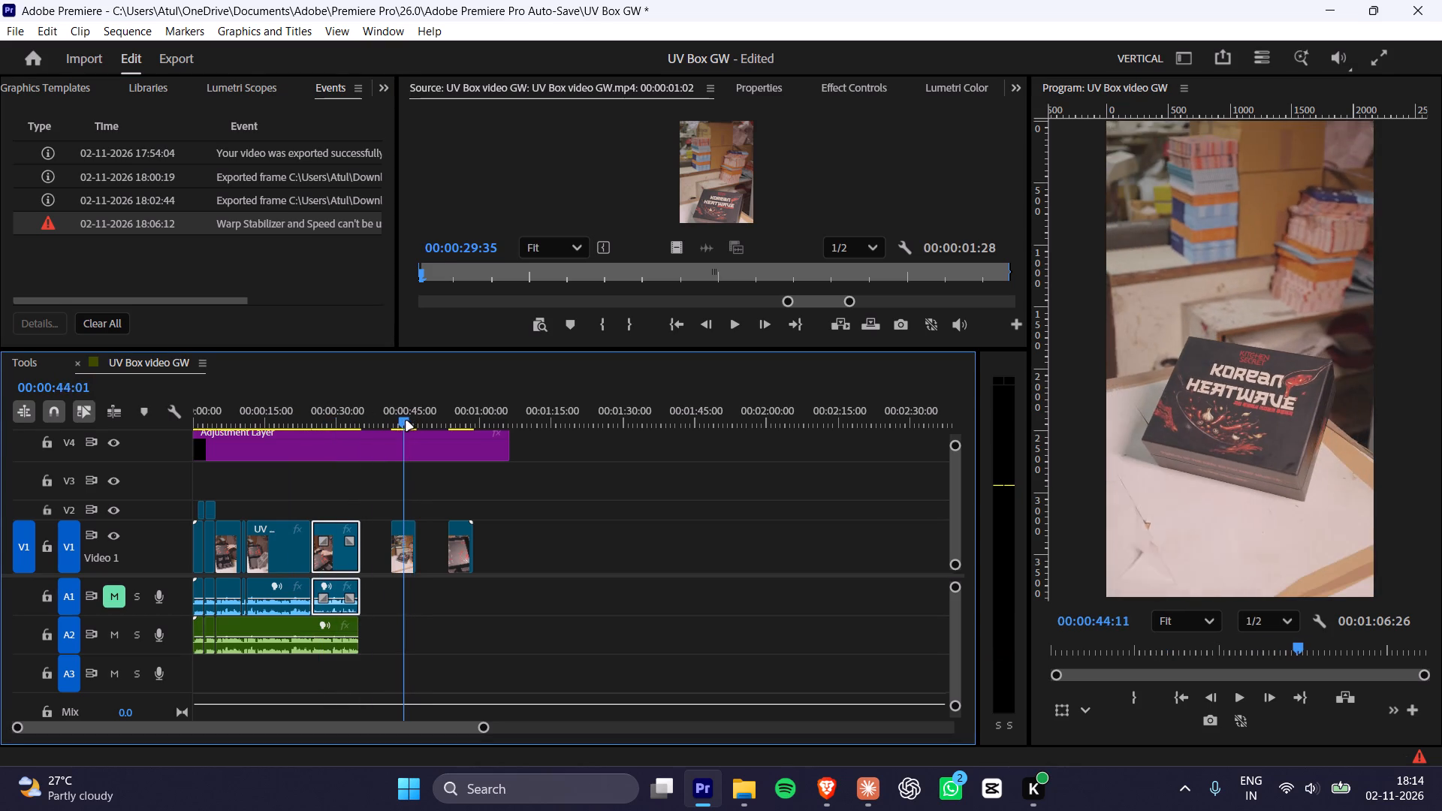
drag(406, 421, 397, 421)
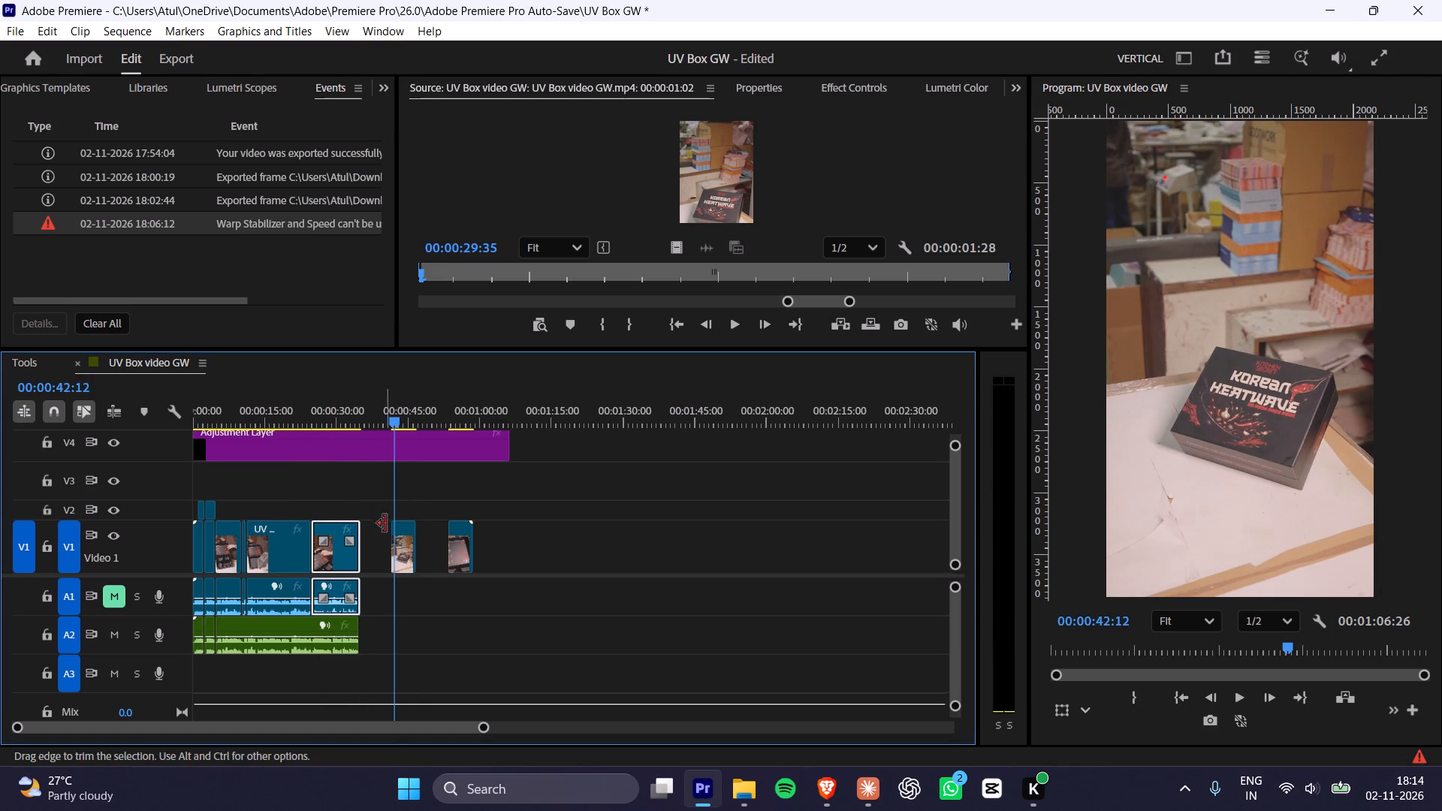
drag(405, 535, 234, 505)
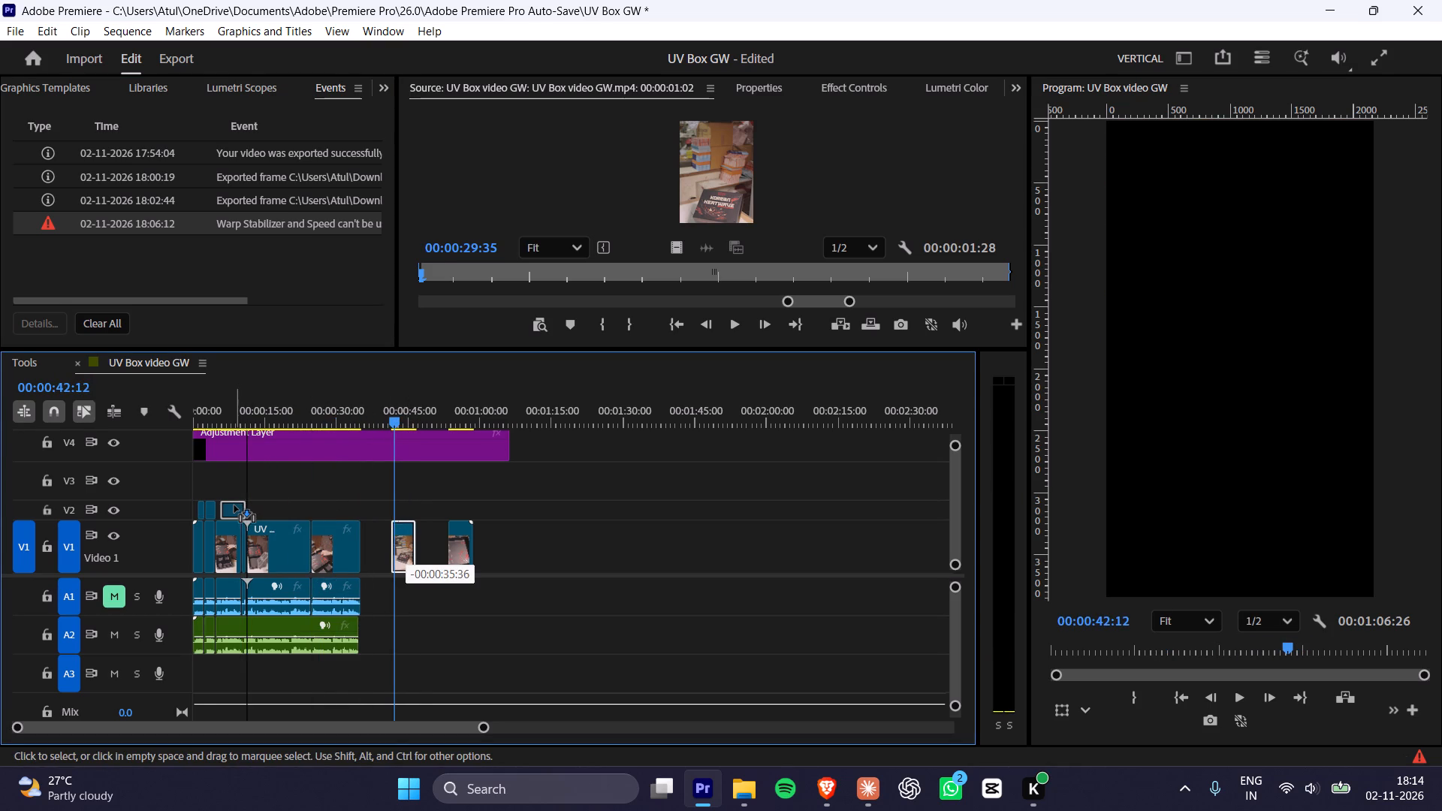
drag(234, 505, 235, 509)
Preview the remaining box B-roll clip near 57 seconds on V1, and move it to V2 starting at about 11 seconds.
drag(453, 404, 469, 415)
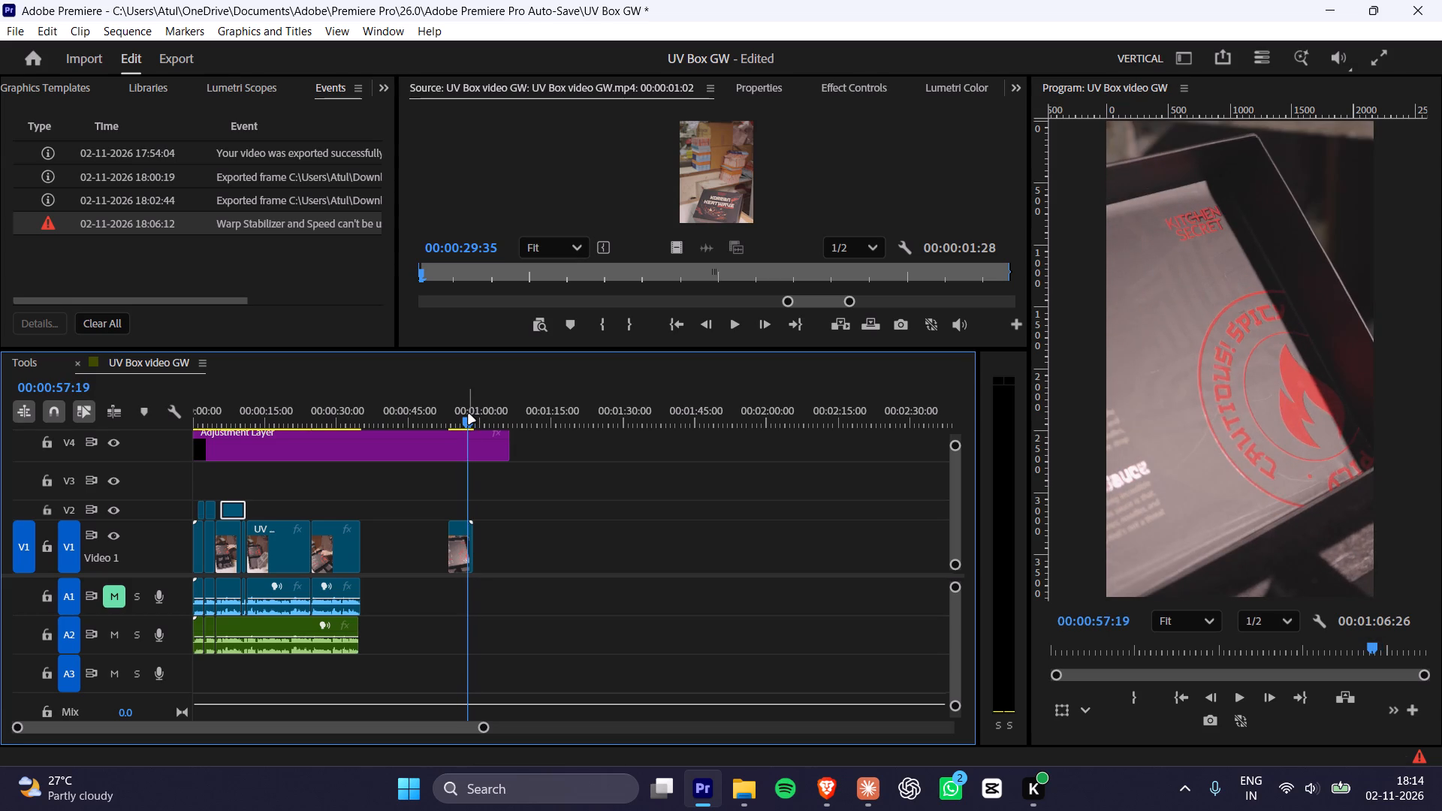
key(space)
click(456, 413)
drag(463, 544, 267, 508)
Reduce the height of video track V1 and return the playhead to the start of the sequence.
drag(255, 410, 0, 418)
alt+scroll(186, 521, up, 17)
drag(276, 424, 0, 420)
drag(260, 417, 0, 427)
alt+scroll(400, 525, down, 9)
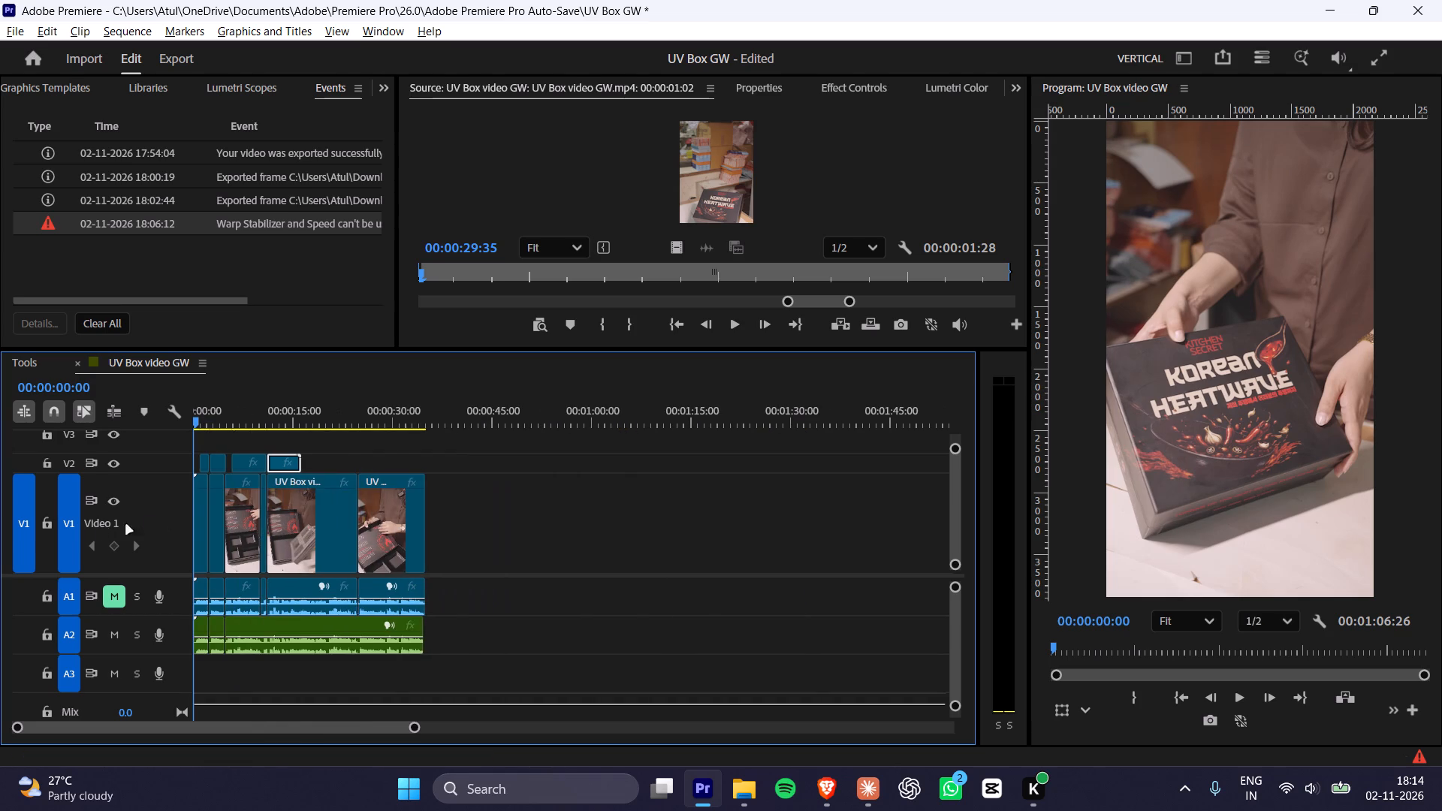
alt+scroll(156, 518, down, 8)
alt+scroll(546, 554, up, 3)
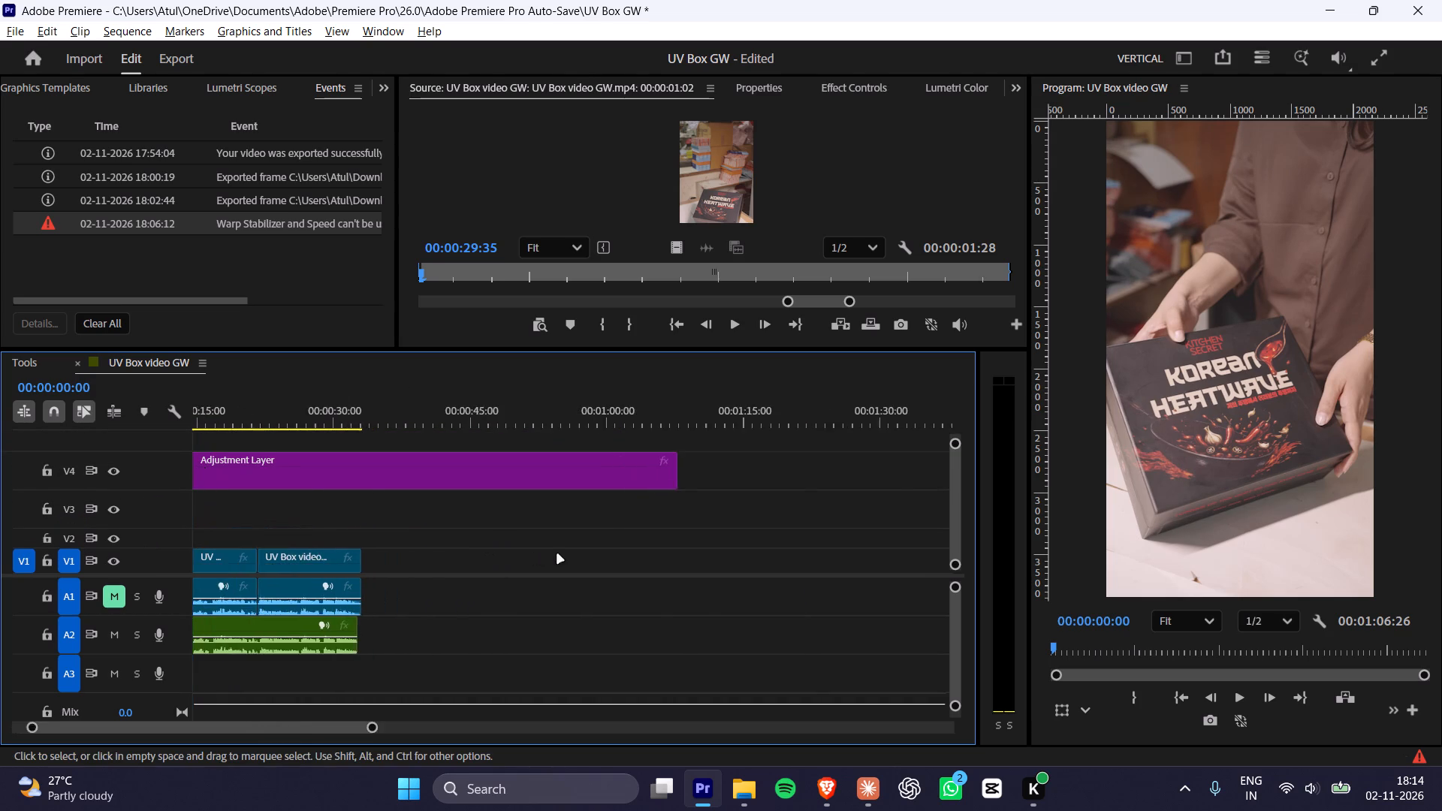
alt+scroll(557, 554, up, 8)
drag(334, 425, 0, 461)
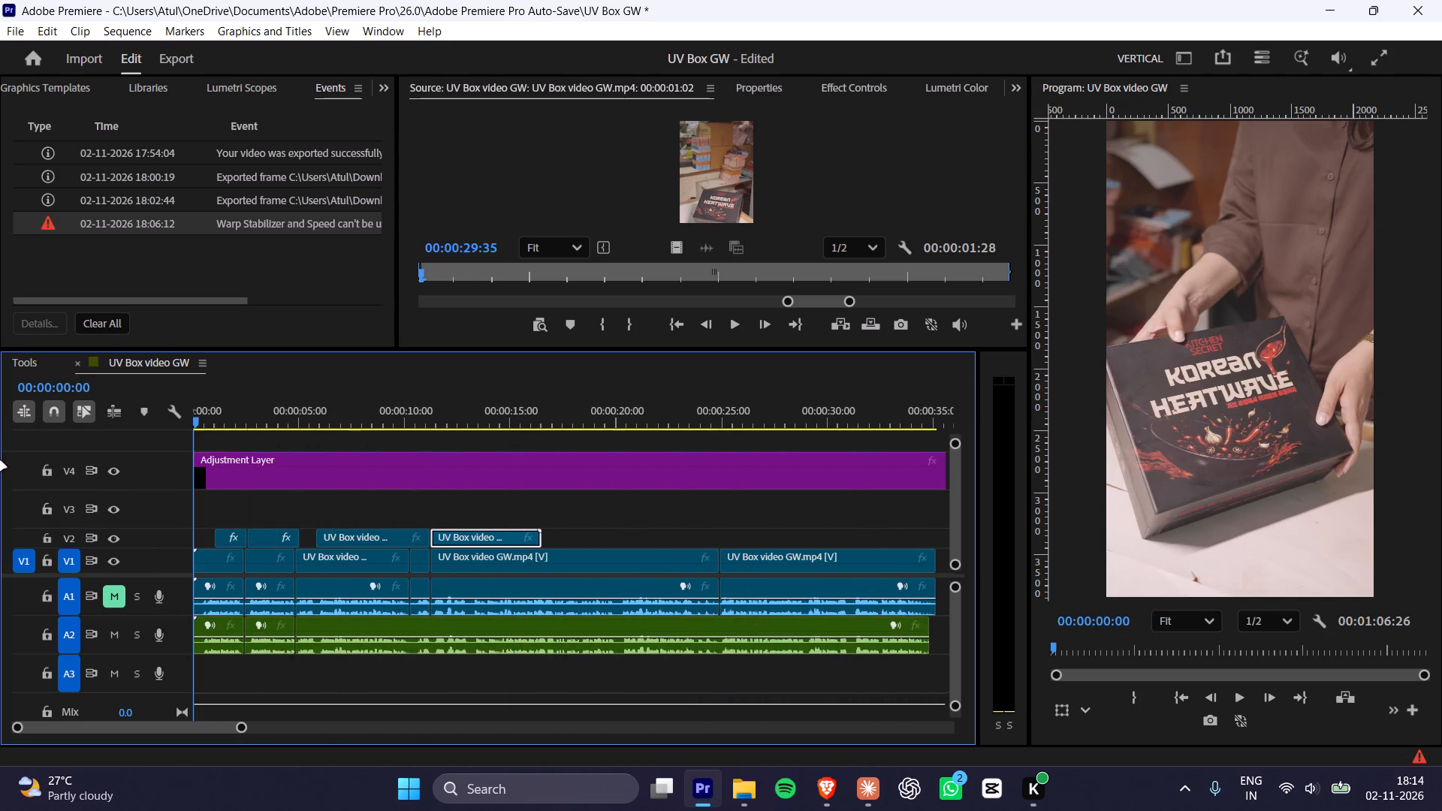
drag(0, 461, 24, 465)
Trim the end of the adjustment layer on V4 back to about 00:00:39:29, just past the last footage clip.
alt+scroll(607, 522, down, 10)
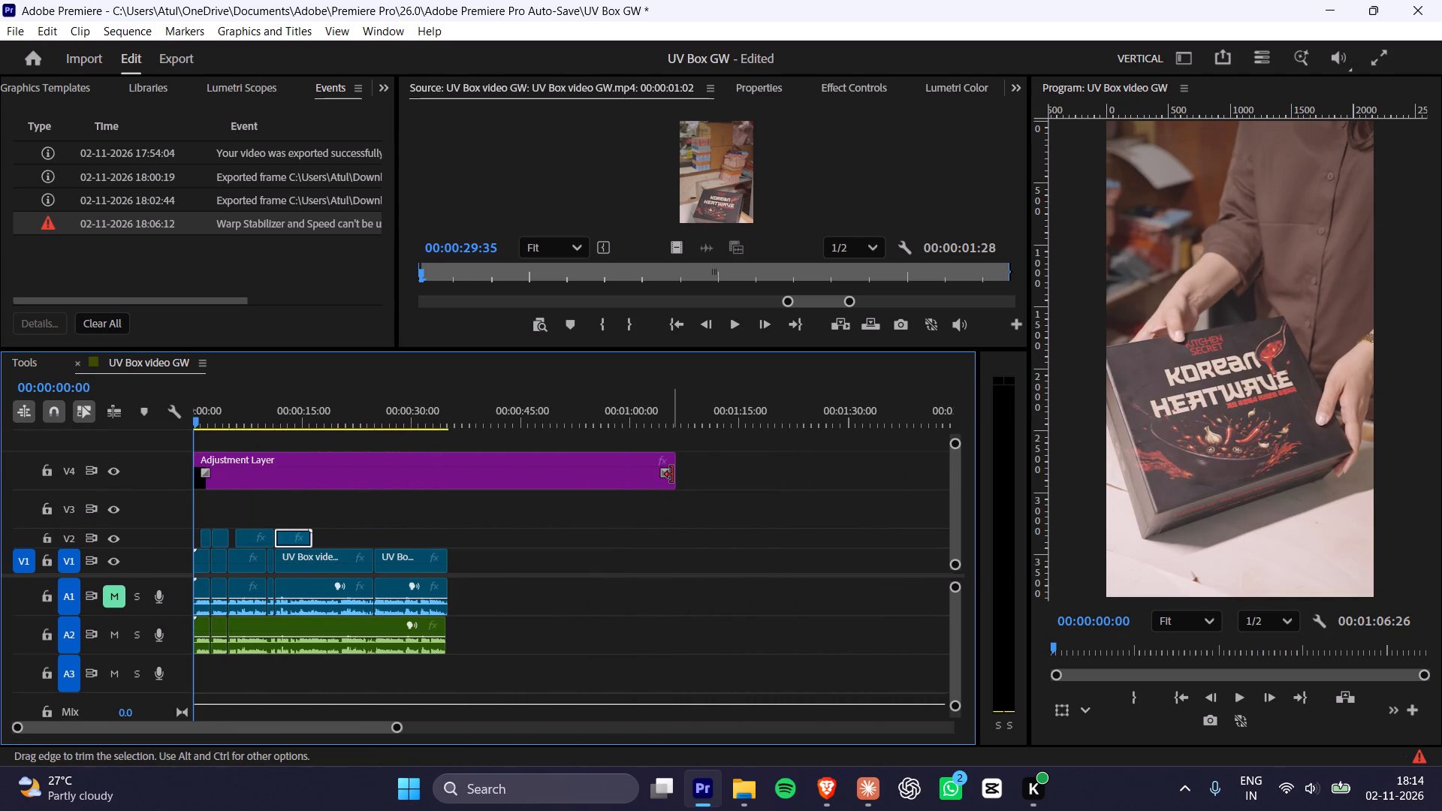
drag(672, 475, 461, 478)
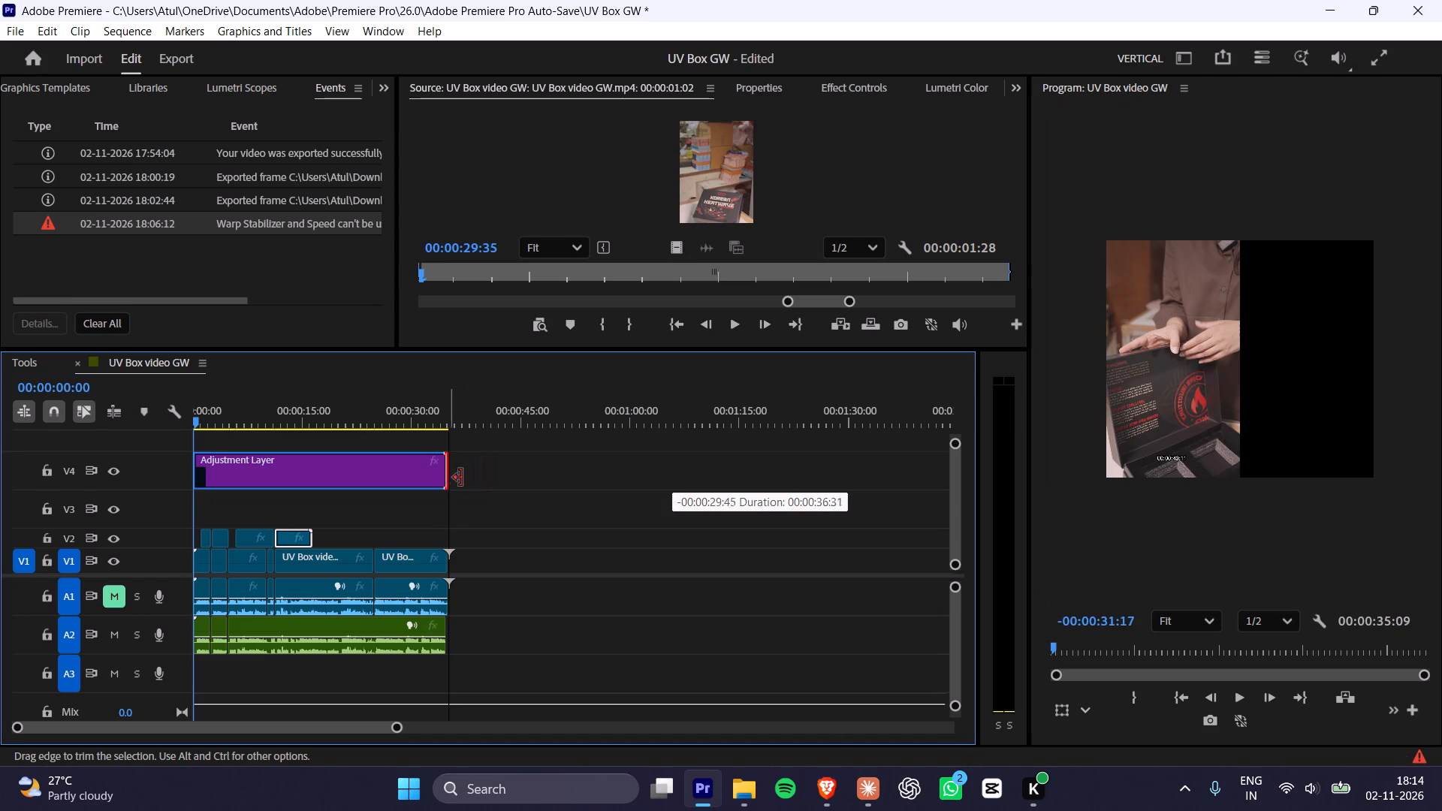
drag(461, 478, 475, 478)
Move the adjustment layer from V4 down to V3, keeping its start, and return the playhead to the sequence start.
drag(429, 457, 394, 498)
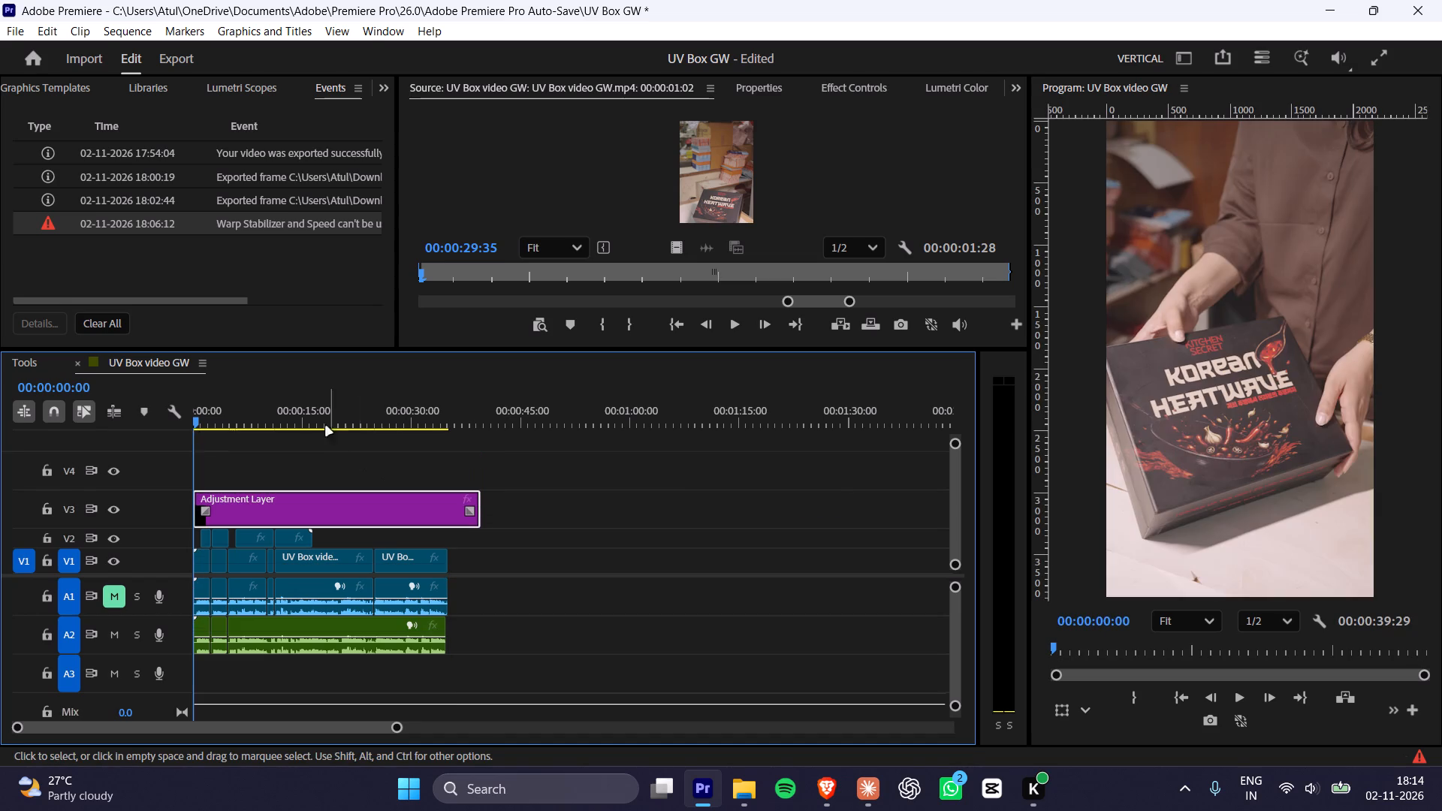
drag(279, 411, 0, 423)
alt+scroll(243, 514, up, 9)
drag(270, 412, 0, 414)
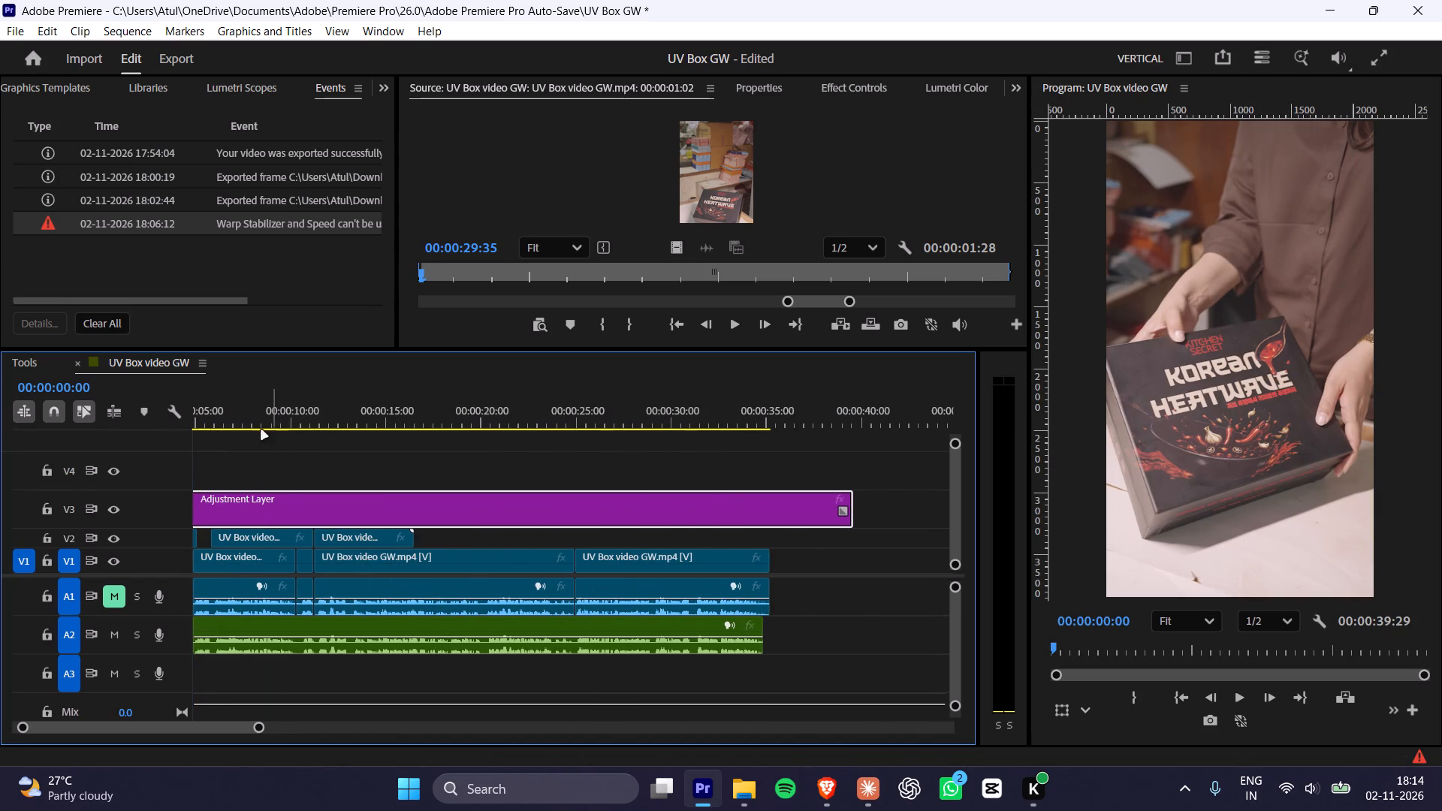
drag(255, 433, 9, 476)
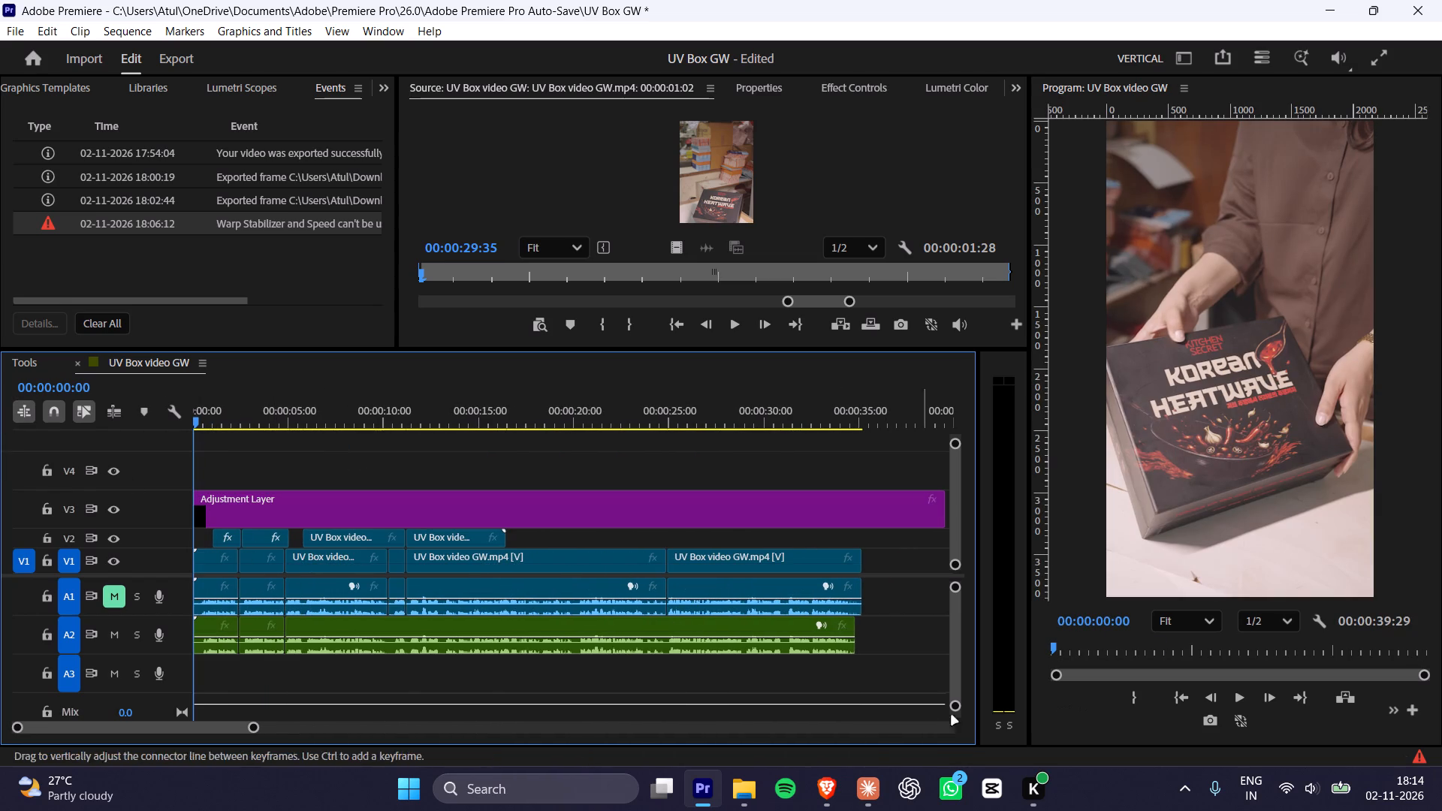
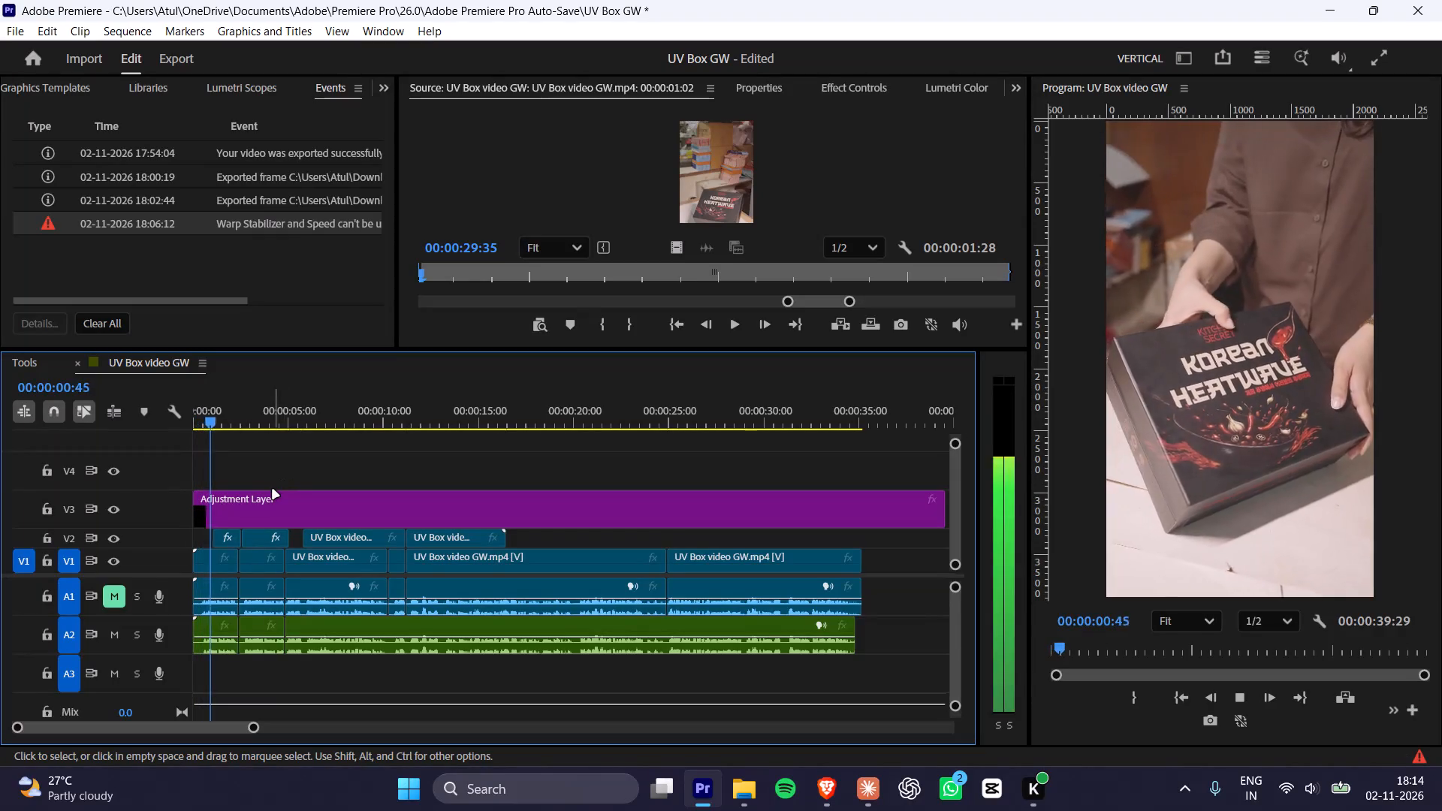
Preview the box B-roll clips on V2 from the sequence start to about 11 seconds.
key(space)
alt+scroll(309, 509, up, 7)
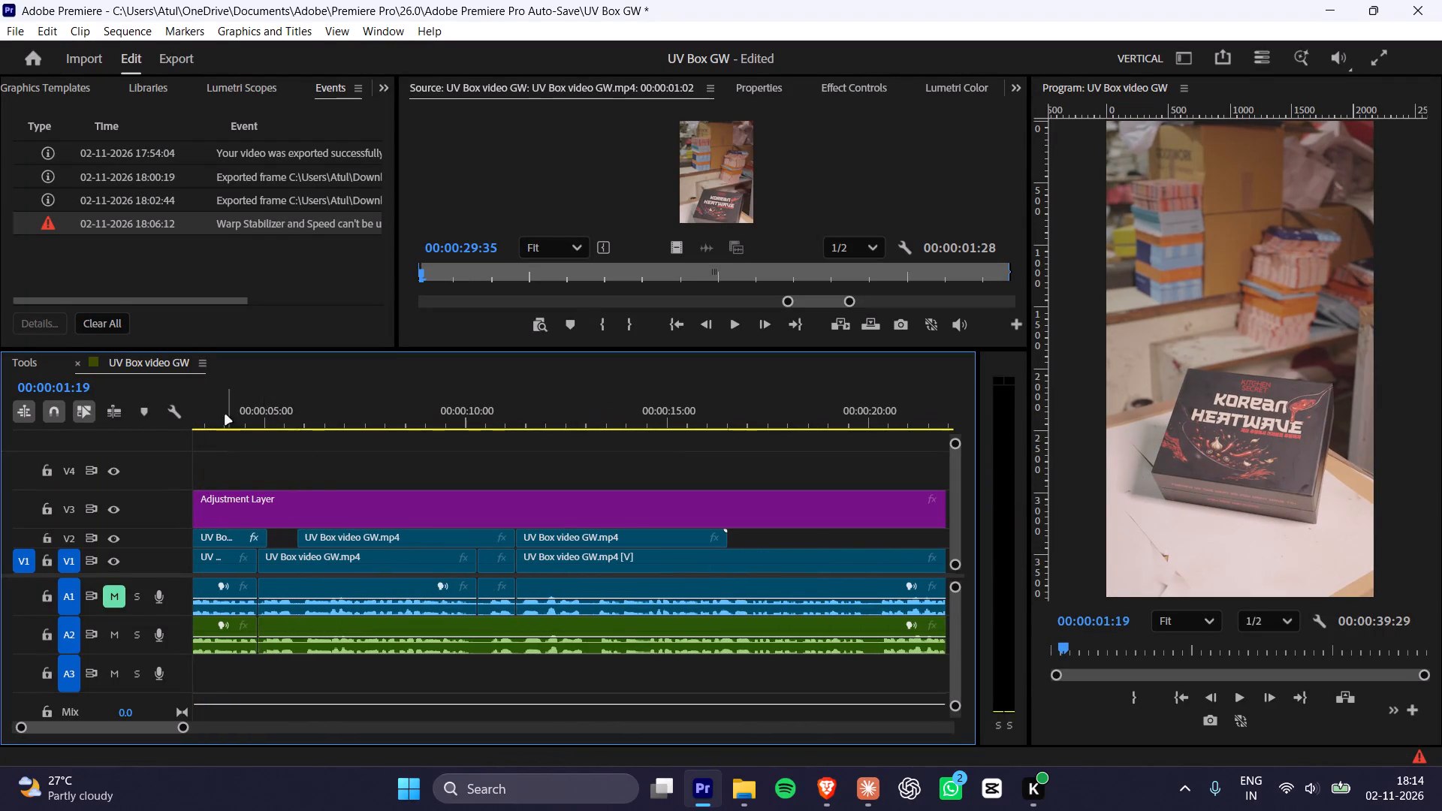
drag(222, 425, 1, 430)
click(517, 538)
drag(433, 415, 435, 414)
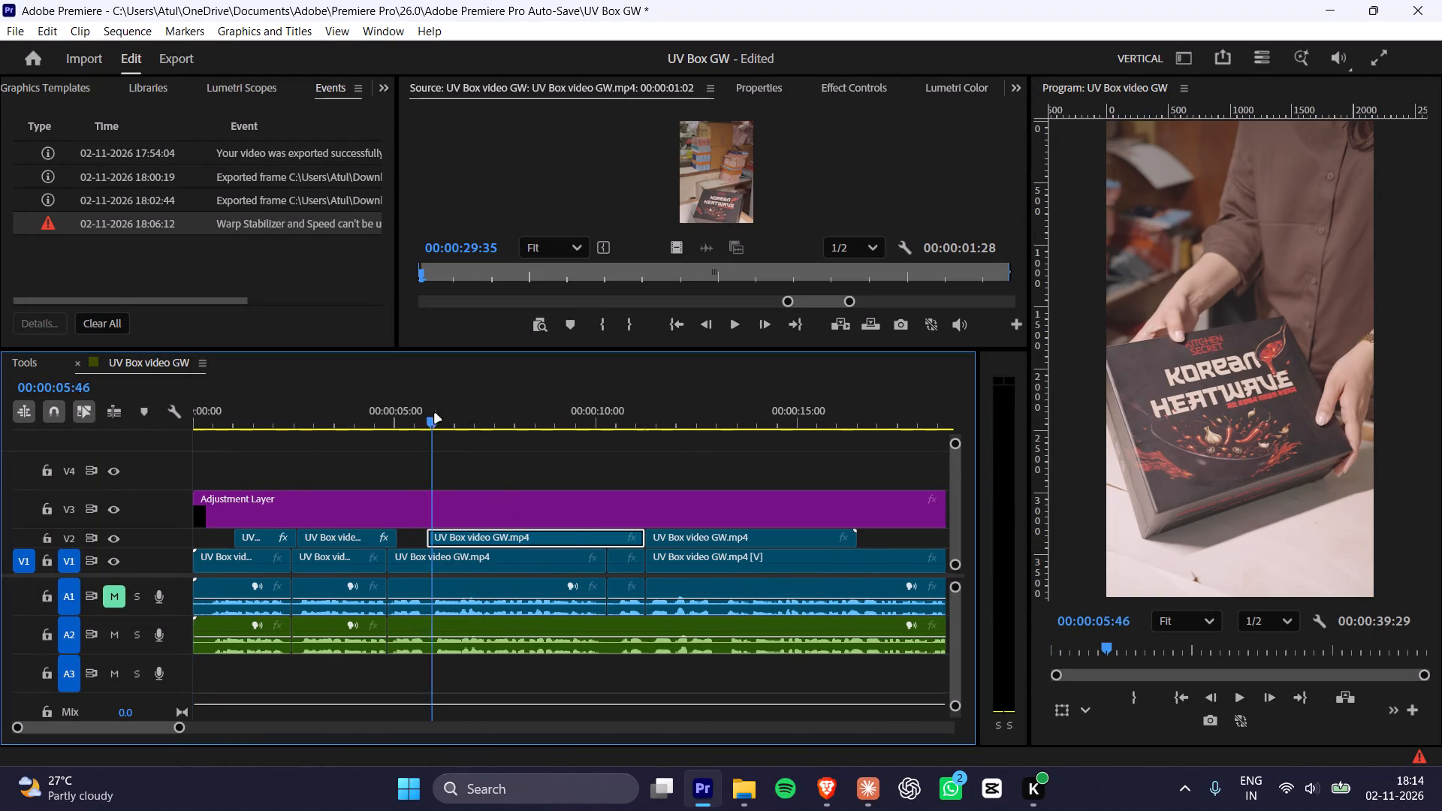
drag(435, 414, 452, 419)
click(574, 538)
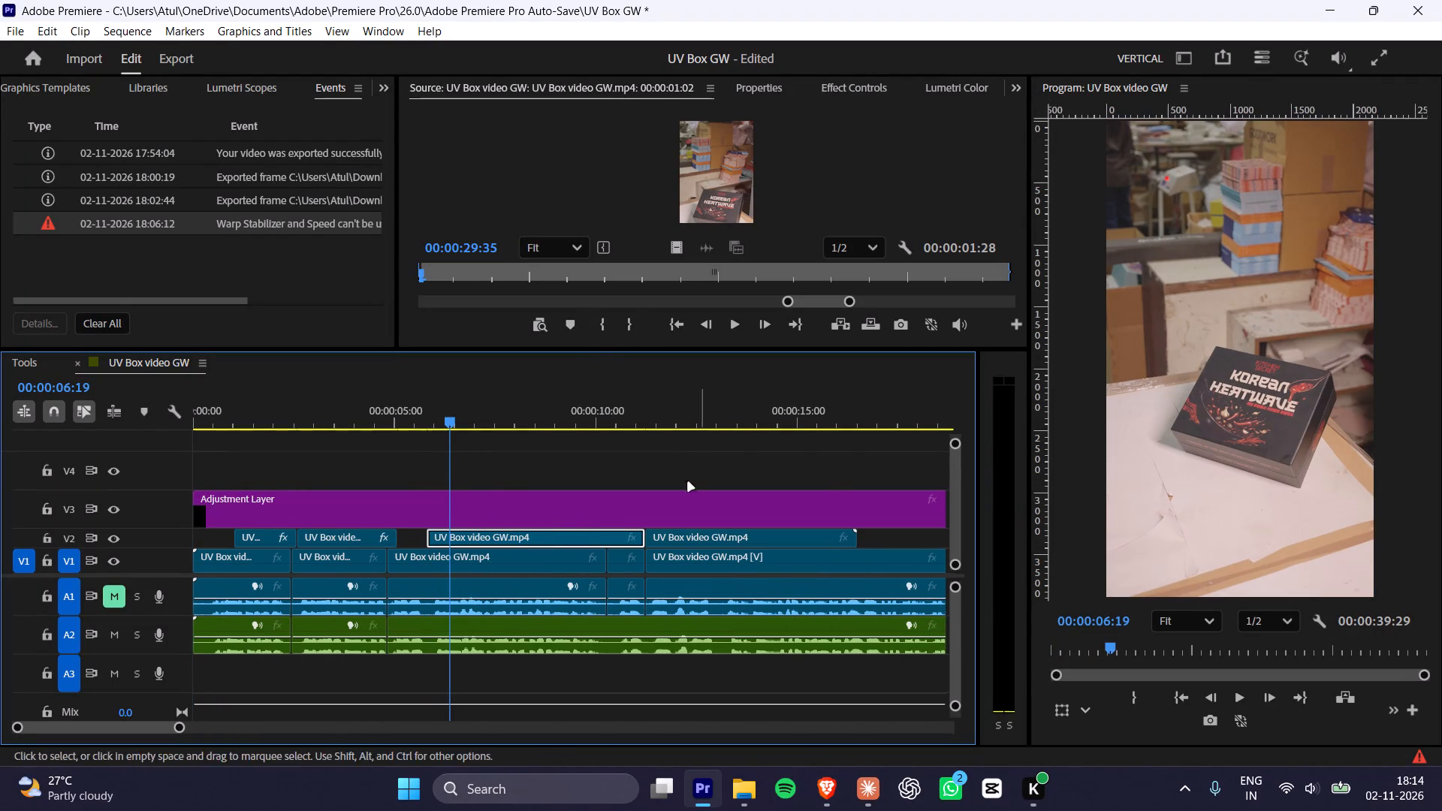
key(space)
key(space)
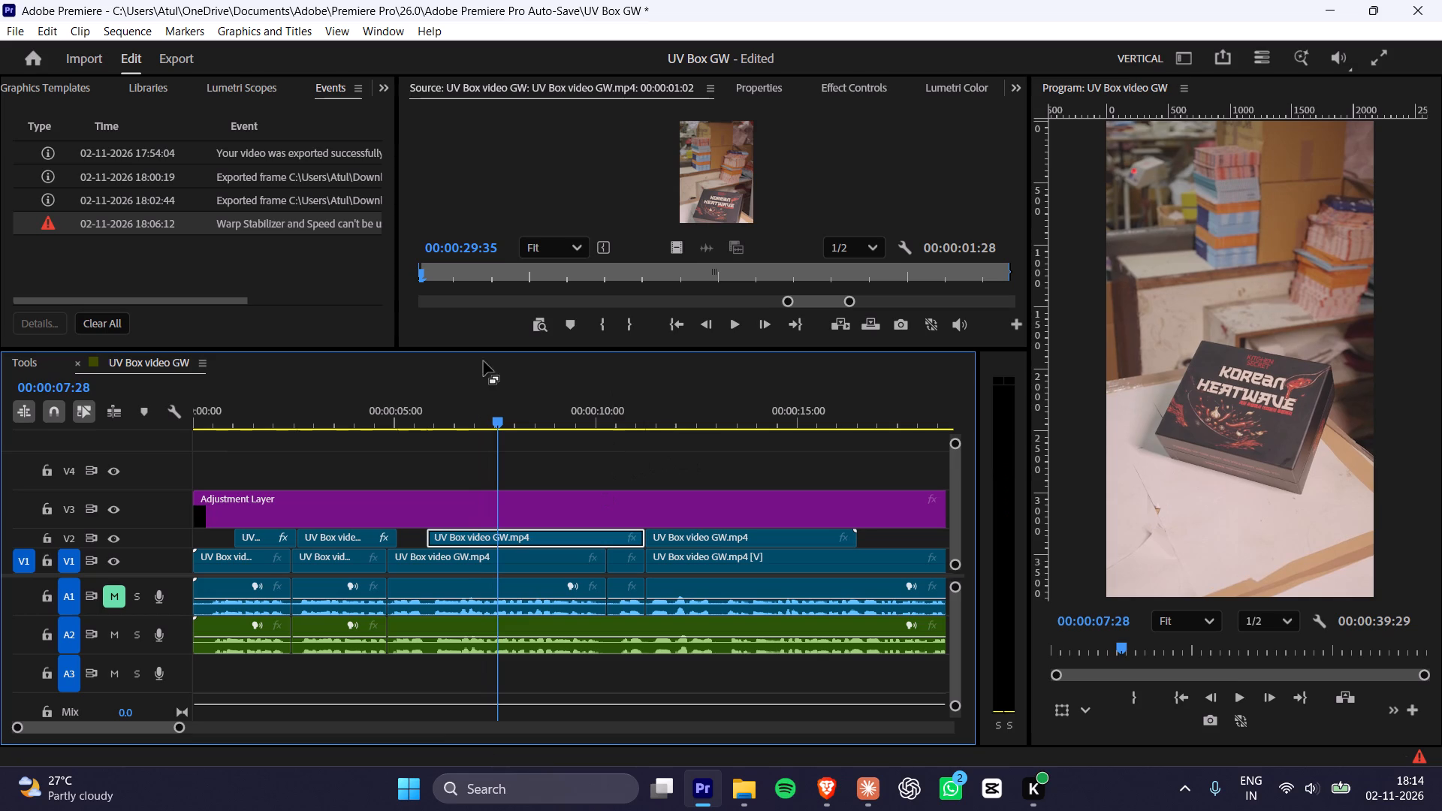
drag(451, 427, 439, 429)
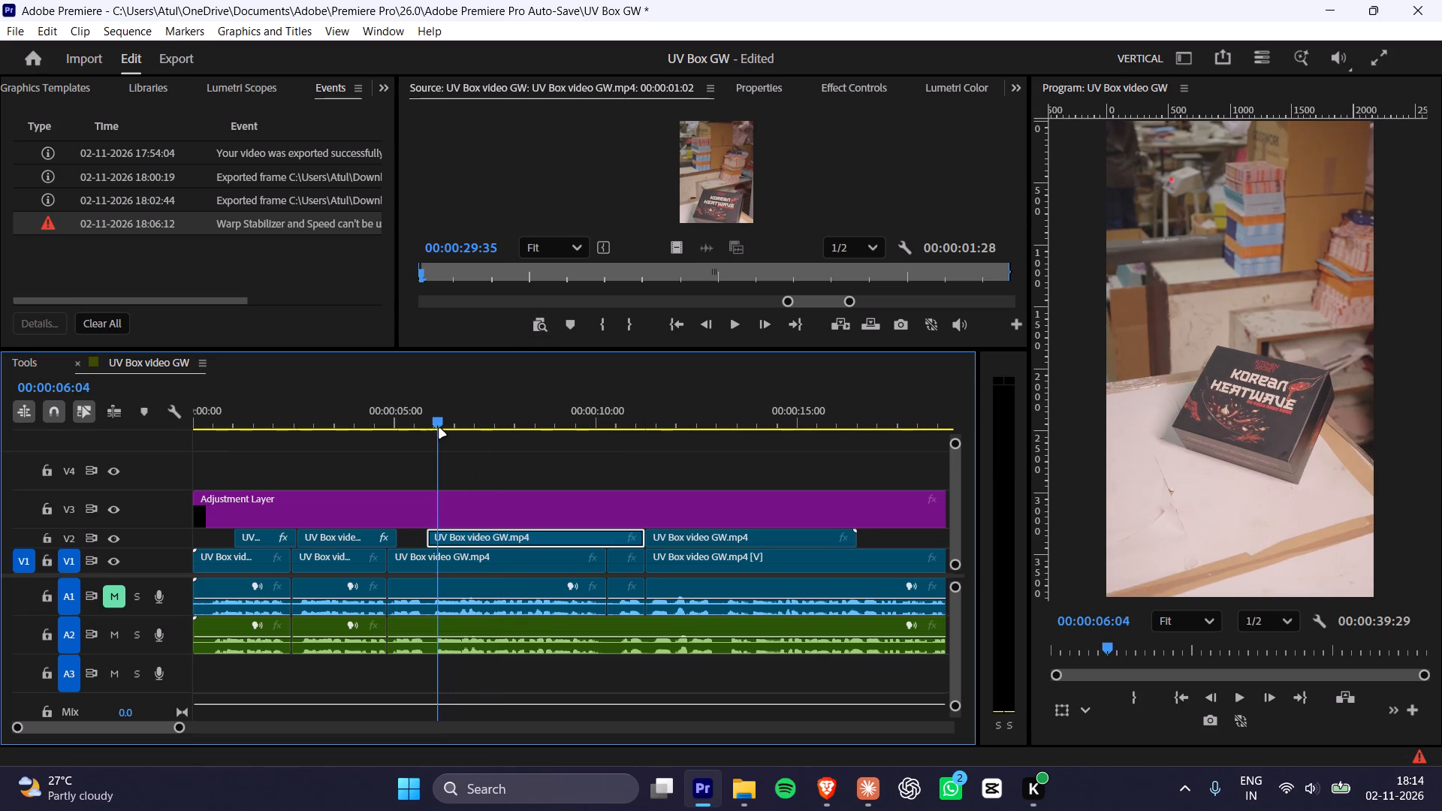
drag(439, 429, 635, 484)
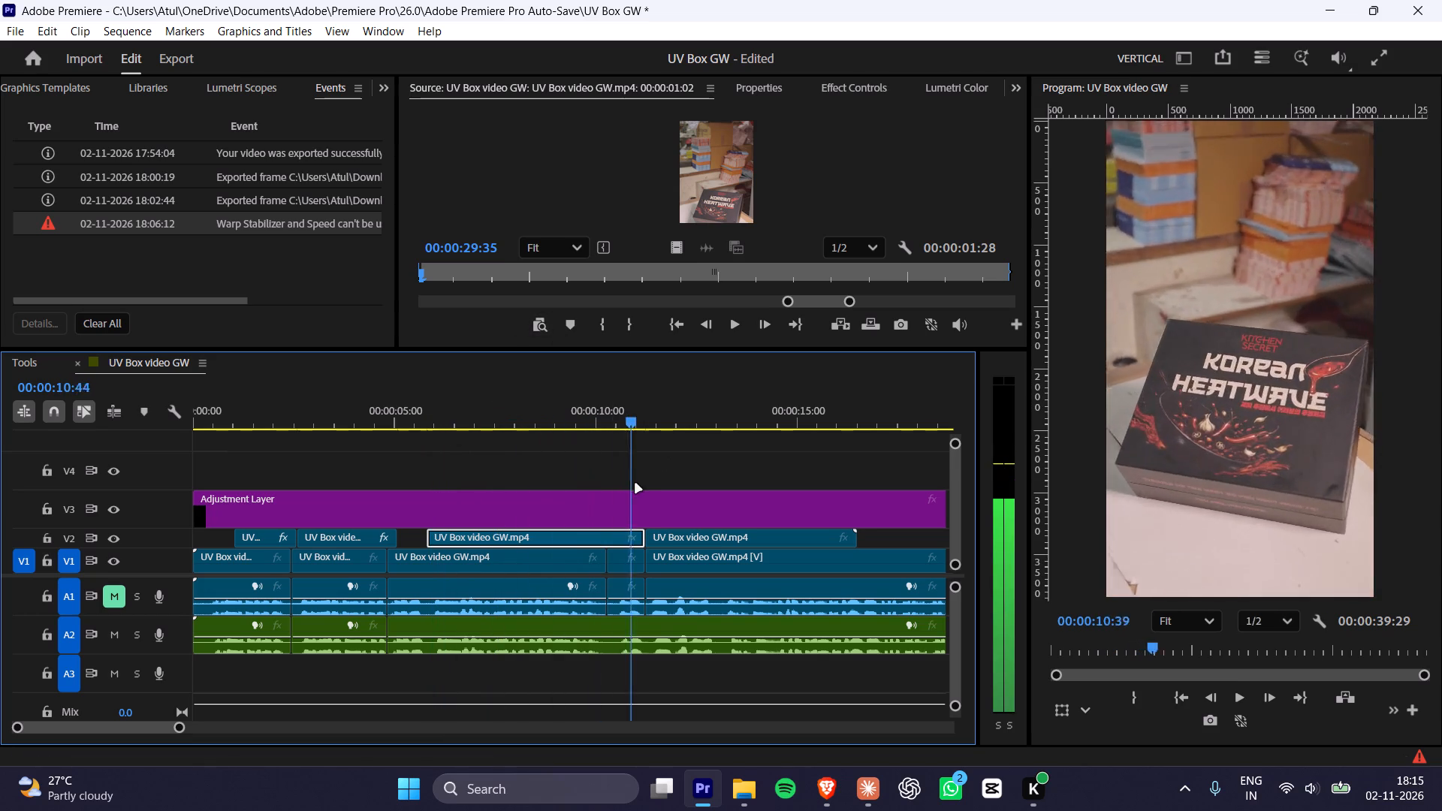
drag(635, 484, 644, 490)
Set the speed of the V2 box B-roll clip starting at about 6 seconds to 150%.
click(578, 534)
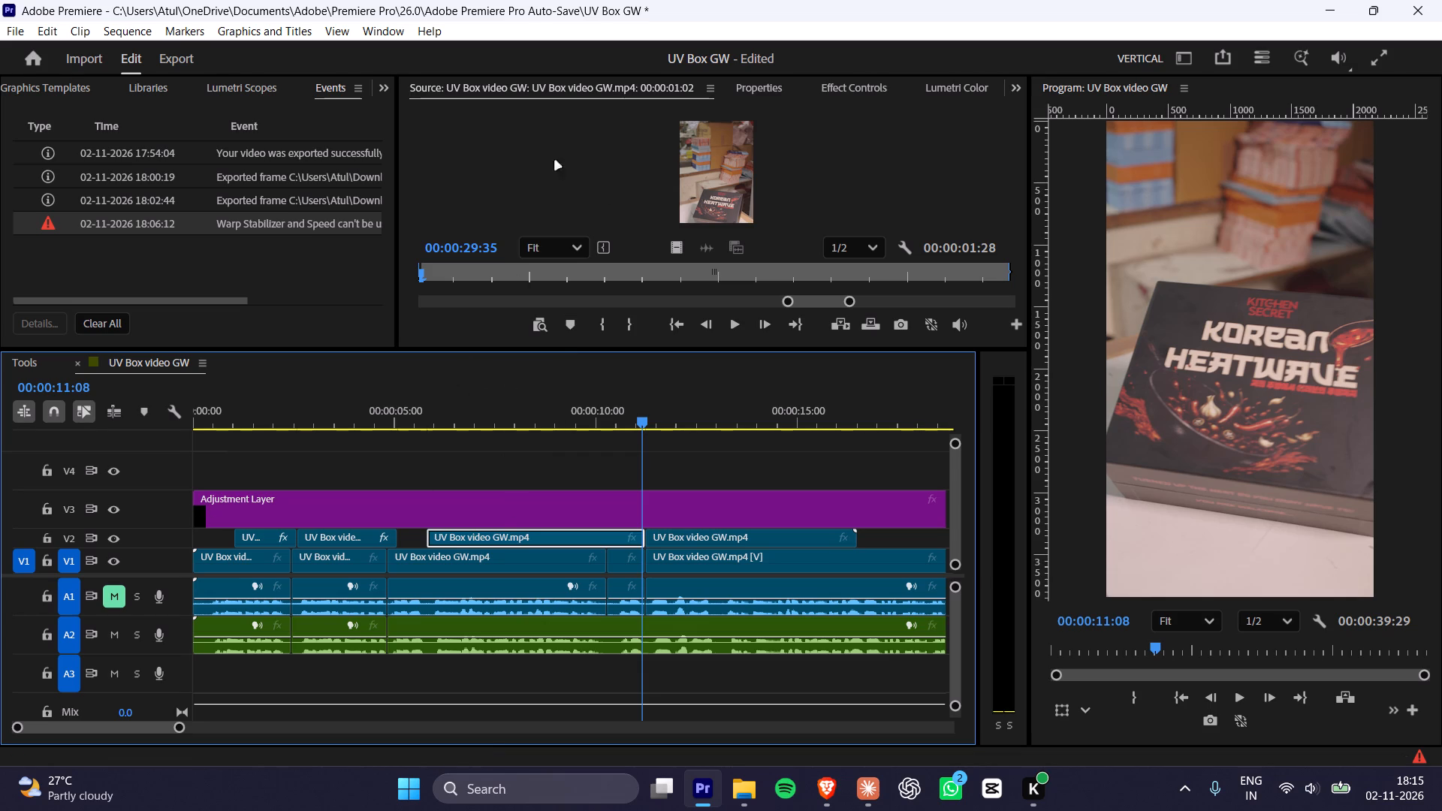
click(756, 93)
scroll(599, 186, down, 4)
click(480, 315)
click(479, 331)
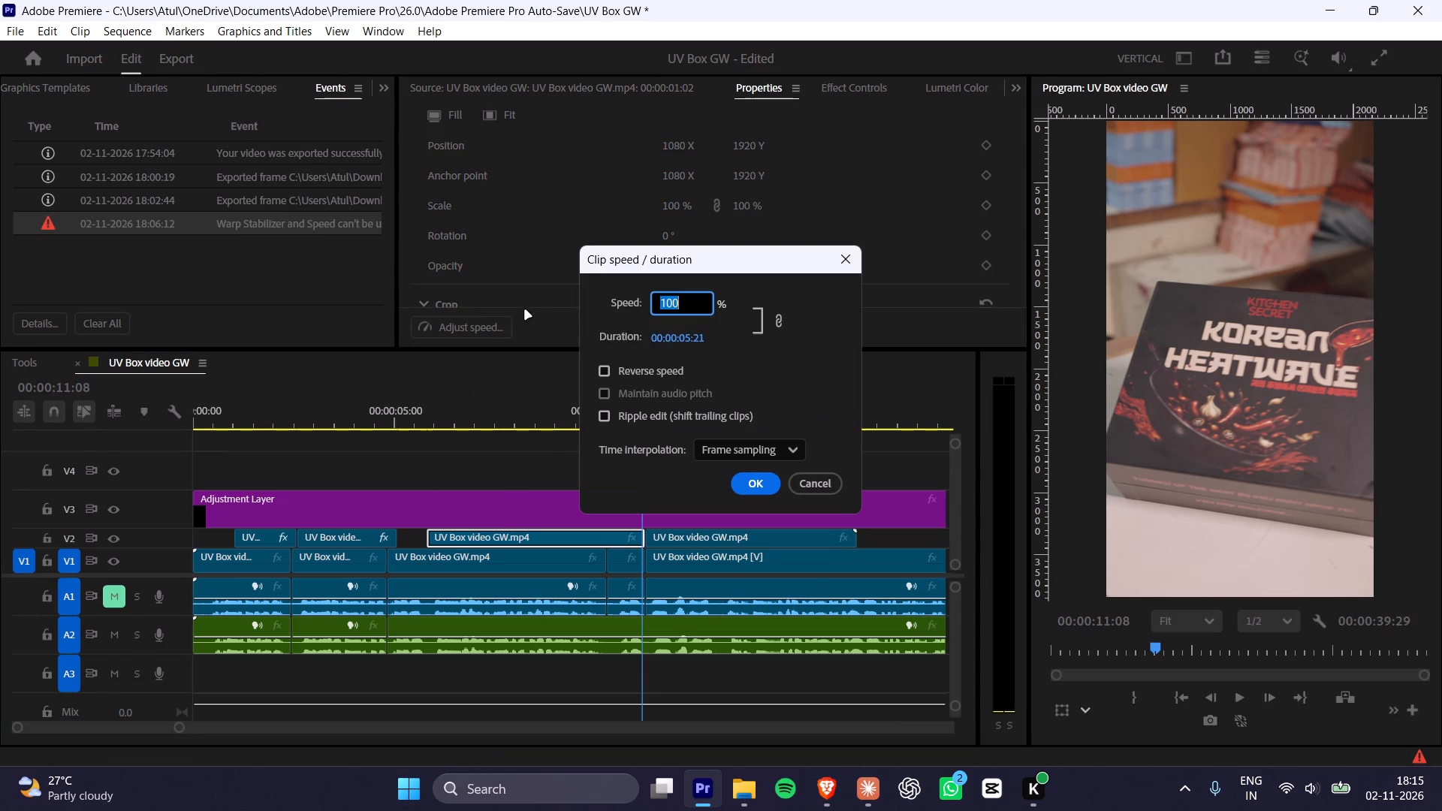
text(150)
key(Return)
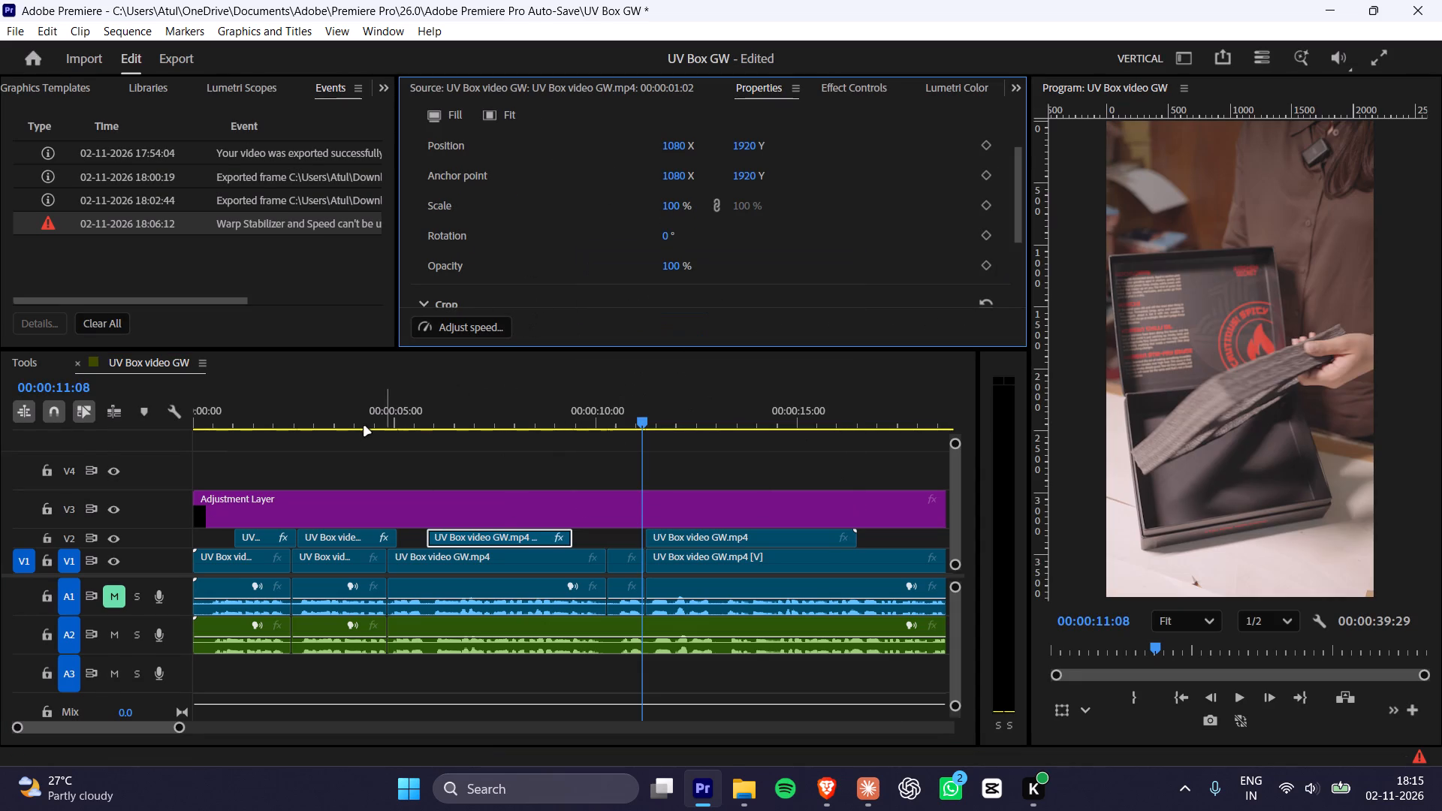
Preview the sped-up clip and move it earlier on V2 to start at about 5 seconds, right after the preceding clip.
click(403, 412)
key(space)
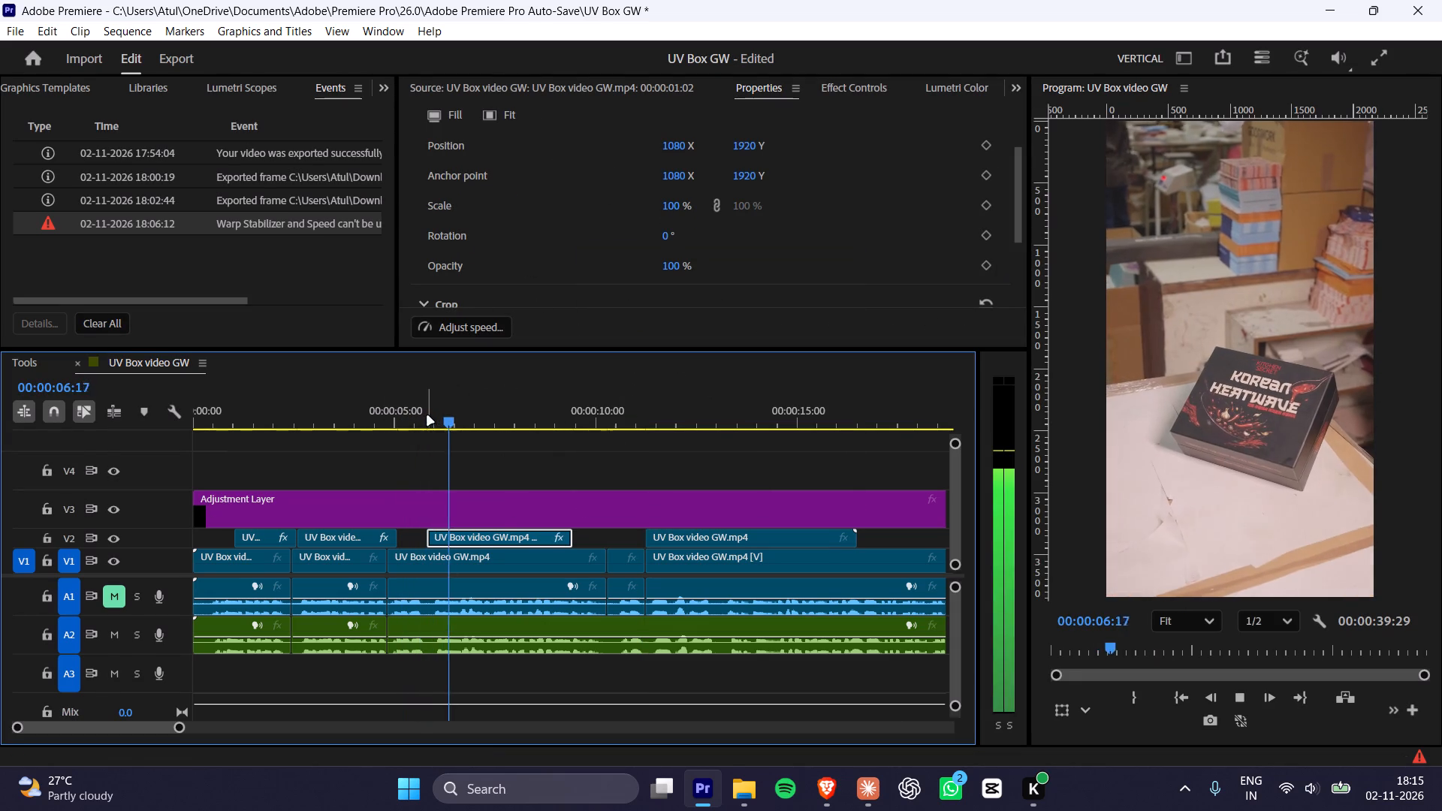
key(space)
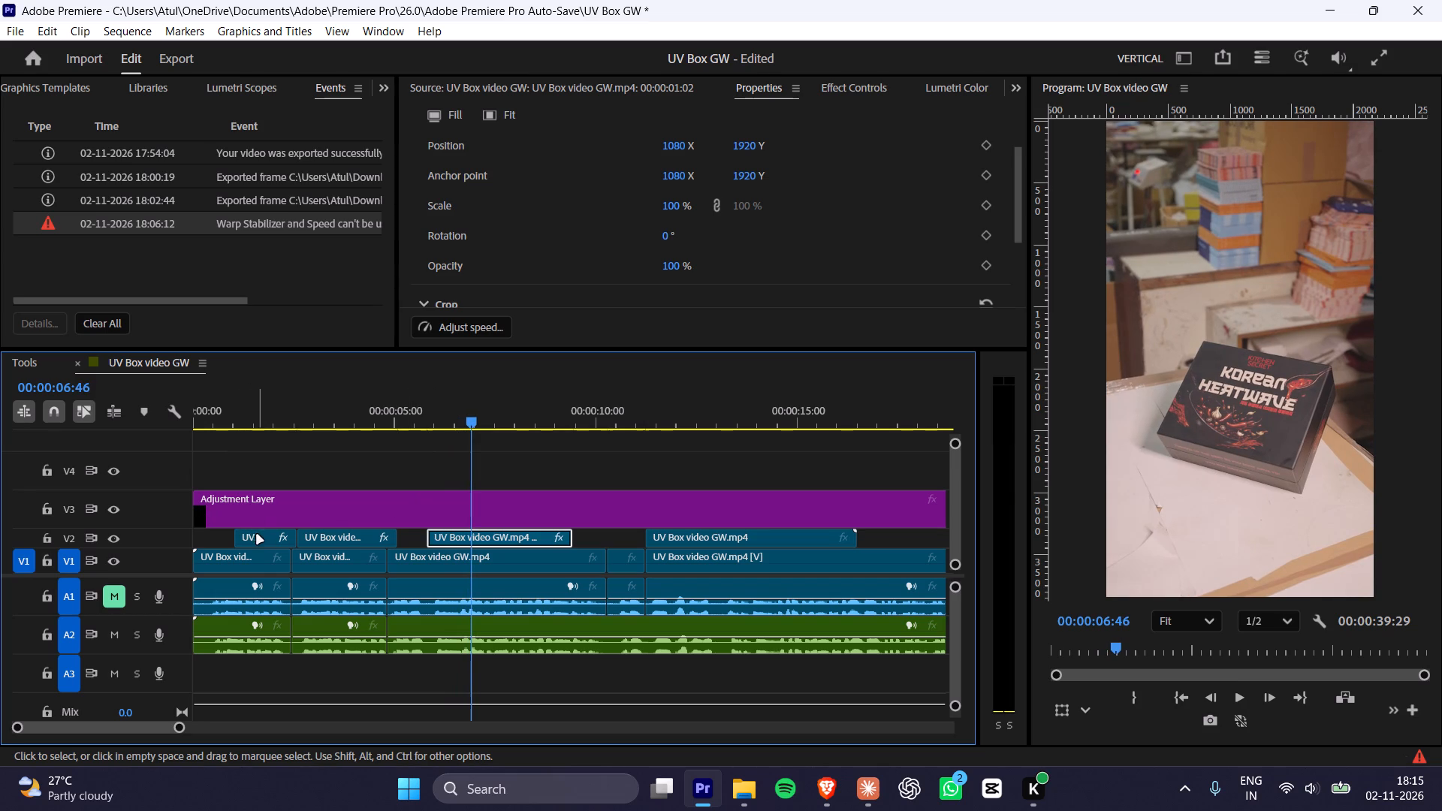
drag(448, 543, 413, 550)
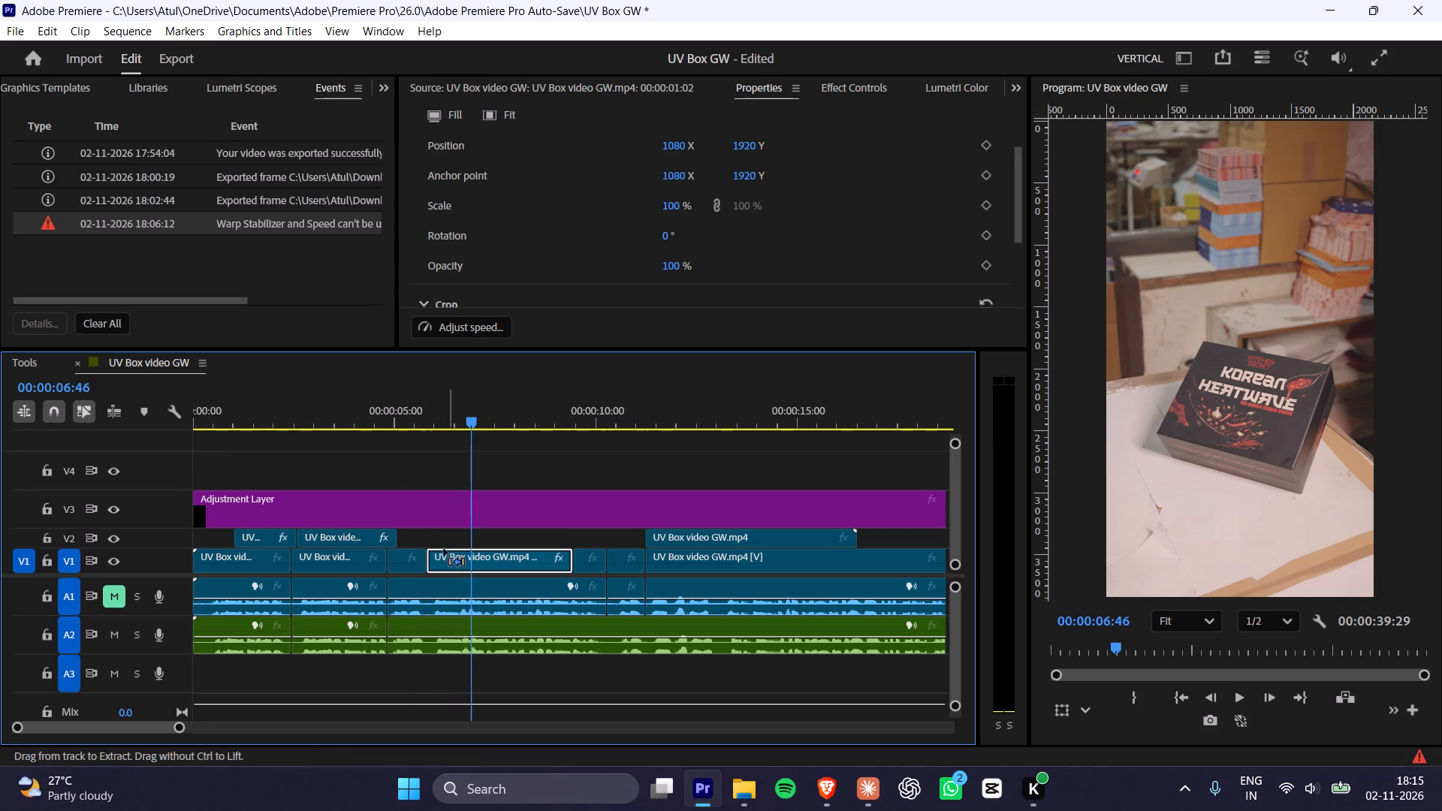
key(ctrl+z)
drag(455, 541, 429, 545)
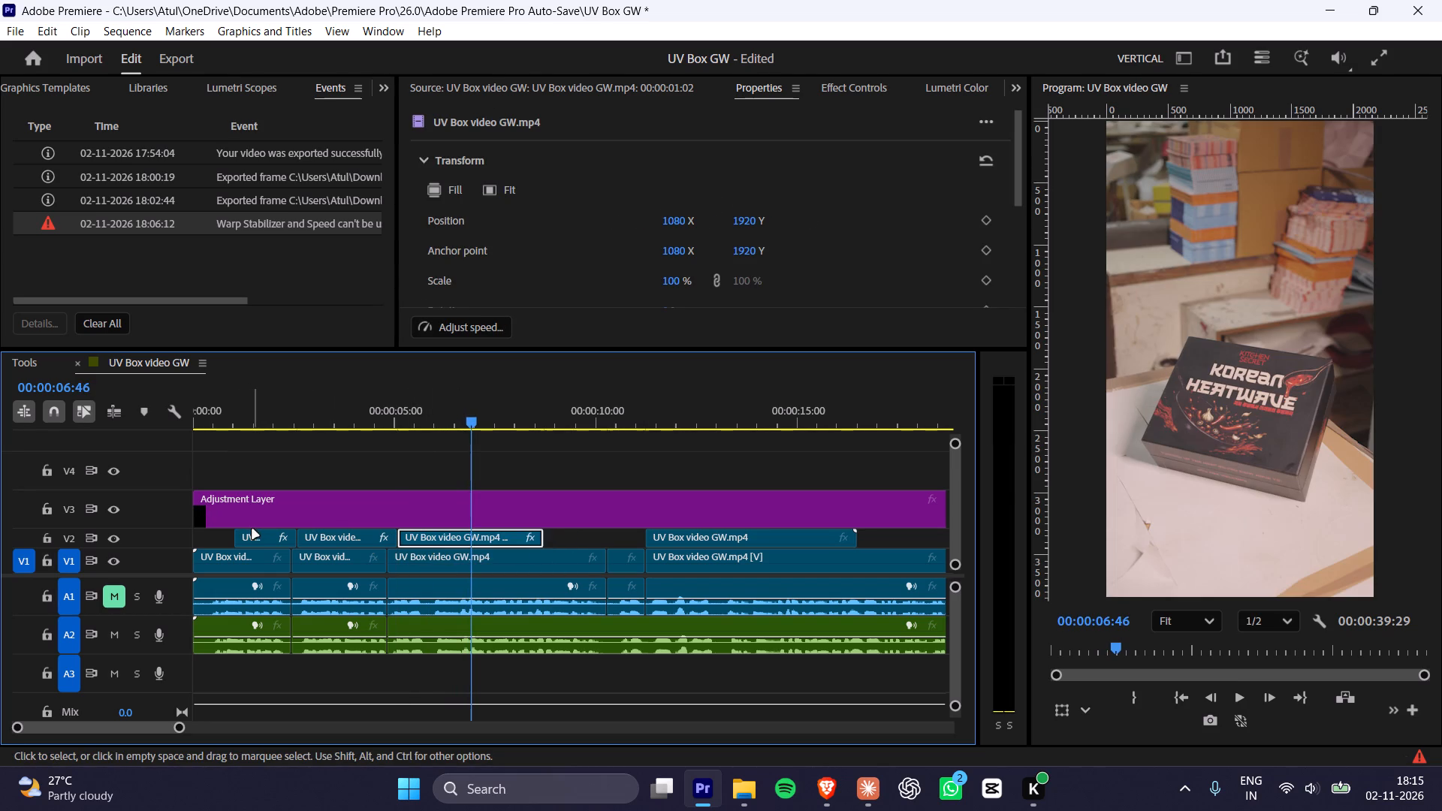
Move the short first B-roll clip on V2 to about 9.6 seconds, ending against the clip that starts at about 11 seconds.
drag(252, 538, 566, 541)
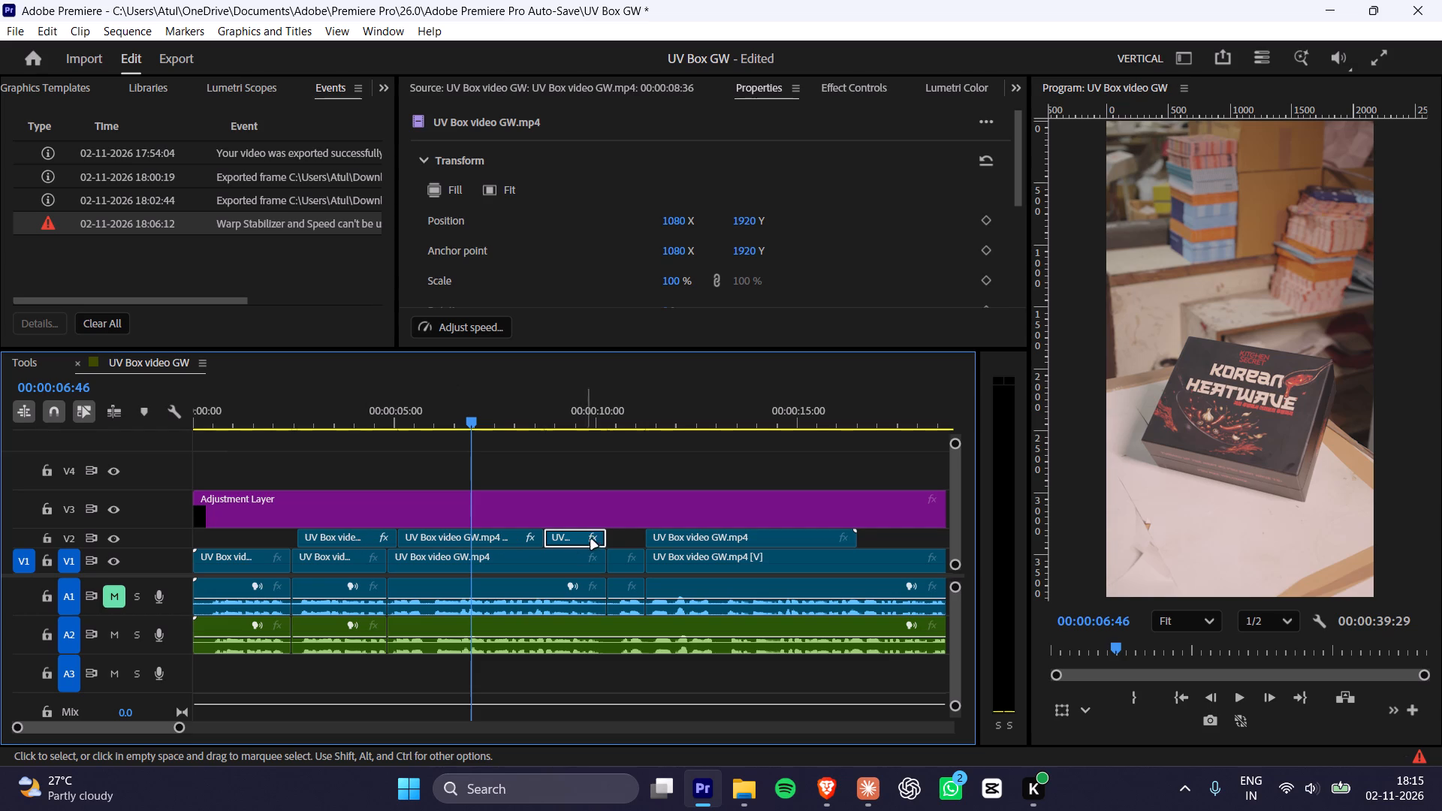
drag(578, 540, 614, 536)
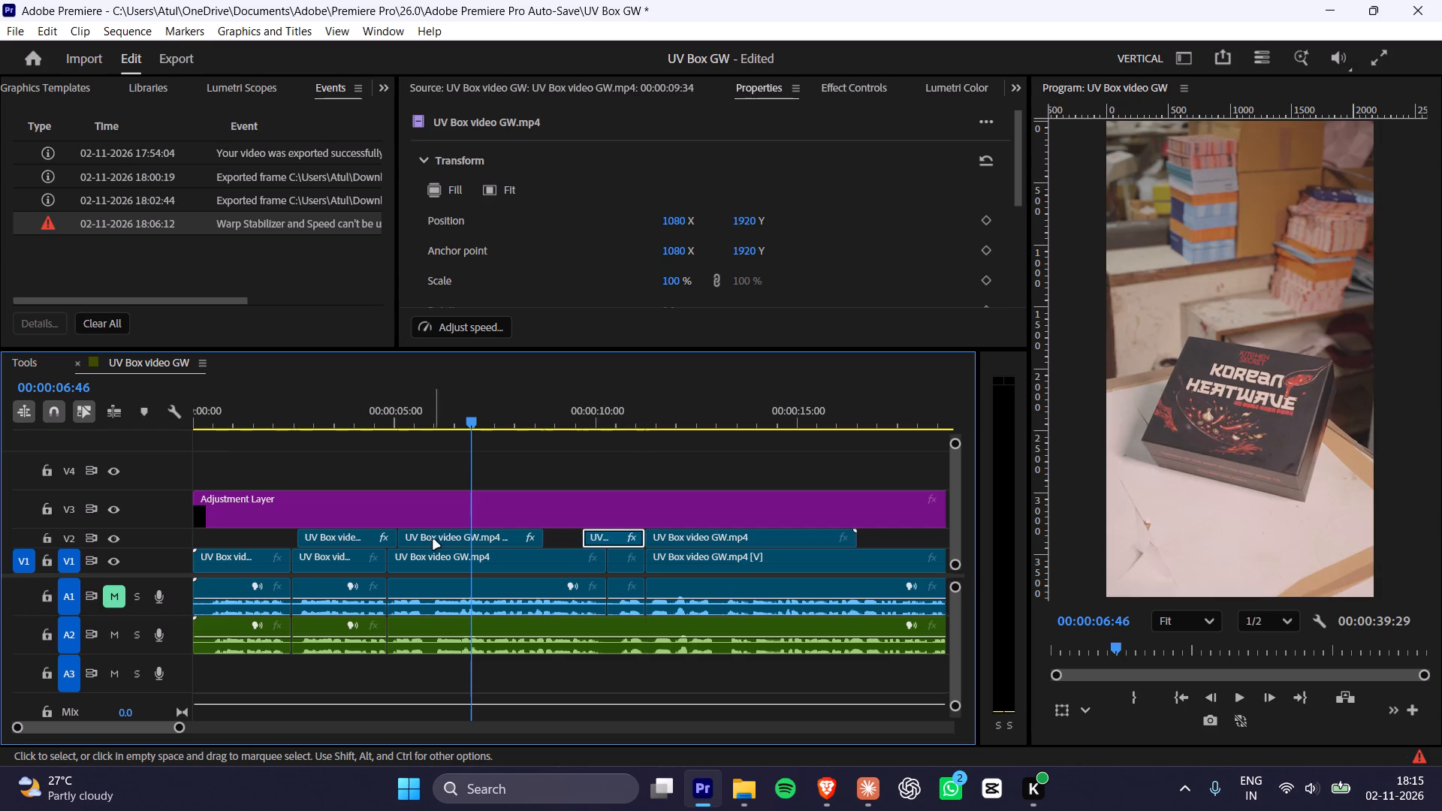
Place the sped-up B-roll clip at the start of V2, with the other early clip directly after it at about 3.6 seconds.
drag(436, 539, 478, 541)
drag(354, 537, 379, 537)
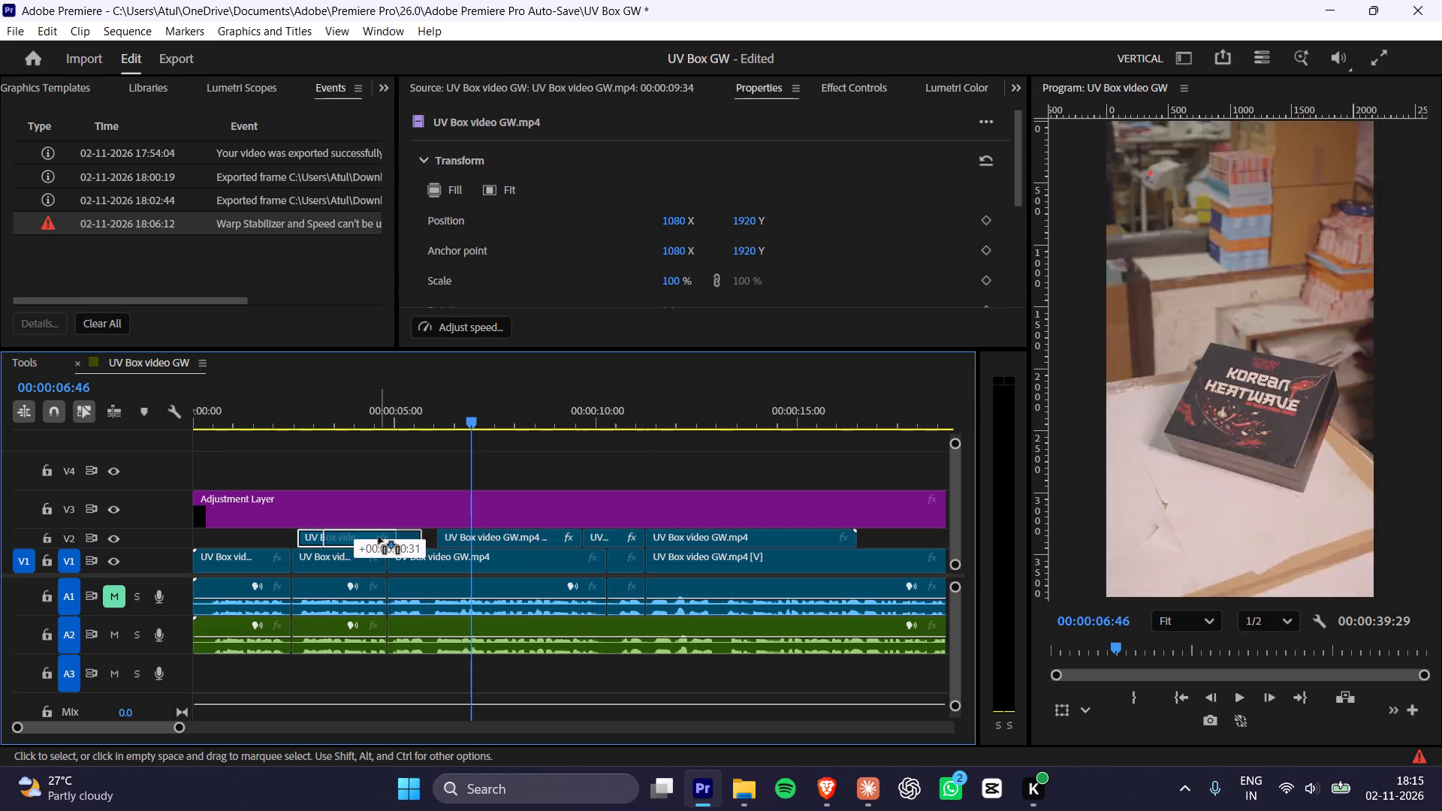
drag(379, 537, 390, 537)
drag(513, 543, 237, 532)
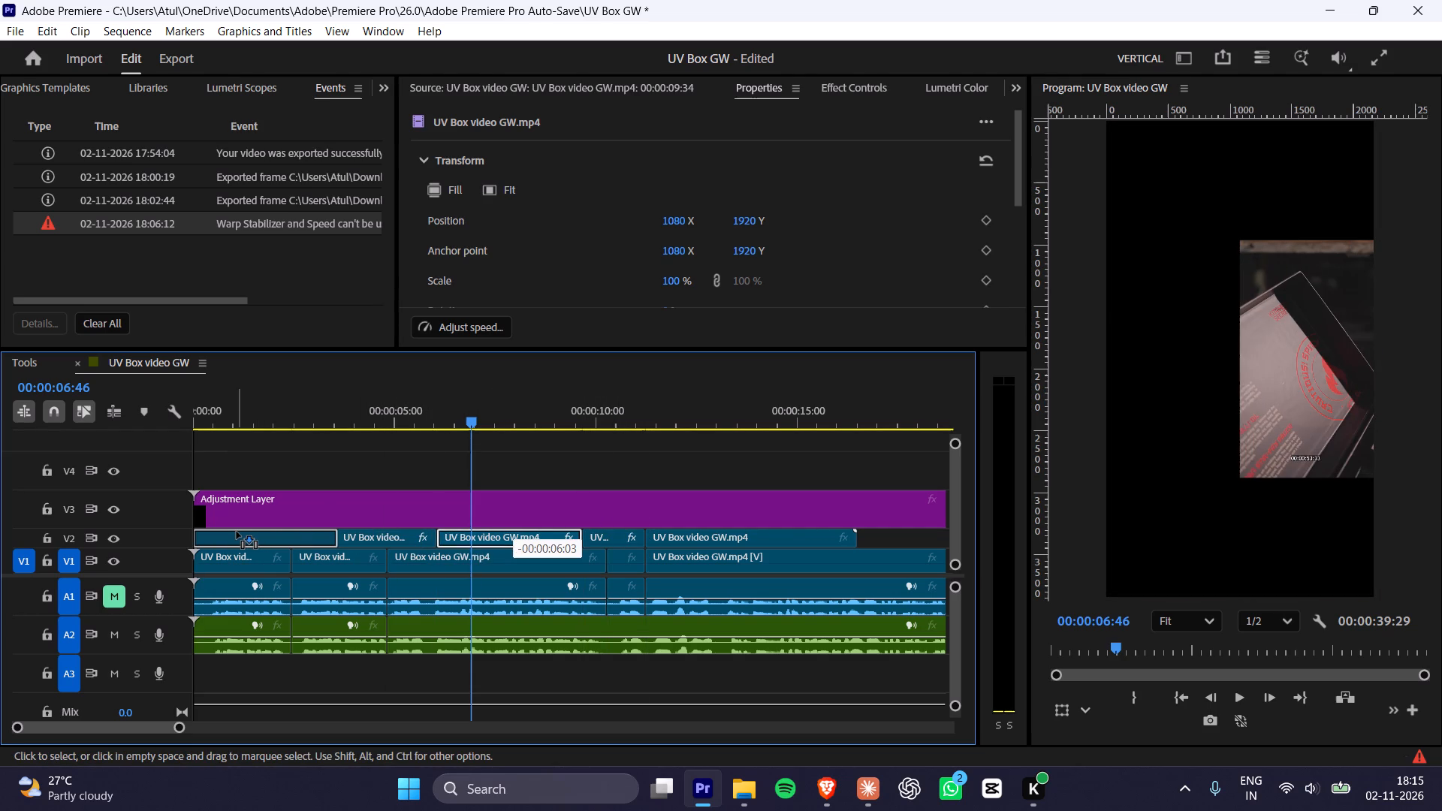
drag(237, 532, 237, 530)
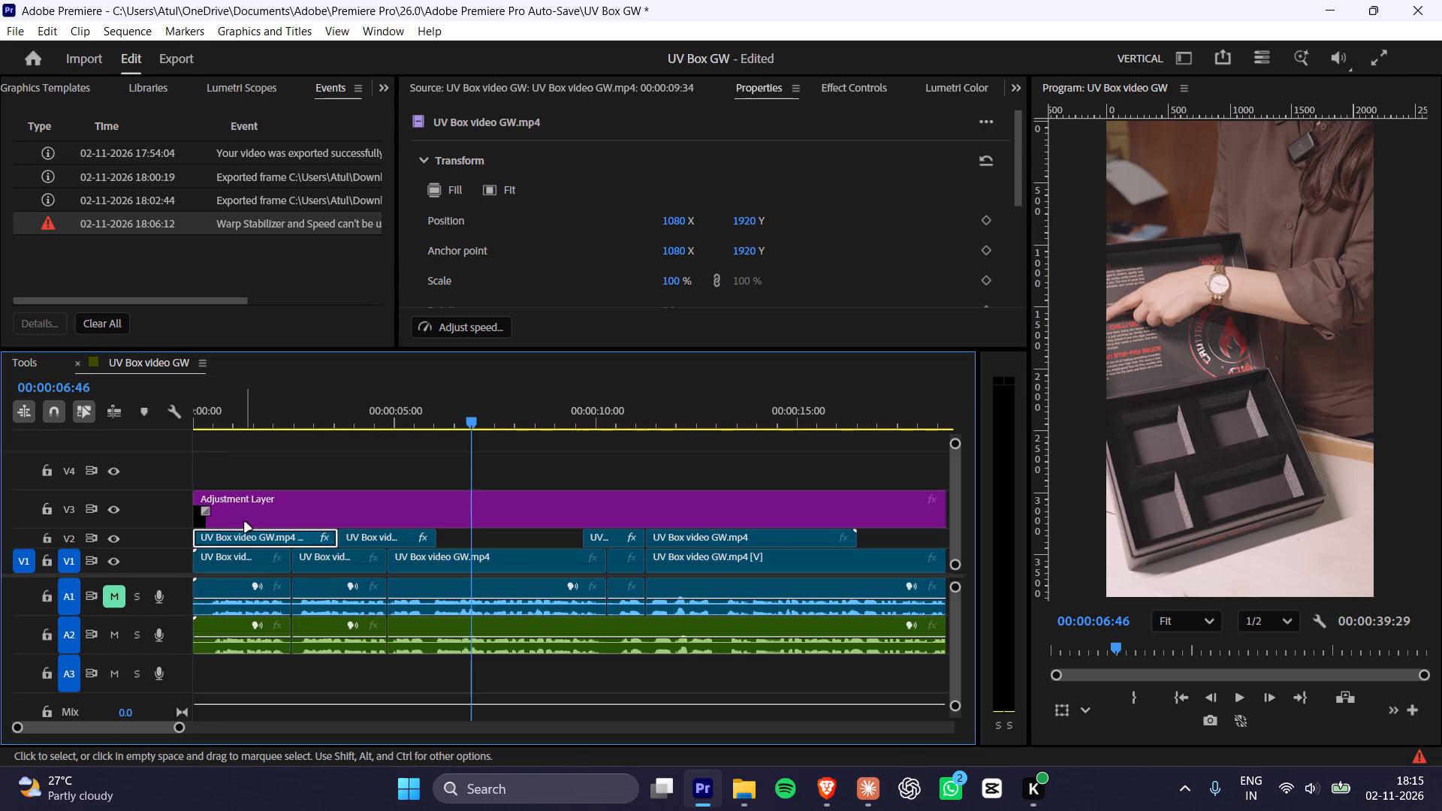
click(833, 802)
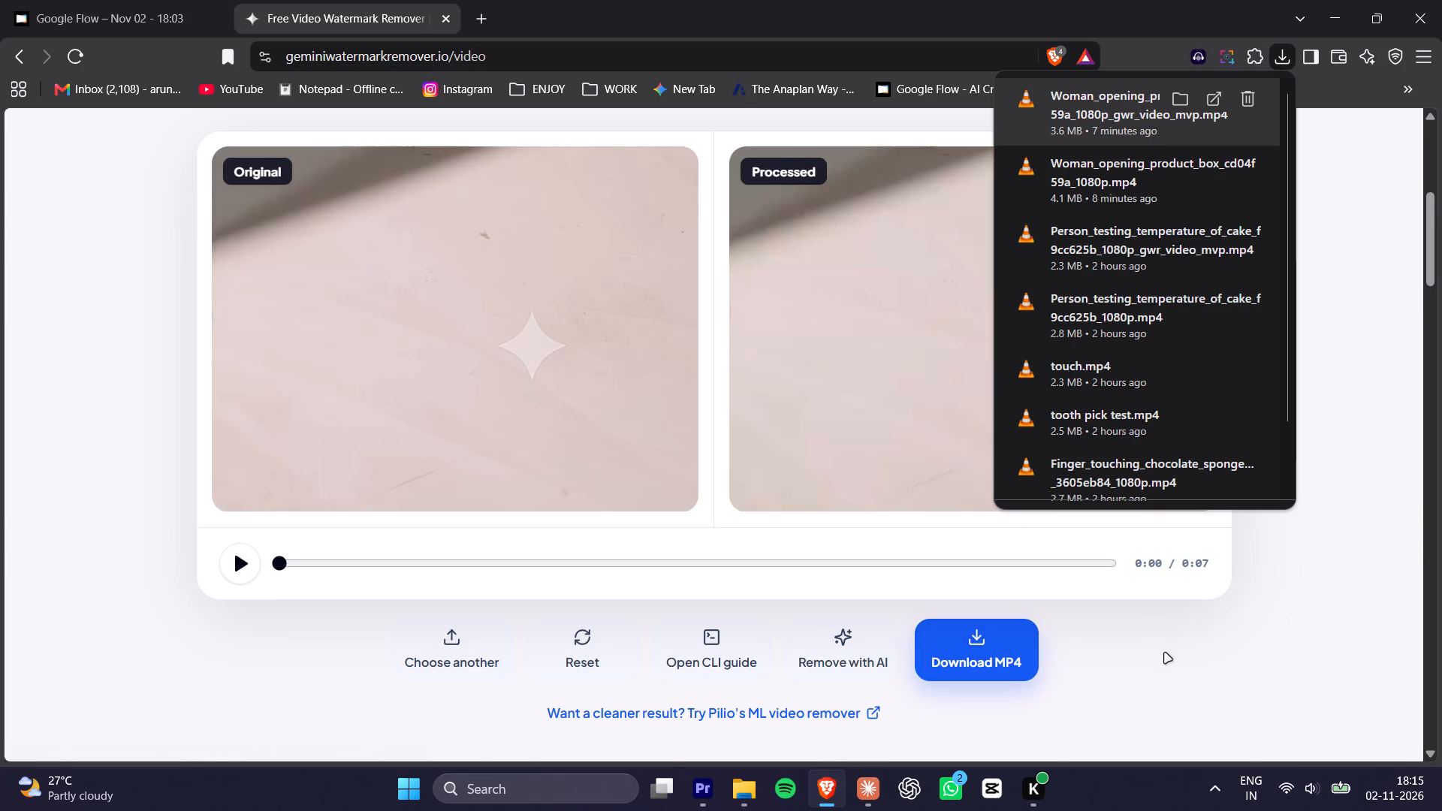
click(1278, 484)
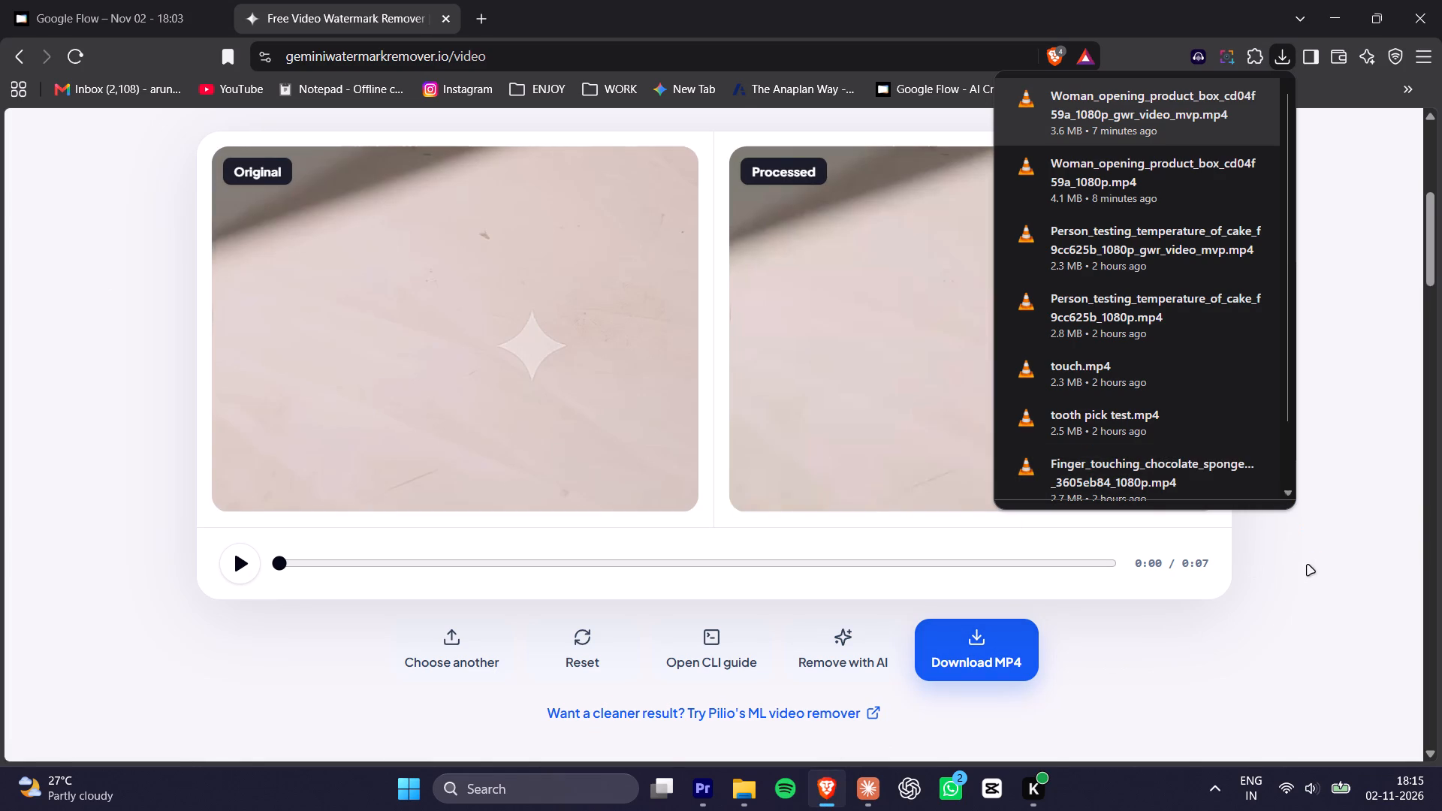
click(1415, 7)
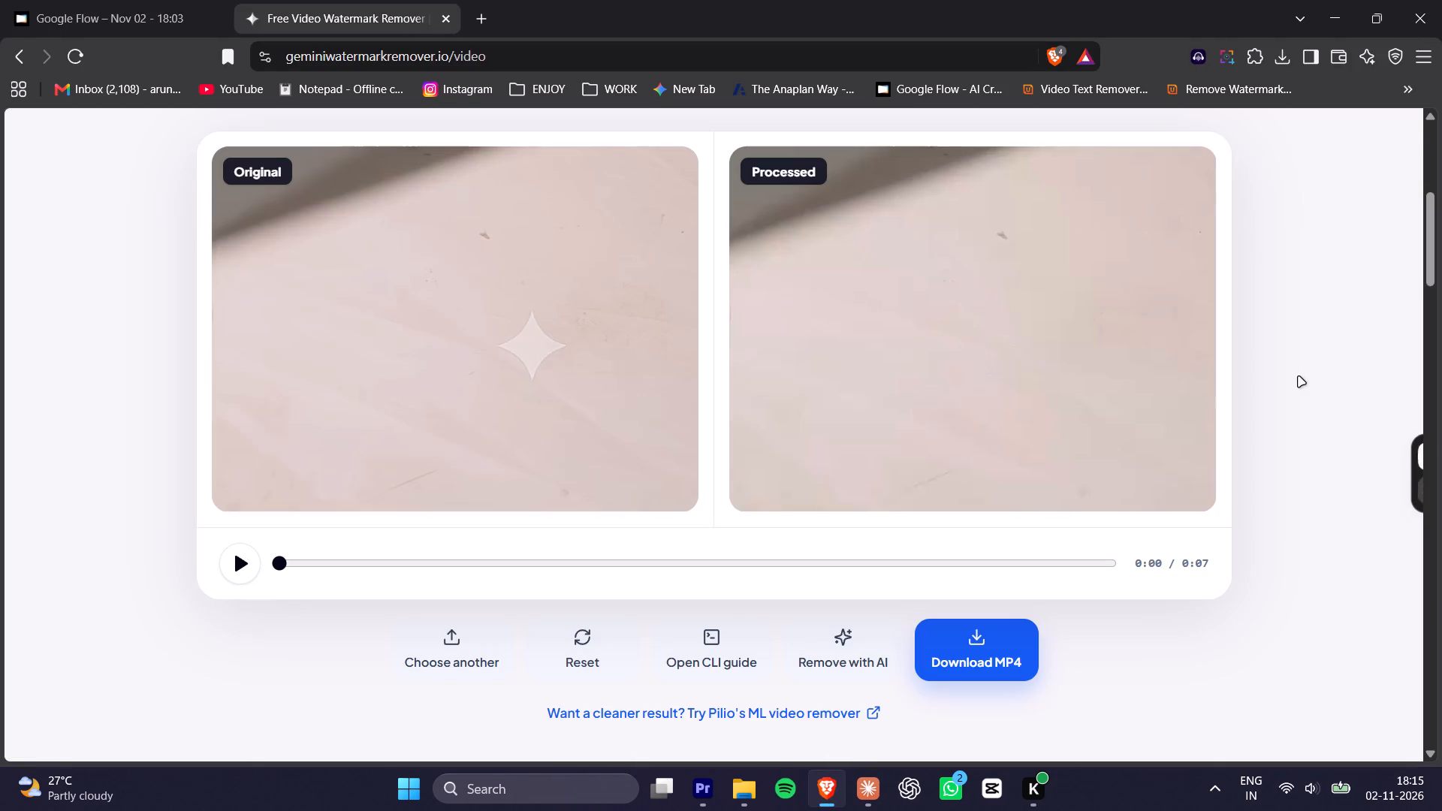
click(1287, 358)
Switch back to Adobe Premiere, save the UV Box GW project and close the application.
click(712, 809)
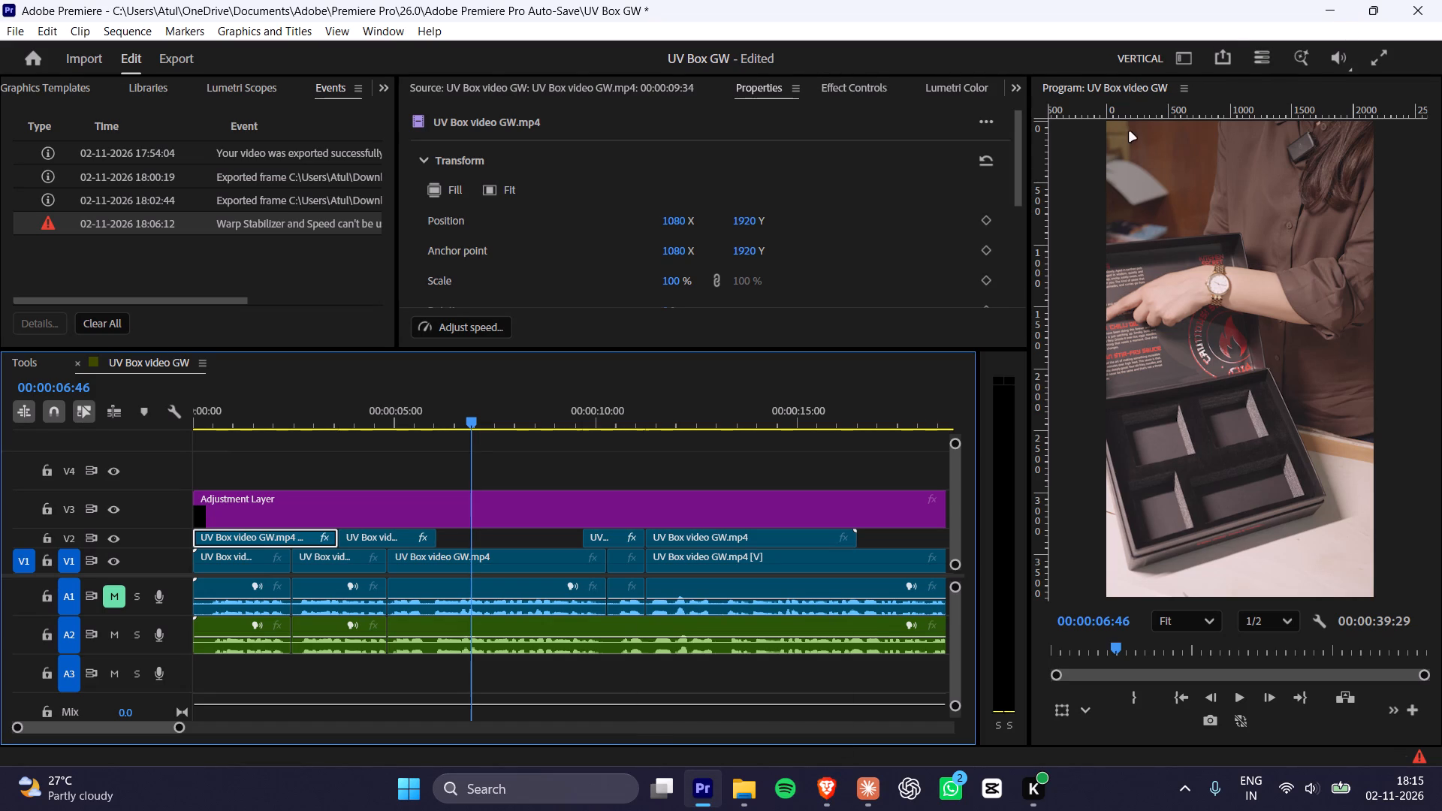
key(ctrl+s)
click(1417, 0)
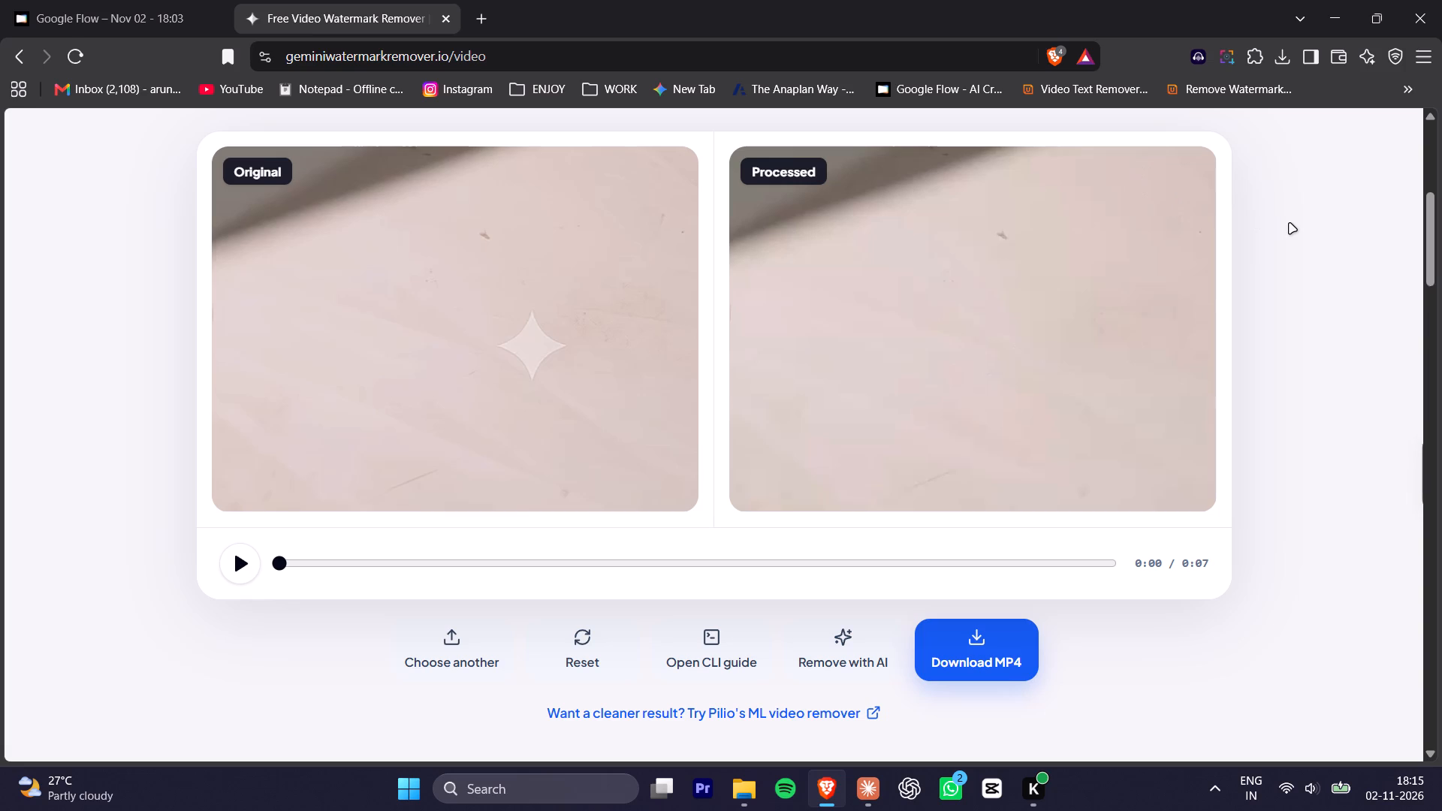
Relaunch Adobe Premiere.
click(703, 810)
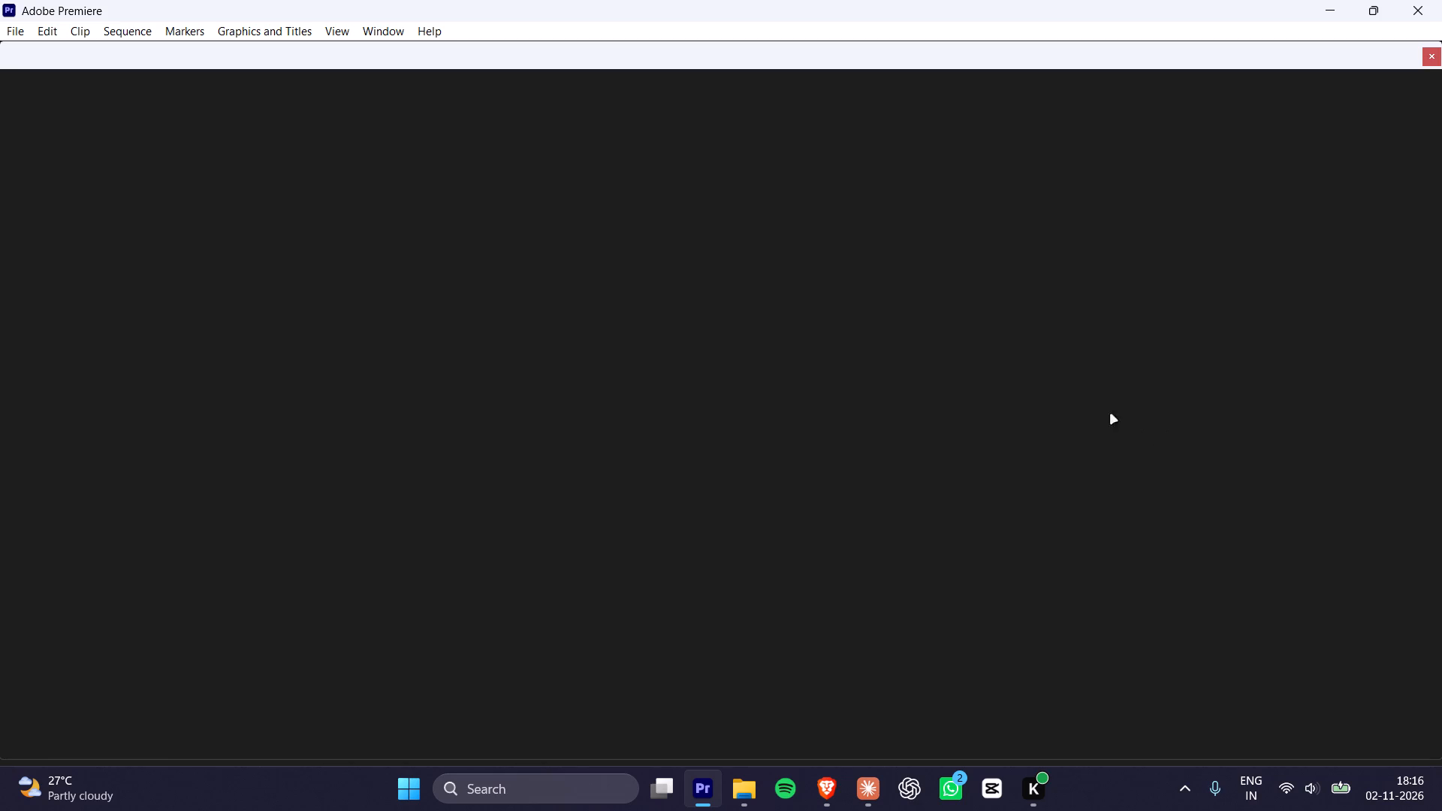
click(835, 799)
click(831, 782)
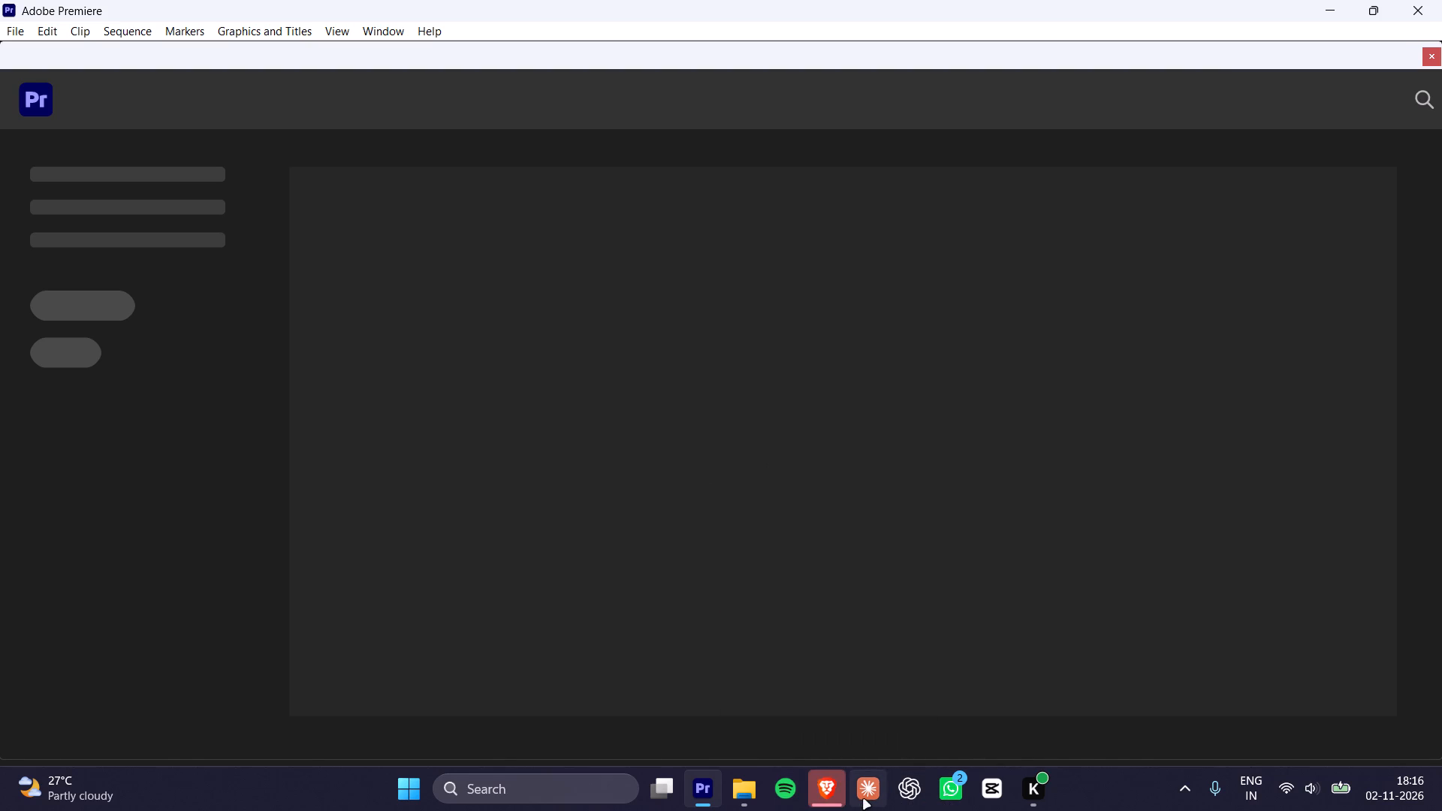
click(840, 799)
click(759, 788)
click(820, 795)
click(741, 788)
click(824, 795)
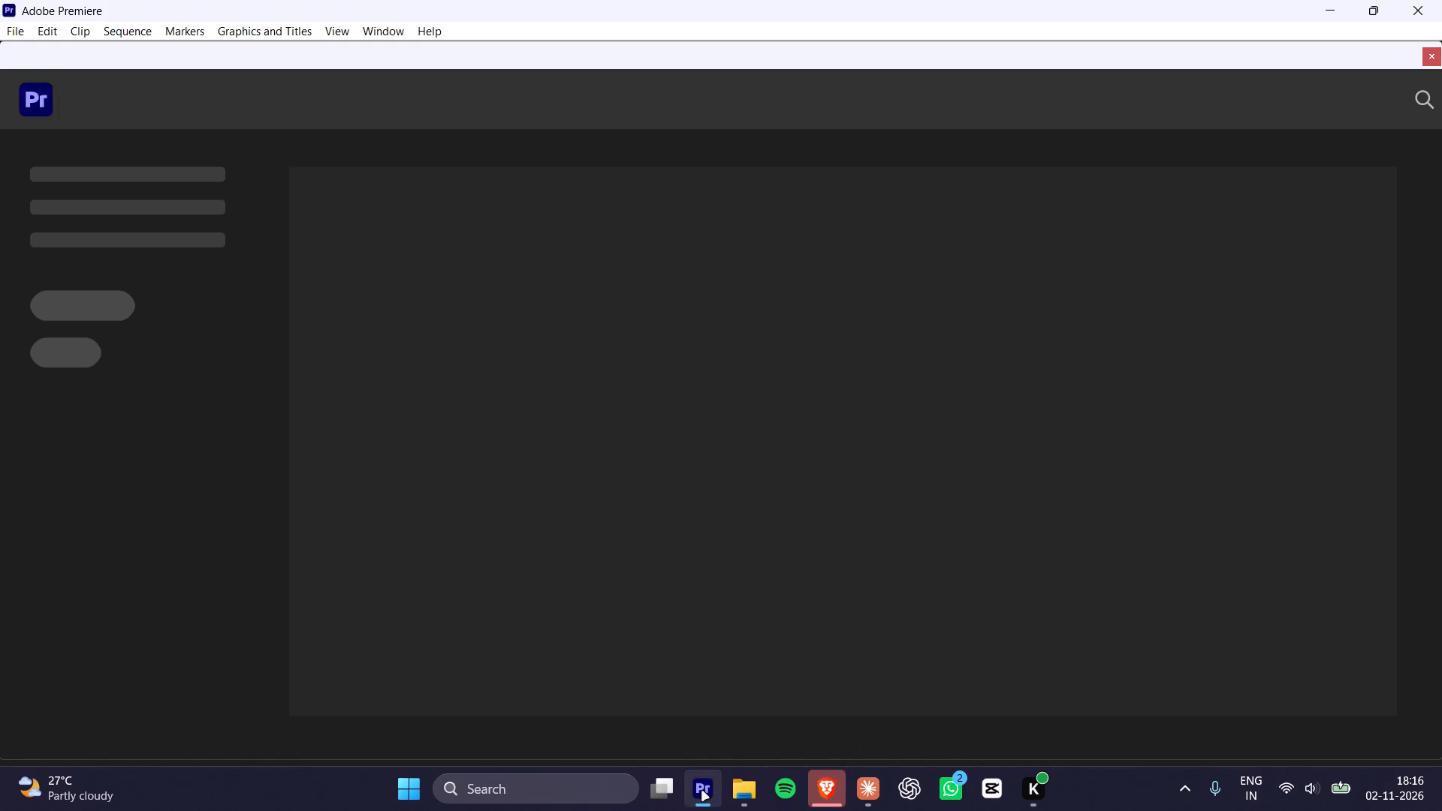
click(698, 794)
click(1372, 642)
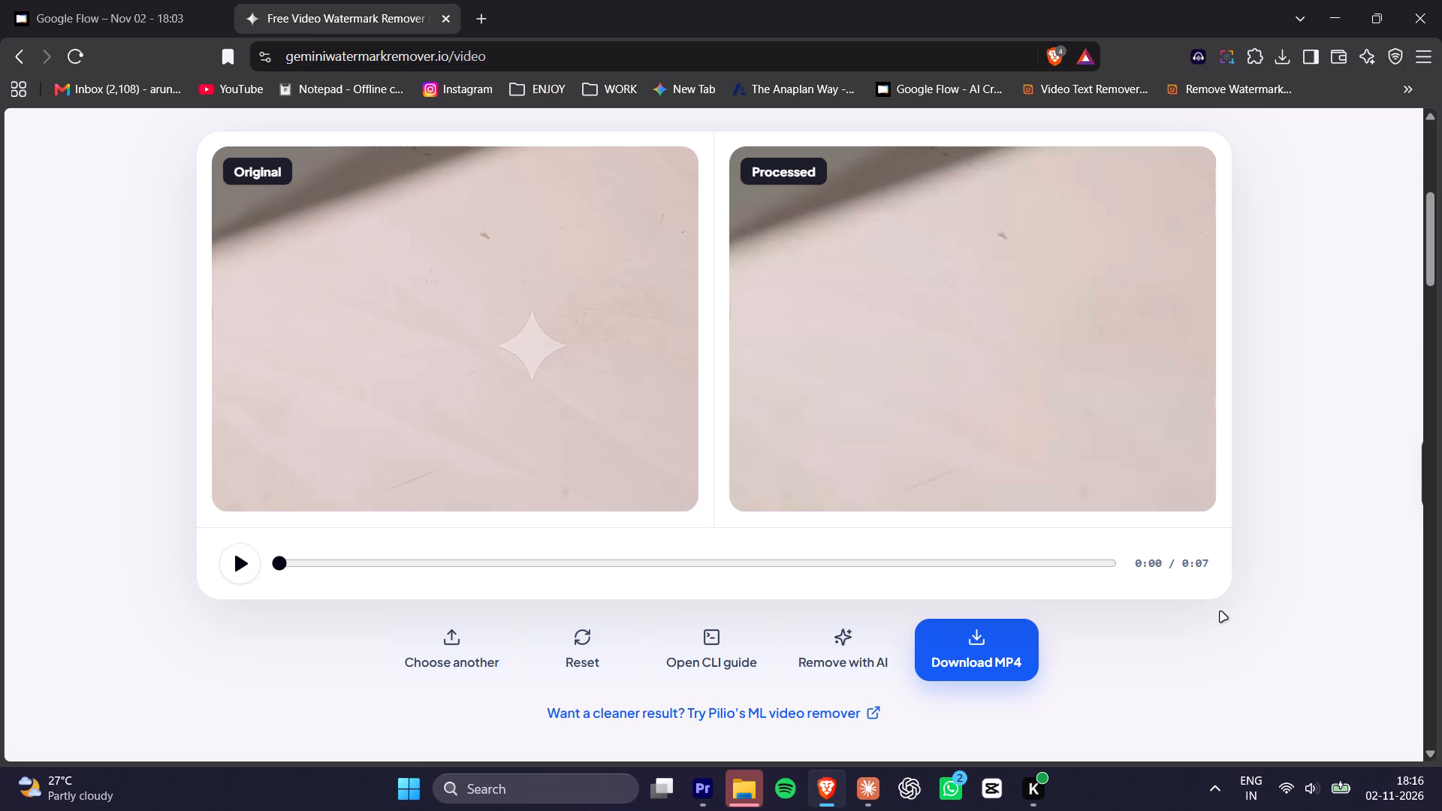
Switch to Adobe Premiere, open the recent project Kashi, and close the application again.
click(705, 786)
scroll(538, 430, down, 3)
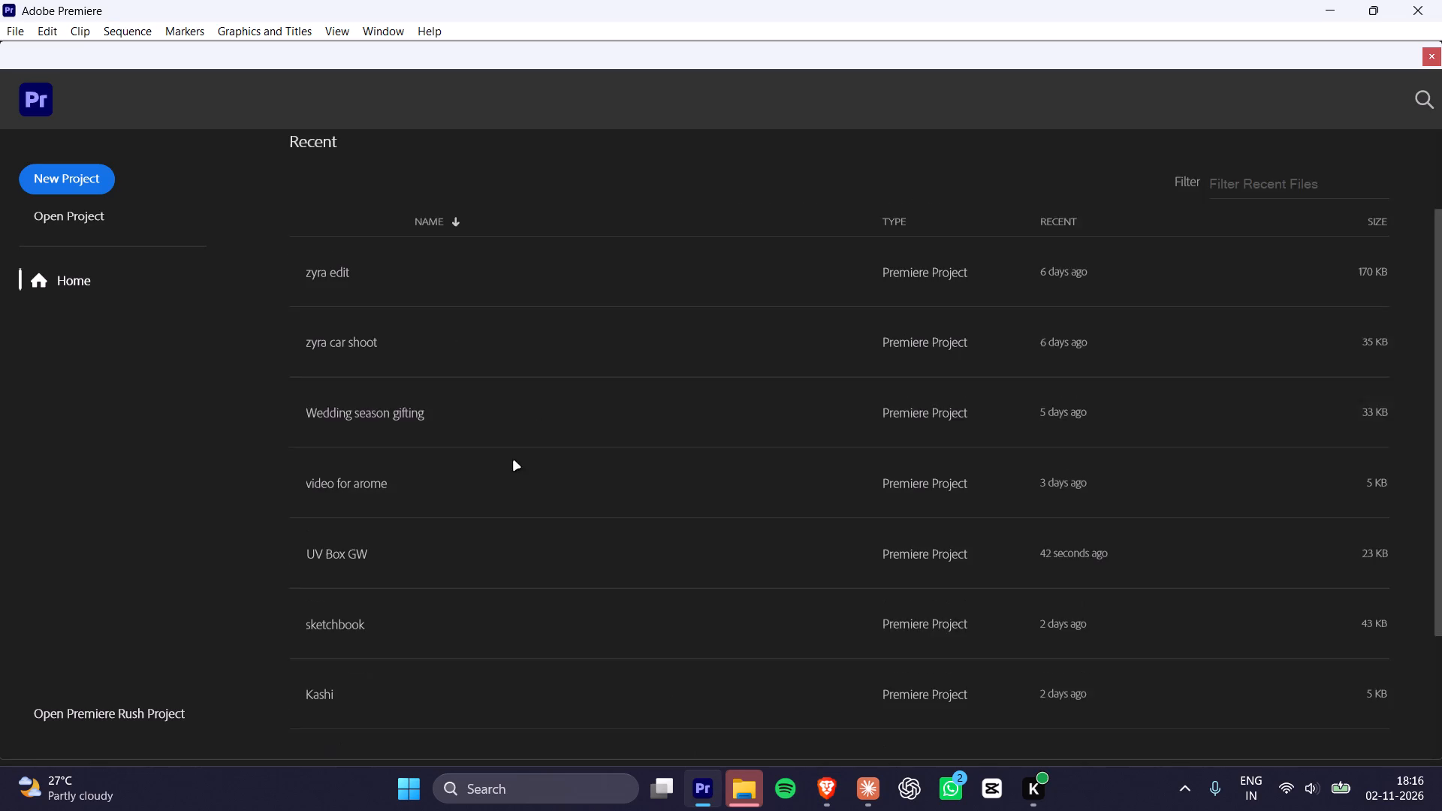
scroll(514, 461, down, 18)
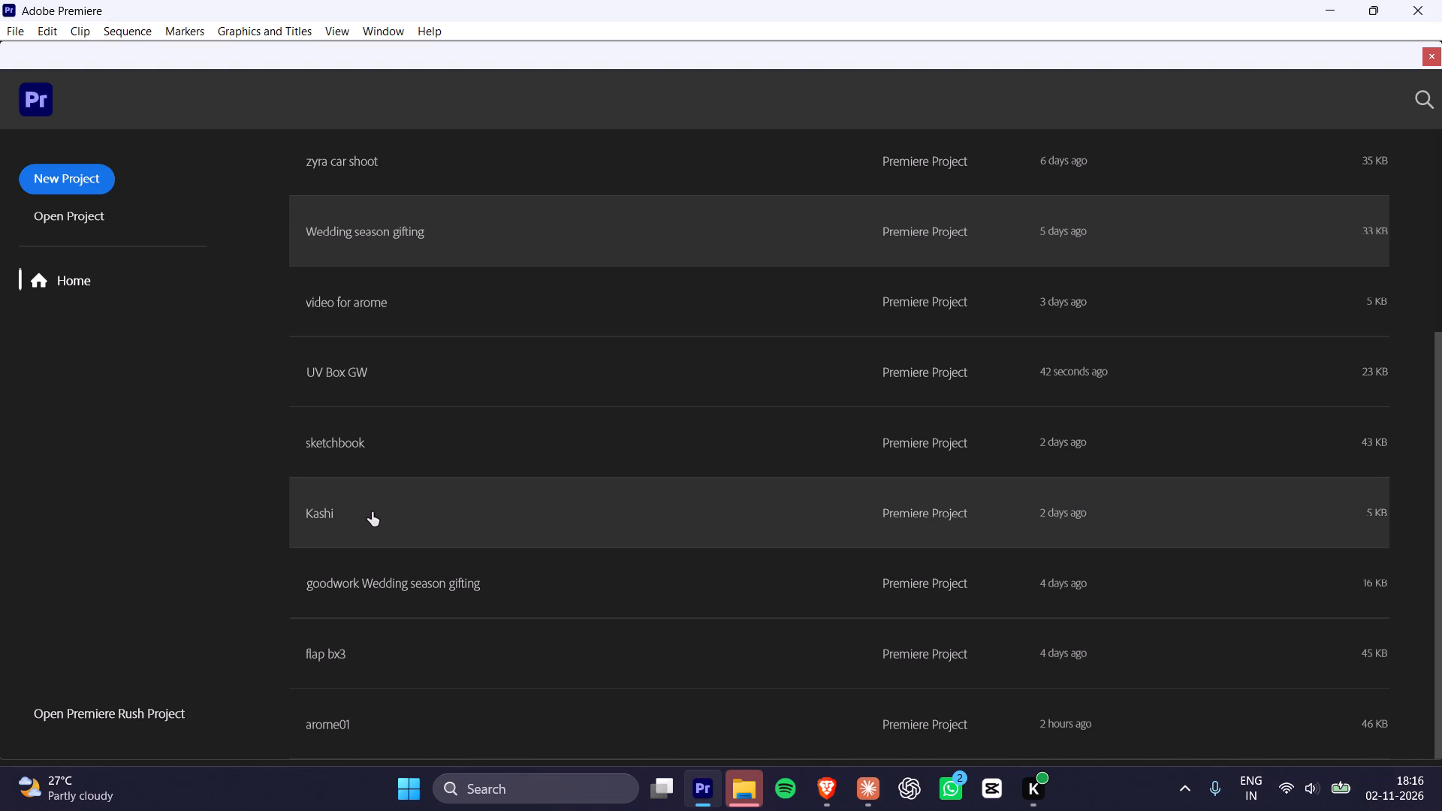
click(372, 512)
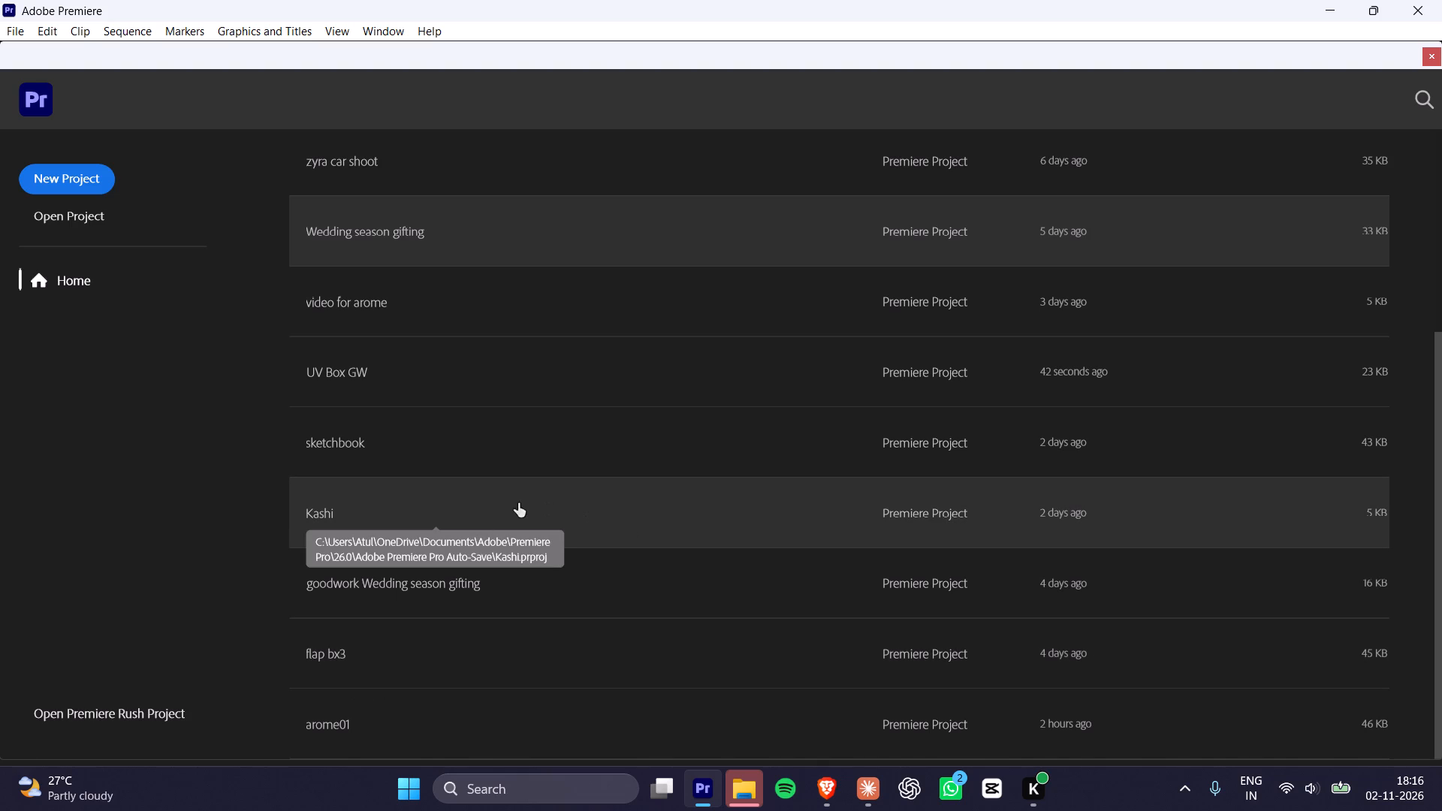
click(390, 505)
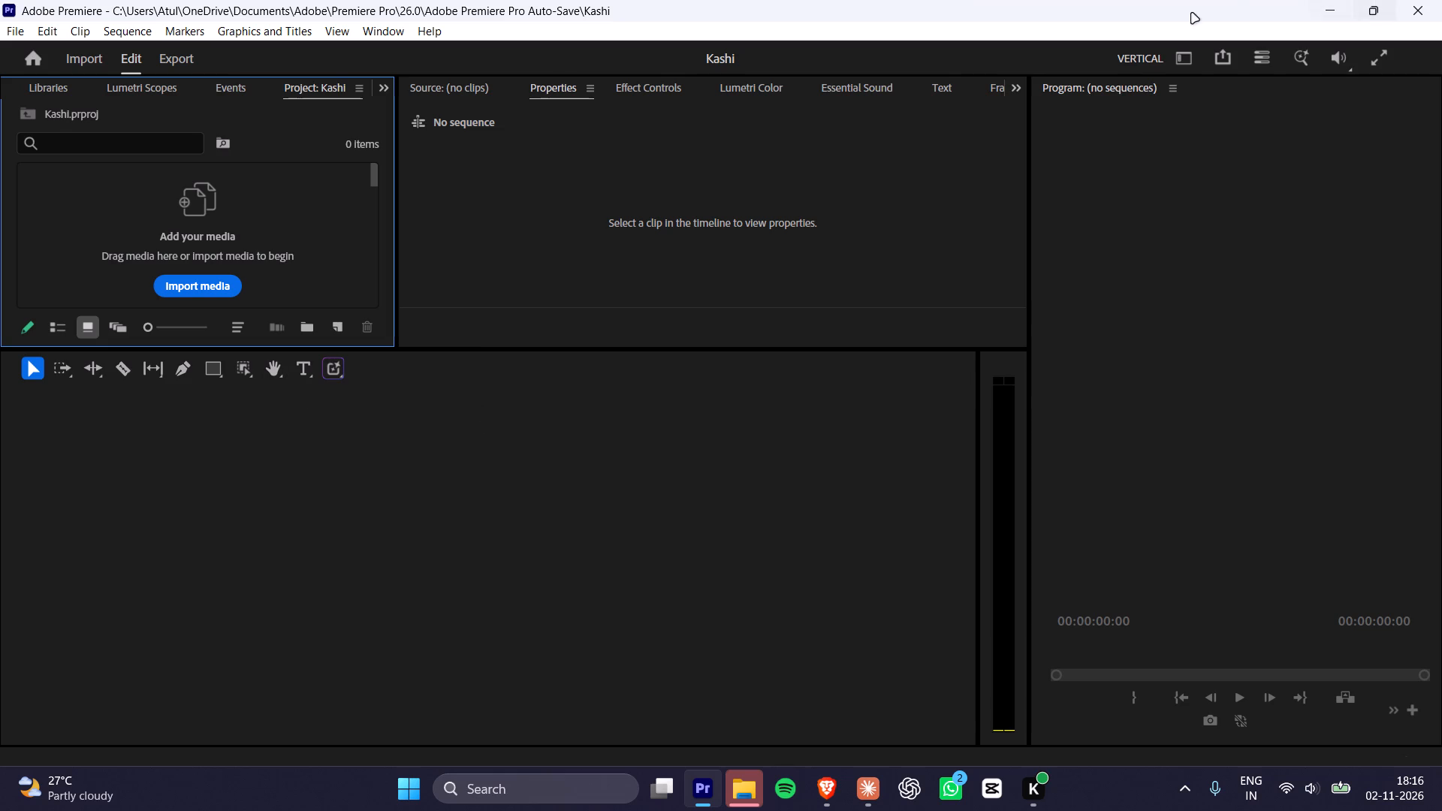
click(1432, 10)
Launch Adobe Premiere again and close the File Explorer window showing the notebook goodwork folder.
click(704, 800)
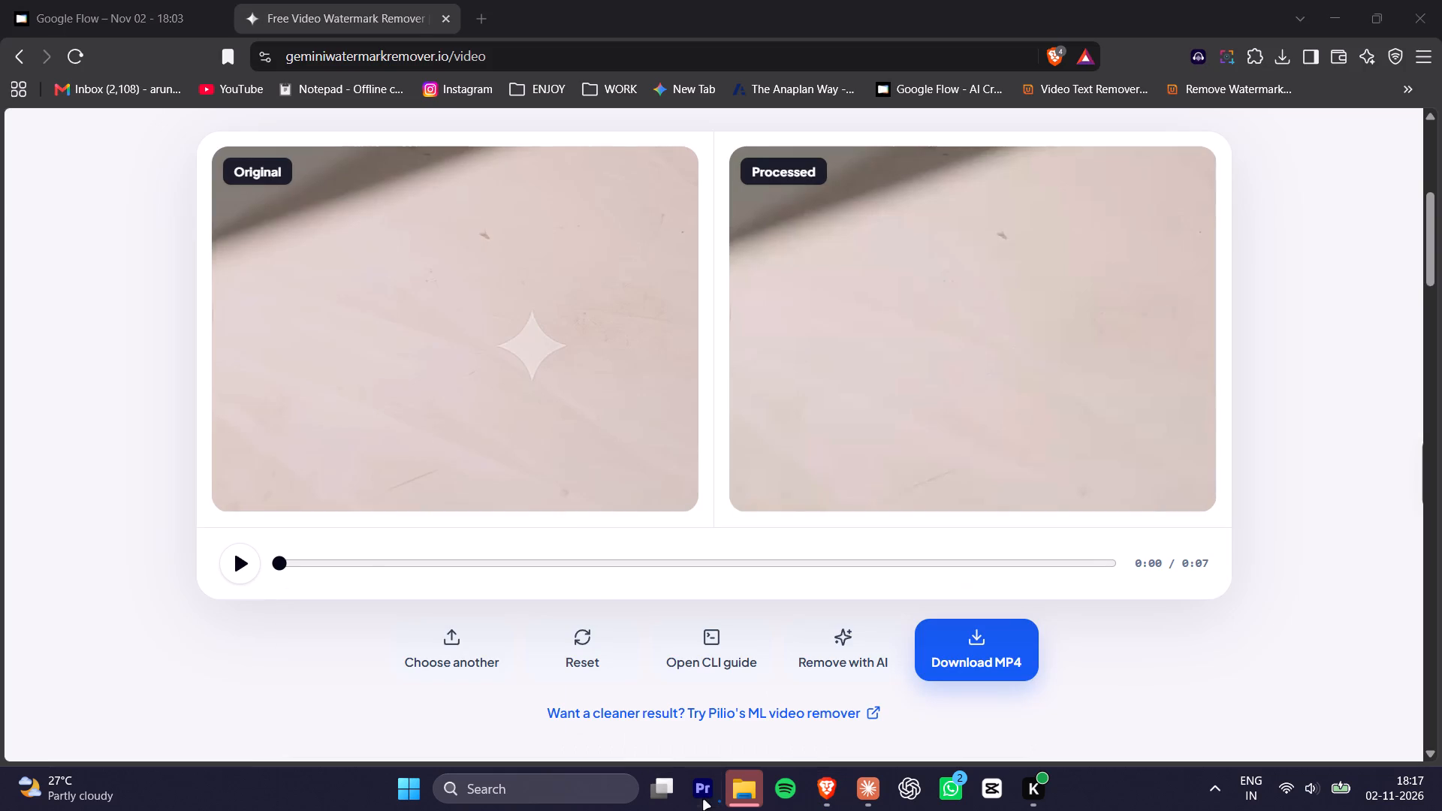
click(743, 794)
click(955, 649)
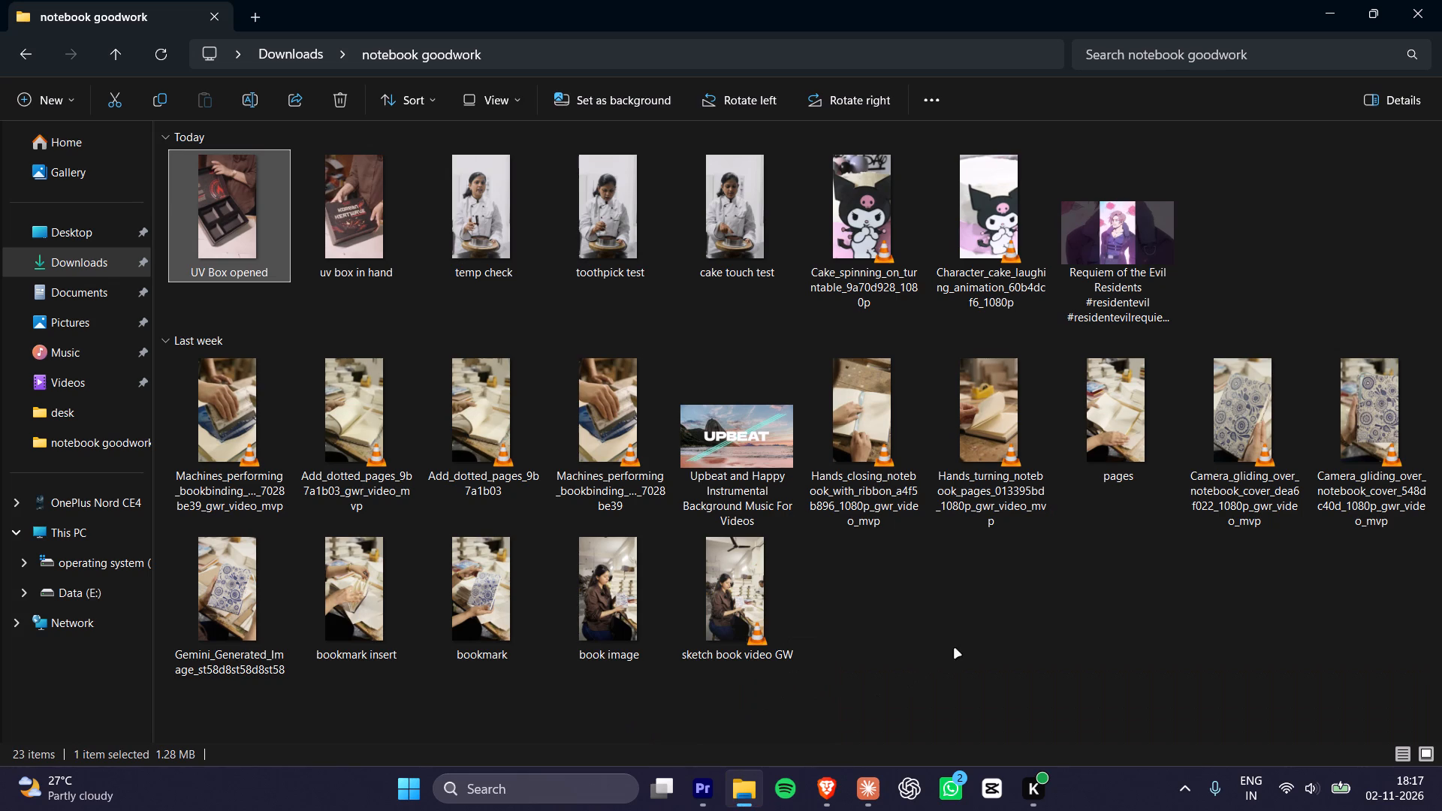
click(1398, 7)
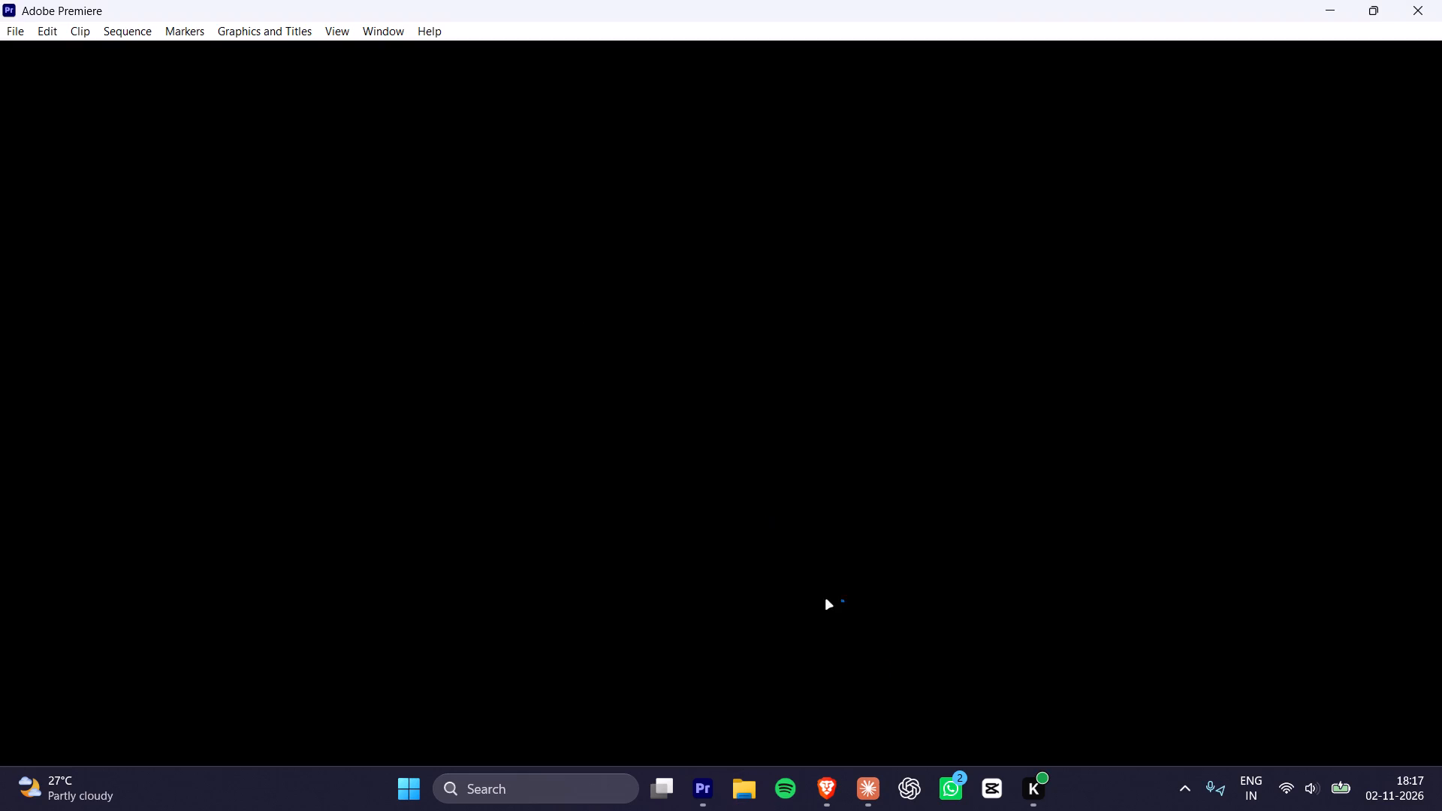